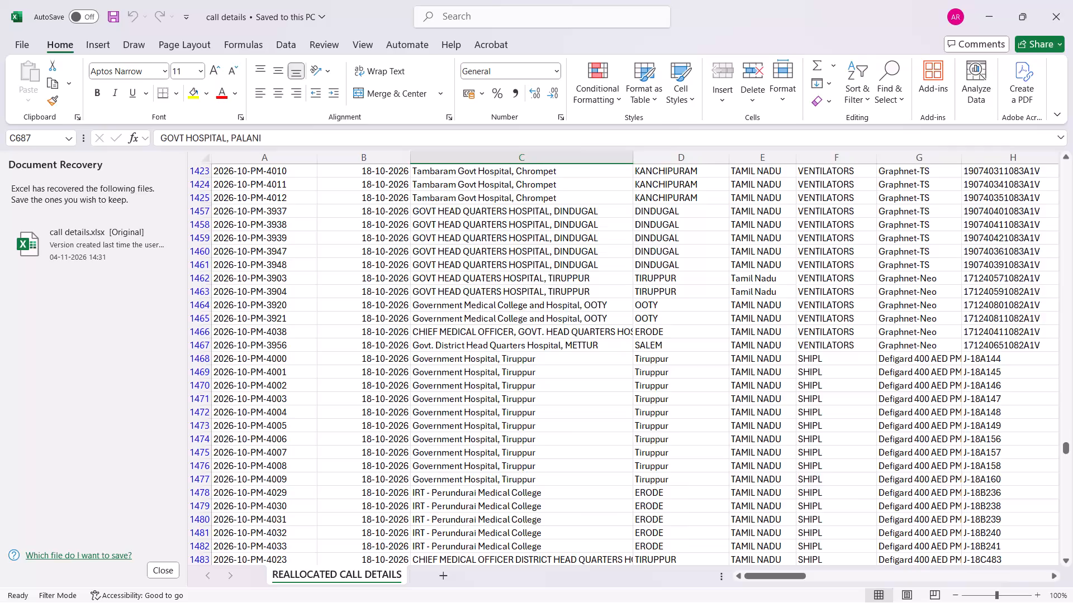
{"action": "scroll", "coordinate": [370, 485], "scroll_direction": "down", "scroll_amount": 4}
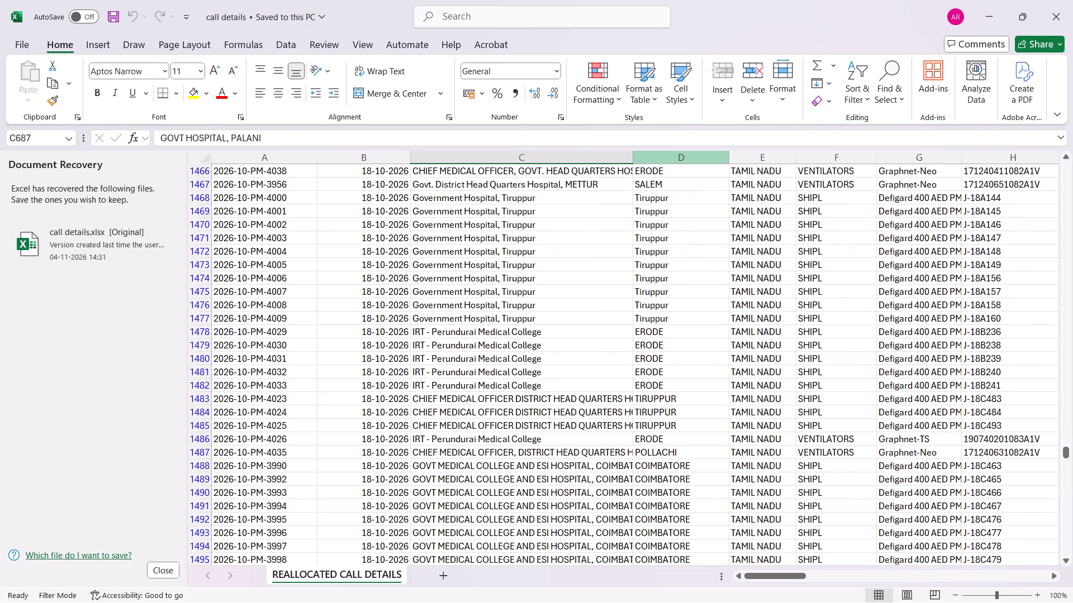
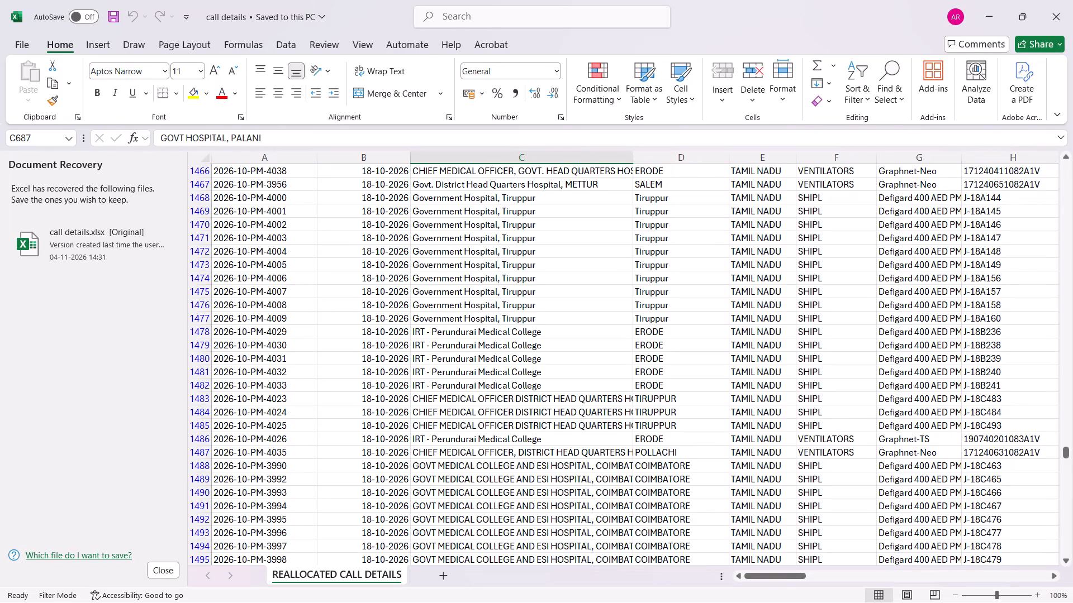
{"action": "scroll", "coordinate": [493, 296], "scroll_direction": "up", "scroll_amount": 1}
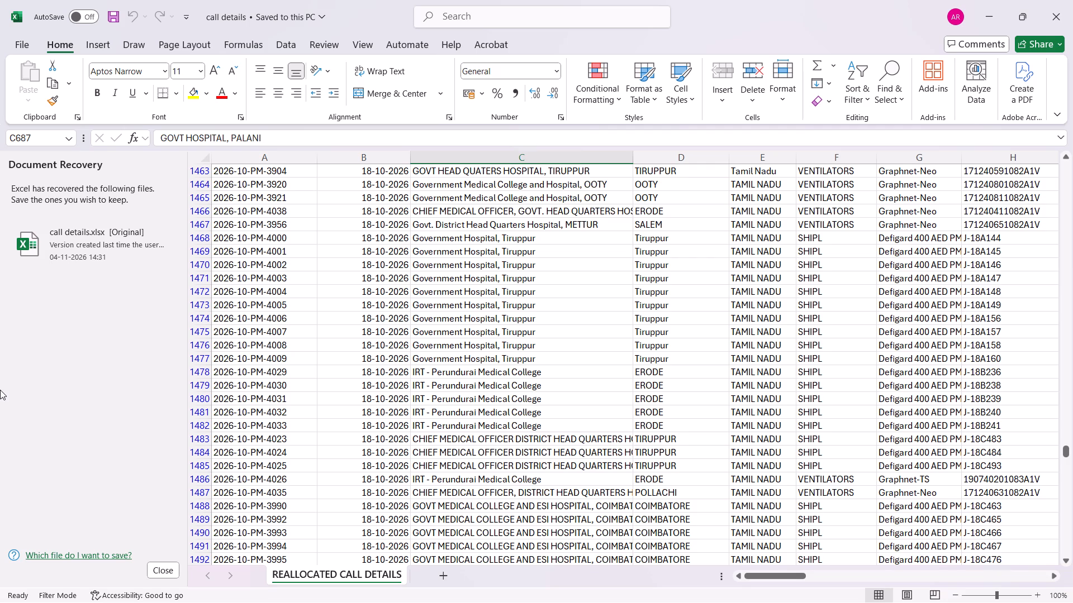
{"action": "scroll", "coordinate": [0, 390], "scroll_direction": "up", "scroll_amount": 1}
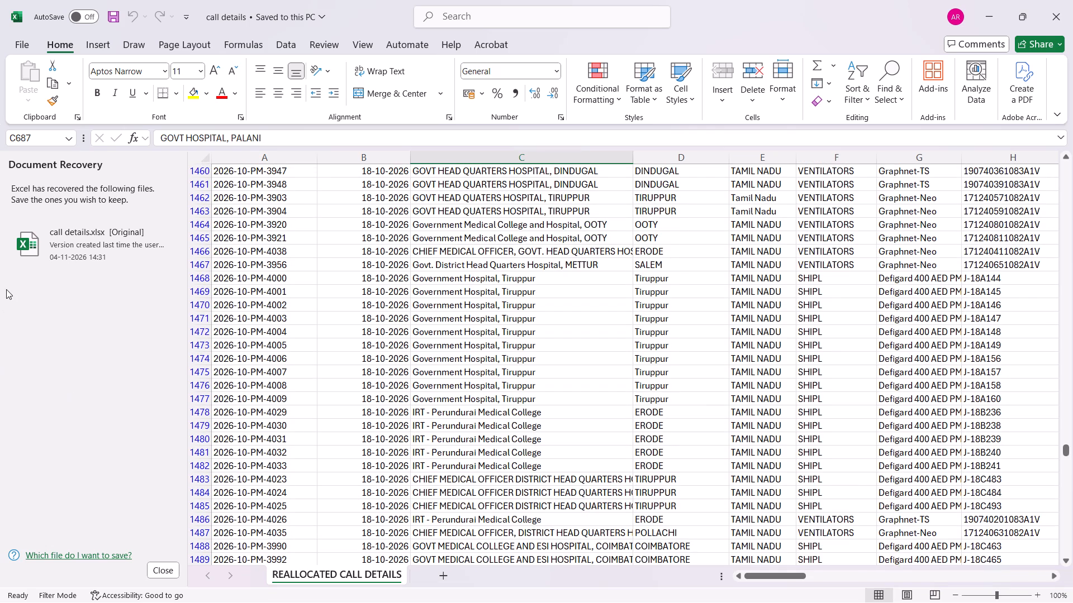
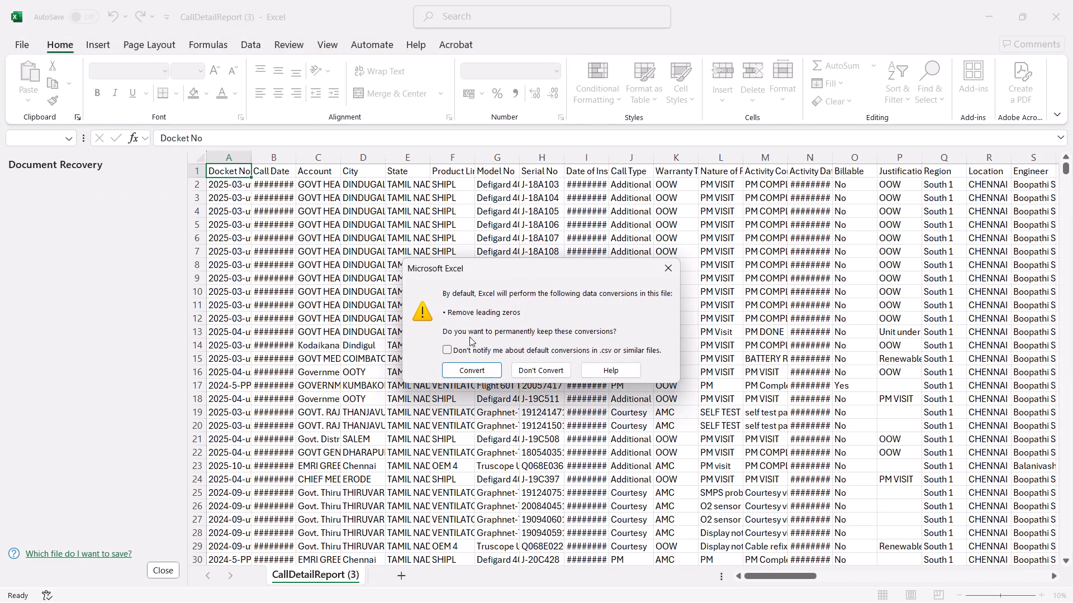
{"action": "left_click", "coordinate": [544, 371]}
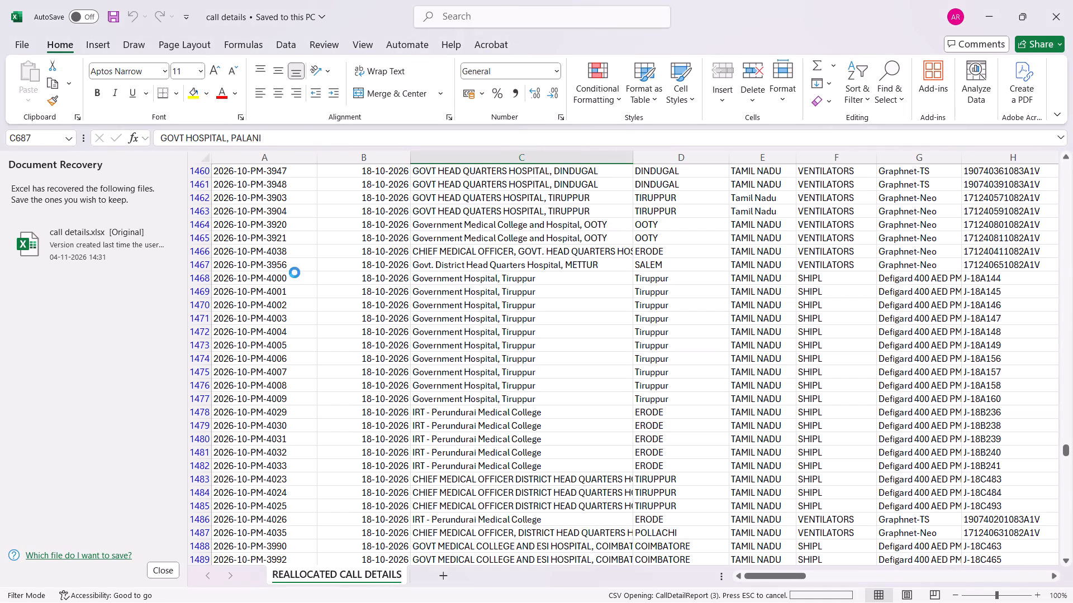
{"action": "scroll", "coordinate": [295, 272], "scroll_direction": "up", "scroll_amount": 9}
{"action": "scroll", "coordinate": [576, 385], "scroll_direction": "up", "scroll_amount": 6}
{"action": "scroll", "coordinate": [582, 390], "scroll_direction": "down", "scroll_amount": 15}
{"action": "scroll", "coordinate": [590, 384], "scroll_direction": "up", "scroll_amount": 12}
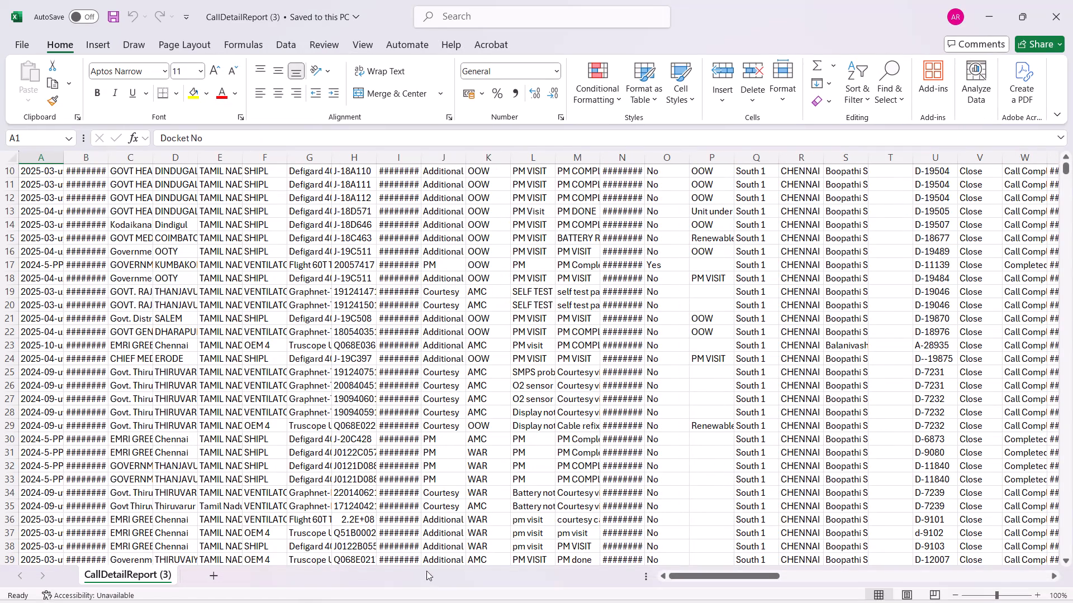
{"action": "scroll", "coordinate": [363, 415], "scroll_direction": "up", "scroll_amount": 13}
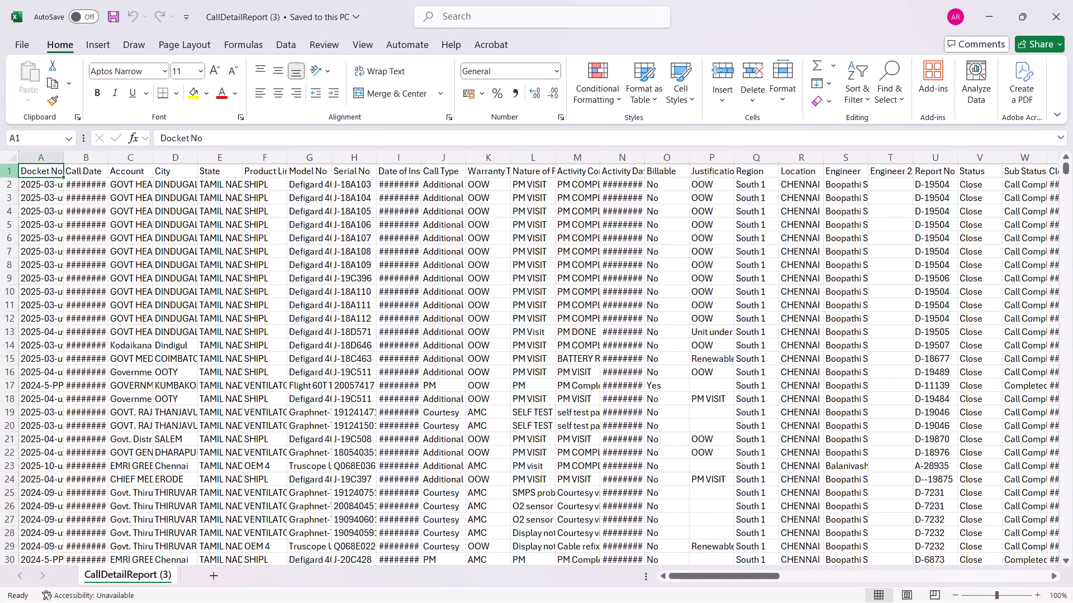
Widen all columns of the CallDetailReport (3) sheet to one uniform width that shows dates and docket numbers in full.
{"action": "right_click", "coordinate": [14, 156]}
{"action": "left_click", "coordinate": [14, 156]}
{"action": "left_click", "coordinate": [14, 156]}
{"action": "right_click", "coordinate": [14, 156]}
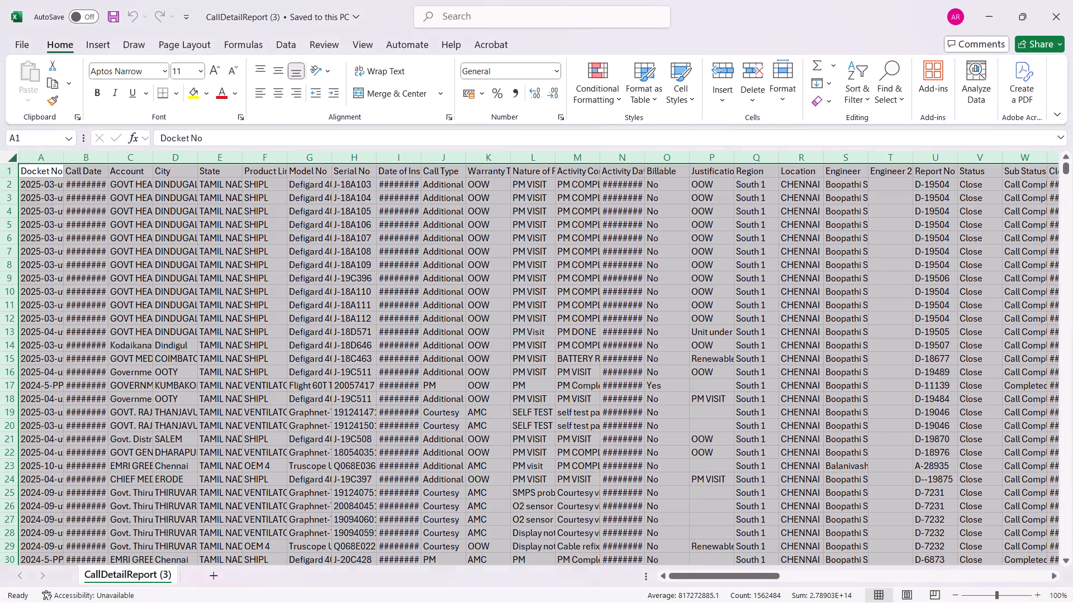
{"action": "left_click", "coordinate": [14, 156]}
{"action": "right_click", "coordinate": [14, 156]}
{"action": "right_click", "coordinate": [14, 156]}
{"action": "right_click", "coordinate": [14, 156]}
{"action": "right_click", "coordinate": [14, 156]}
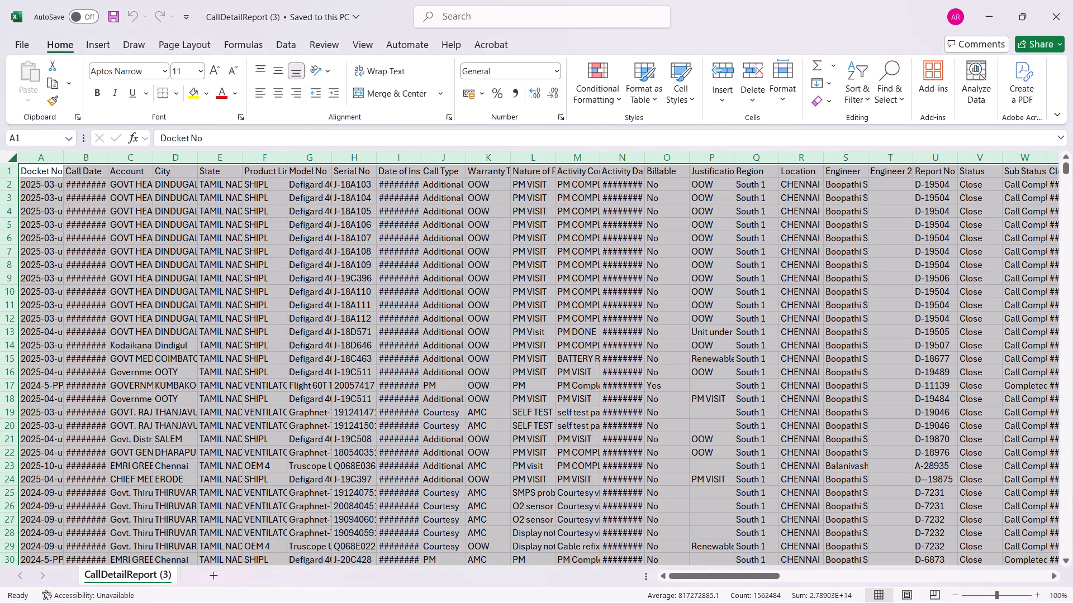
{"action": "left_click", "coordinate": [14, 156]}
{"action": "double_click", "coordinate": [14, 156]}
{"action": "double_click", "coordinate": [10, 156]}
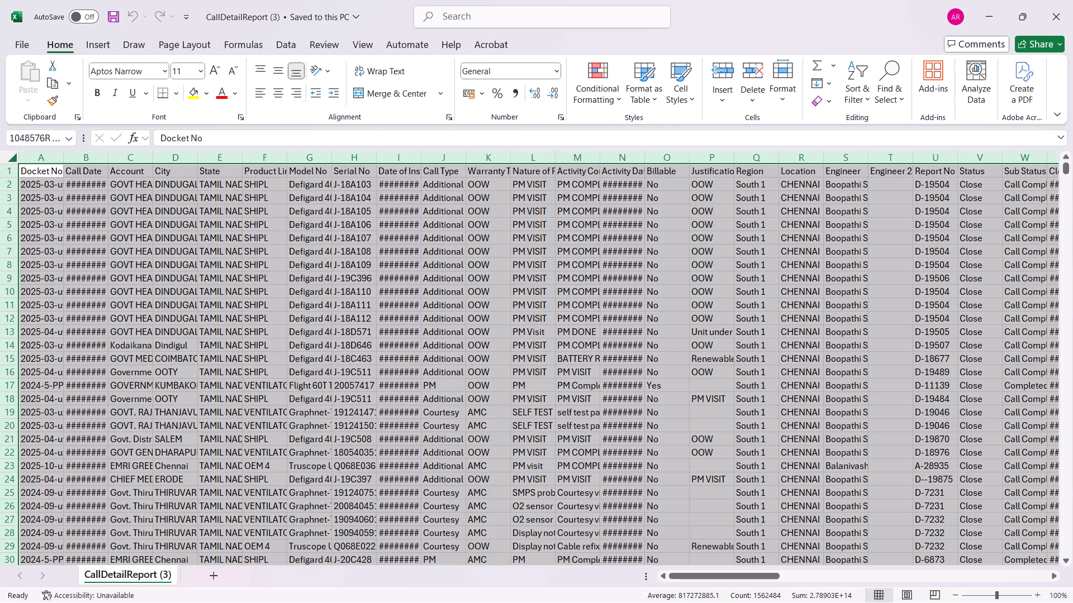
{"action": "left_click", "coordinate": [15, 161]}
{"action": "left_click", "coordinate": [15, 161]}
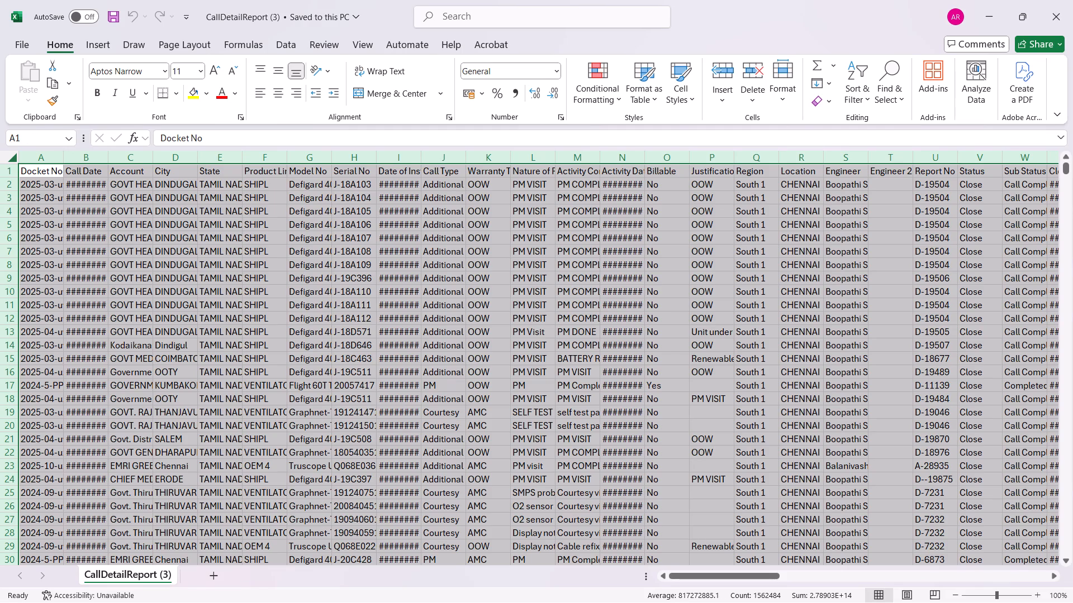
{"action": "triple_click", "coordinate": [15, 161]}
{"action": "right_click", "coordinate": [15, 161]}
{"action": "right_click", "coordinate": [16, 160]}
{"action": "right_click", "coordinate": [16, 160]}
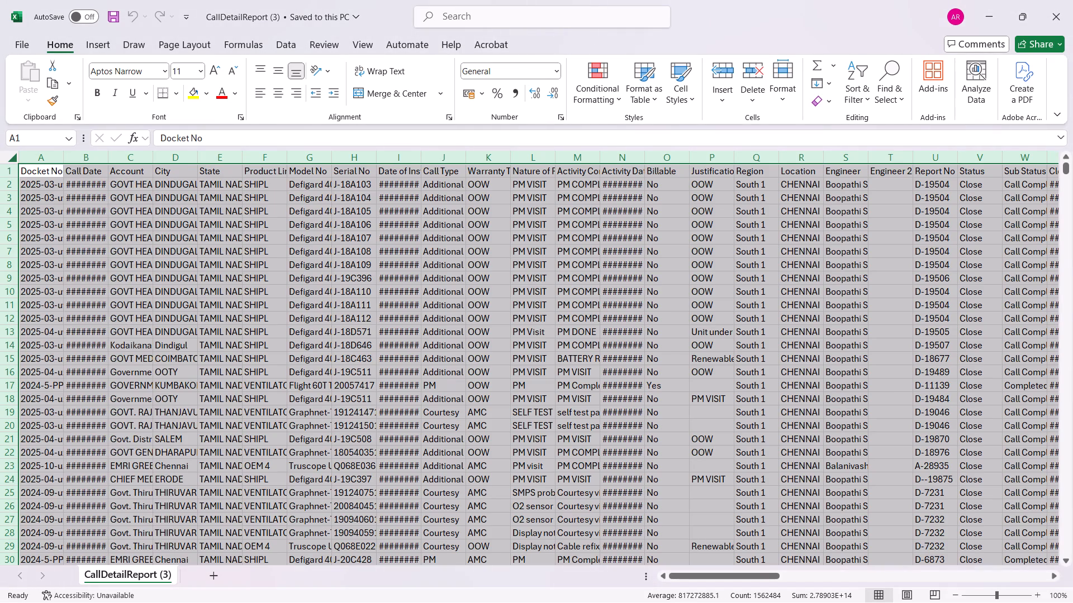
{"action": "left_click", "coordinate": [11, 159]}
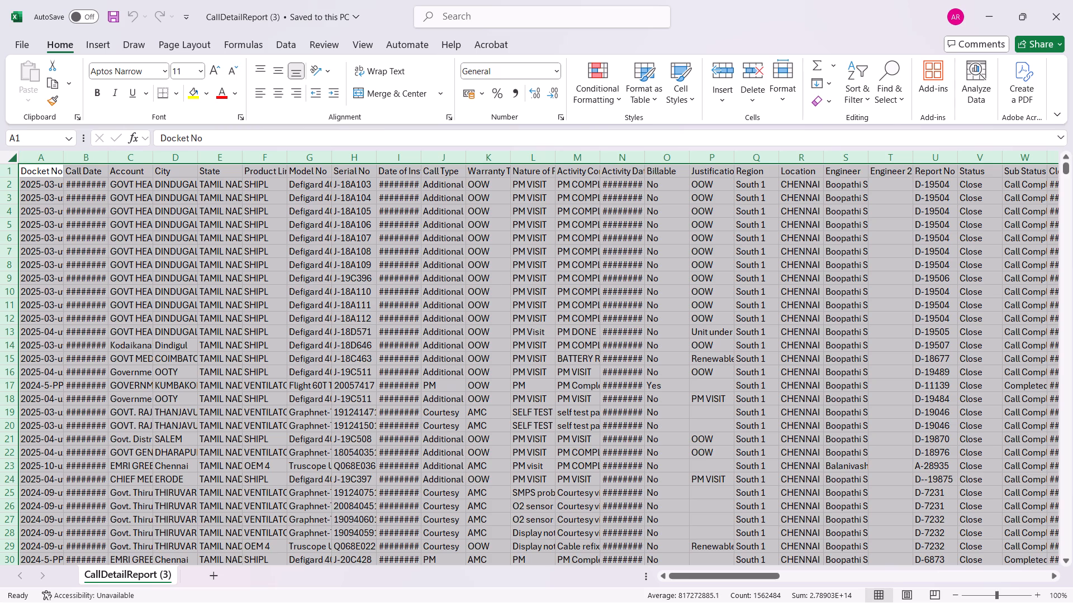
{"action": "left_click_drag", "start_coordinate": [63, 161], "coordinate": [150, 173]}
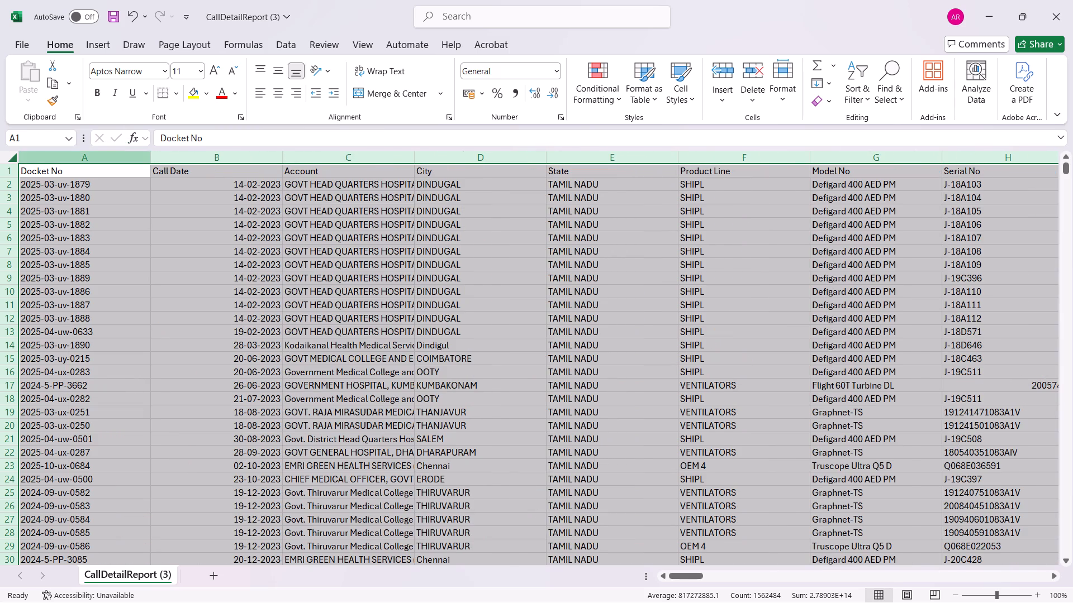
{"action": "left_click_drag", "start_coordinate": [151, 159], "coordinate": [112, 155]}
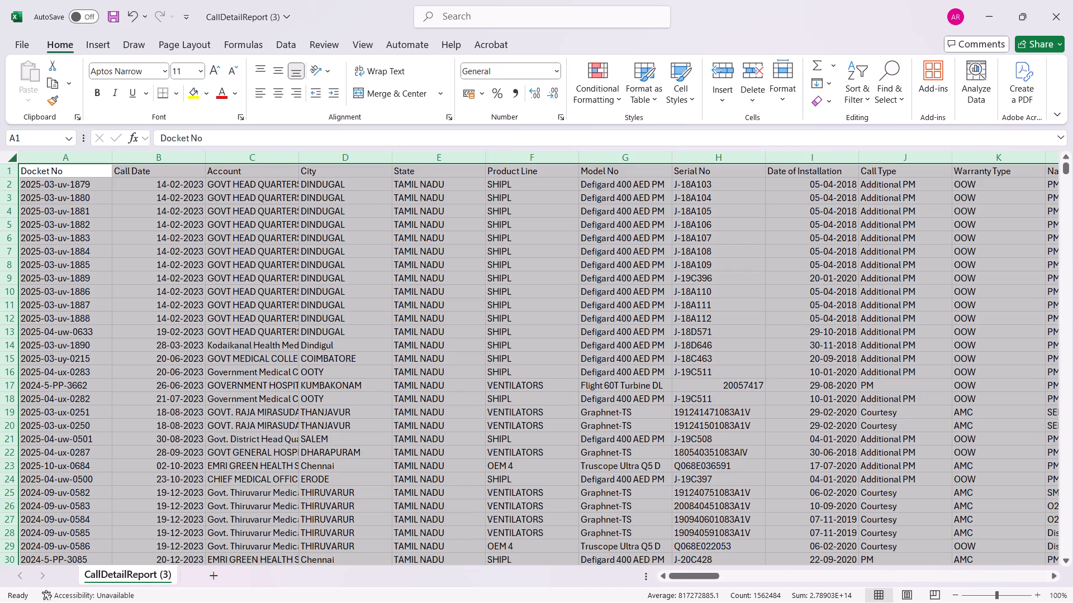
{"action": "left_click_drag", "start_coordinate": [298, 160], "coordinate": [404, 169]}
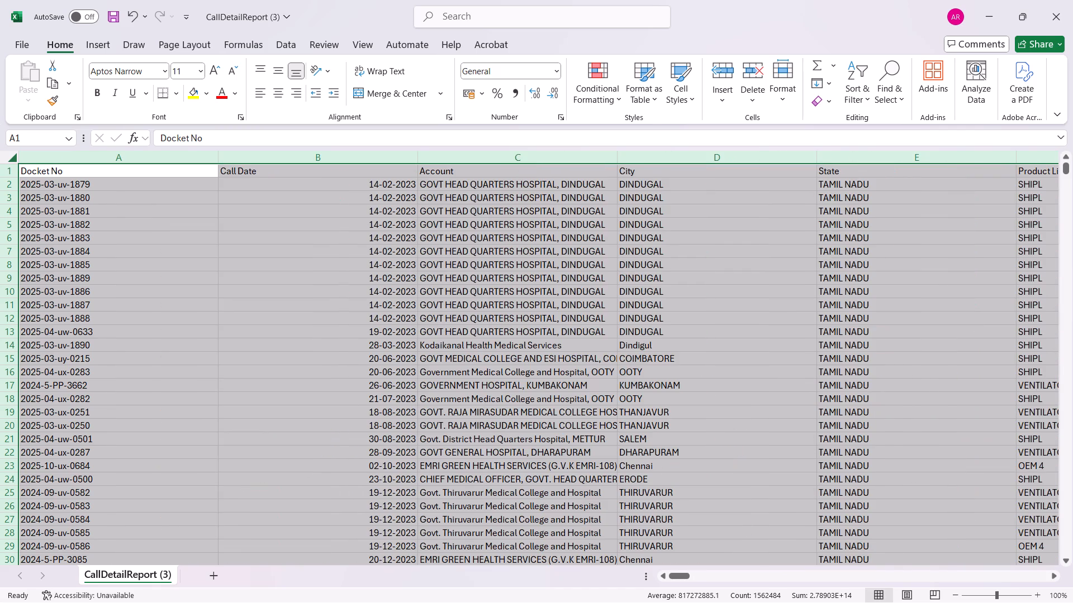
{"action": "left_click_drag", "start_coordinate": [416, 156], "coordinate": [349, 149]}
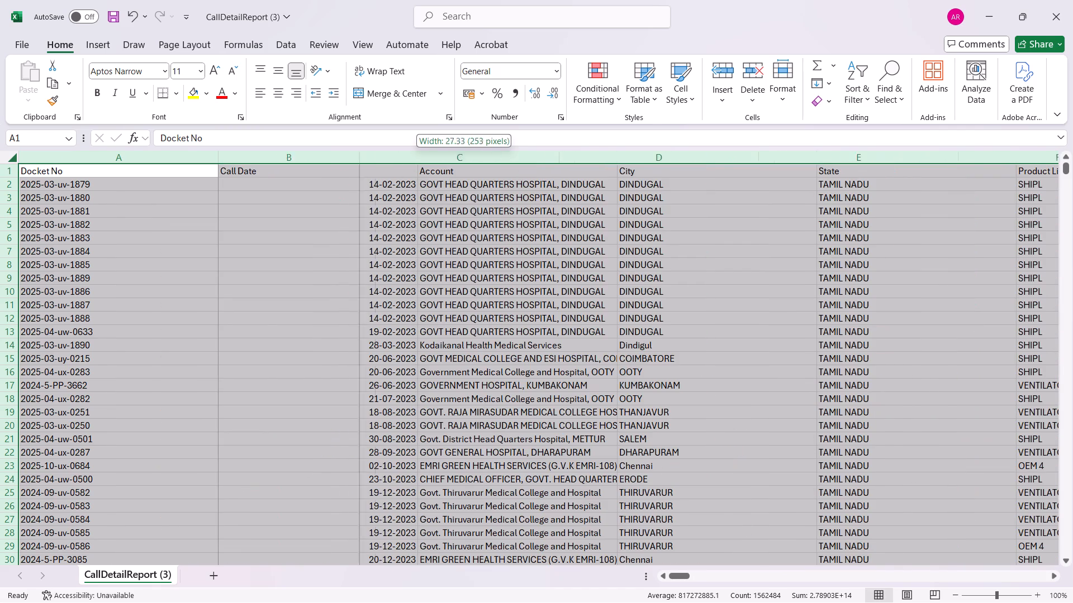
{"action": "left_click_drag", "start_coordinate": [349, 149], "coordinate": [333, 147]}
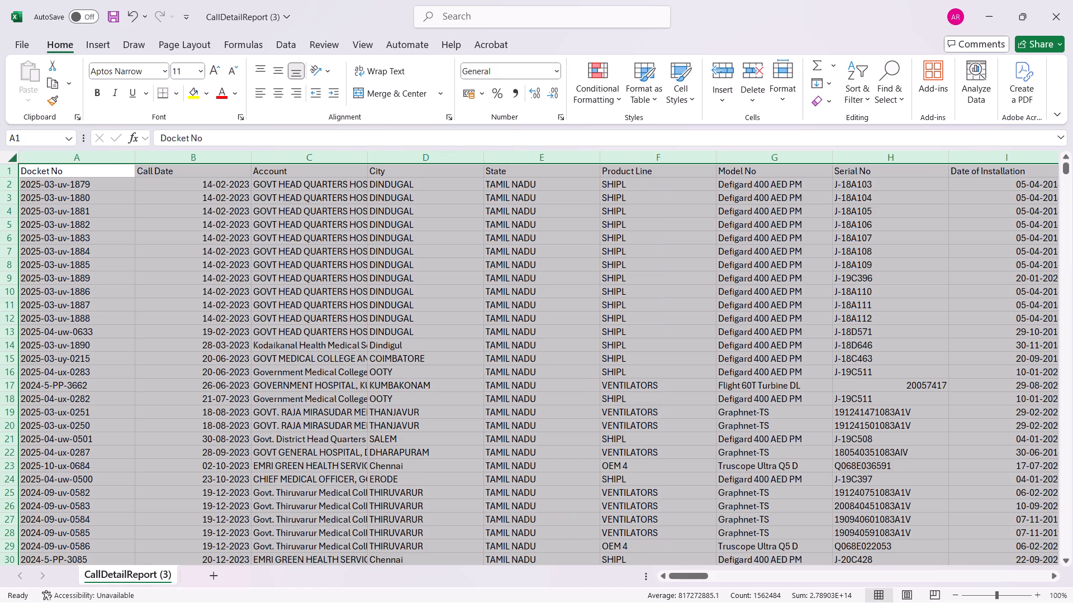
Widen the Account column further so that the long hospital names fit.
{"action": "left_click", "coordinate": [368, 154]}
{"action": "left_click", "coordinate": [333, 154]}
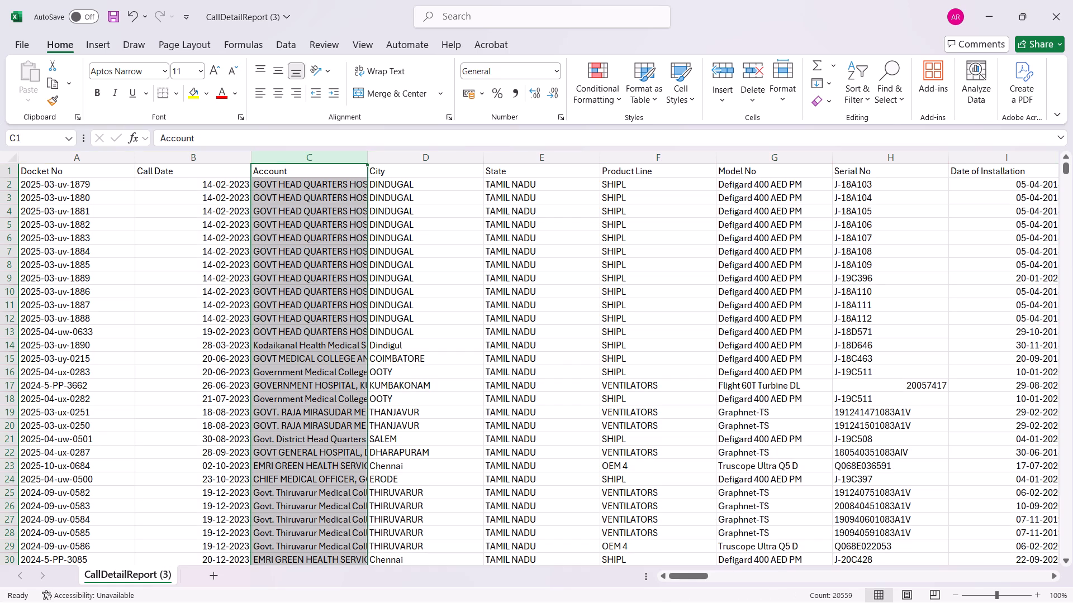
{"action": "left_click_drag", "start_coordinate": [369, 157], "coordinate": [442, 162]}
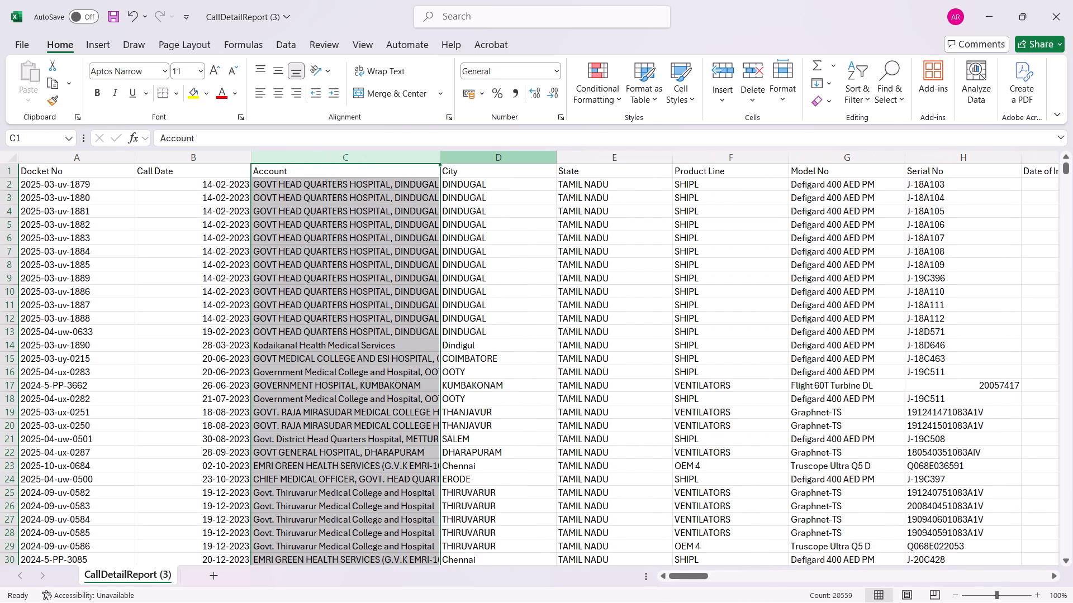
{"action": "left_click_drag", "start_coordinate": [439, 154], "coordinate": [478, 158]}
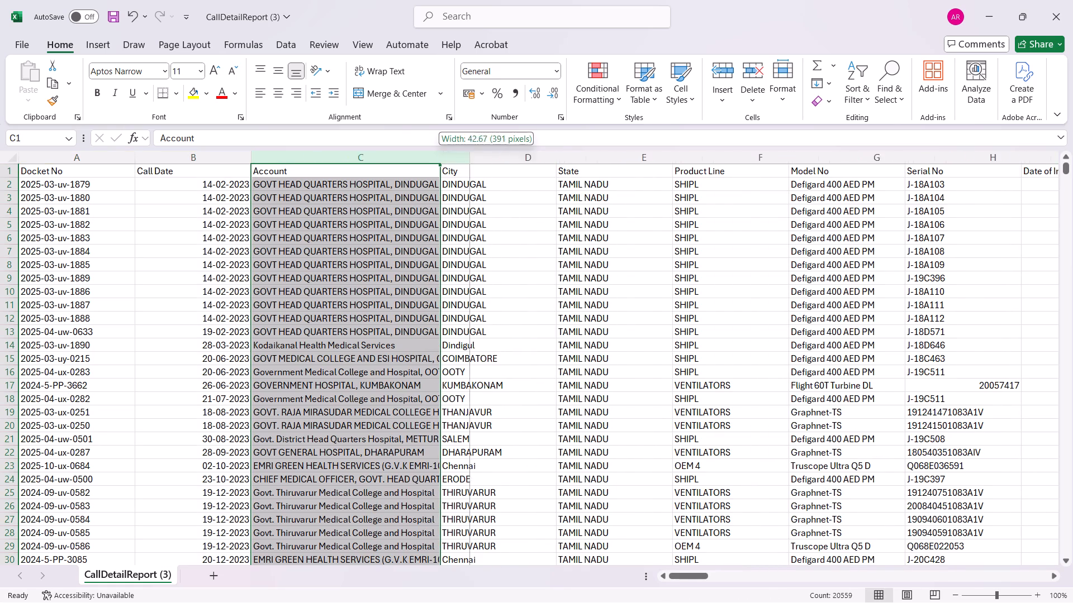
{"action": "left_click_drag", "start_coordinate": [478, 158], "coordinate": [496, 158]}
Narrow the City, State and Product Line columns to sit closer to their contents.
{"action": "left_click_drag", "start_coordinate": [616, 158], "coordinate": [588, 155]}
{"action": "left_click_drag", "start_coordinate": [704, 159], "coordinate": [696, 159]}
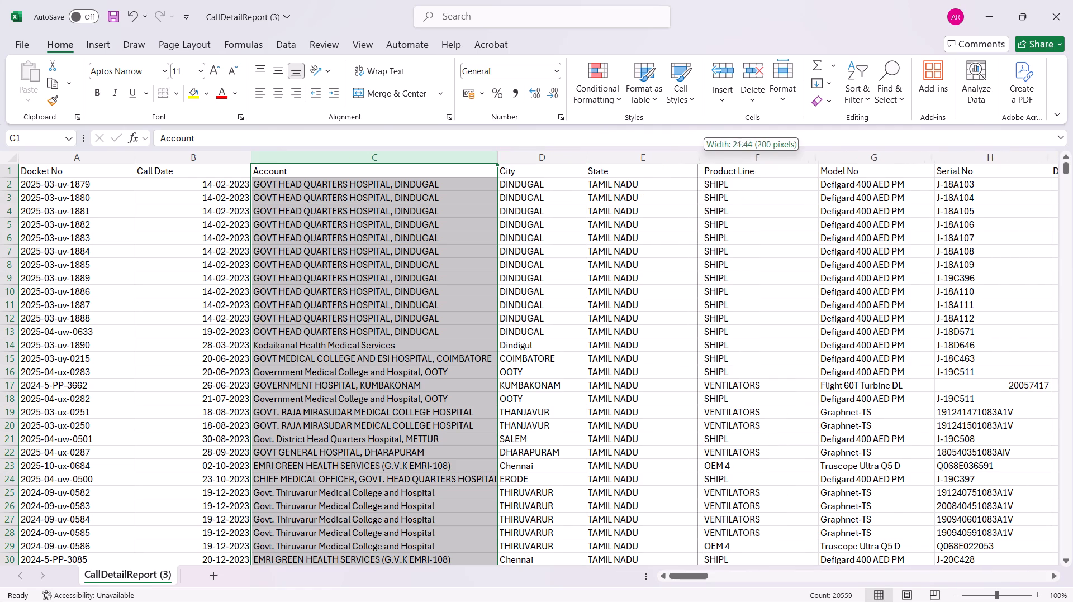
{"action": "left_click_drag", "start_coordinate": [696, 159], "coordinate": [678, 159]}
{"action": "left_click_drag", "start_coordinate": [791, 155], "coordinate": [694, 154]}
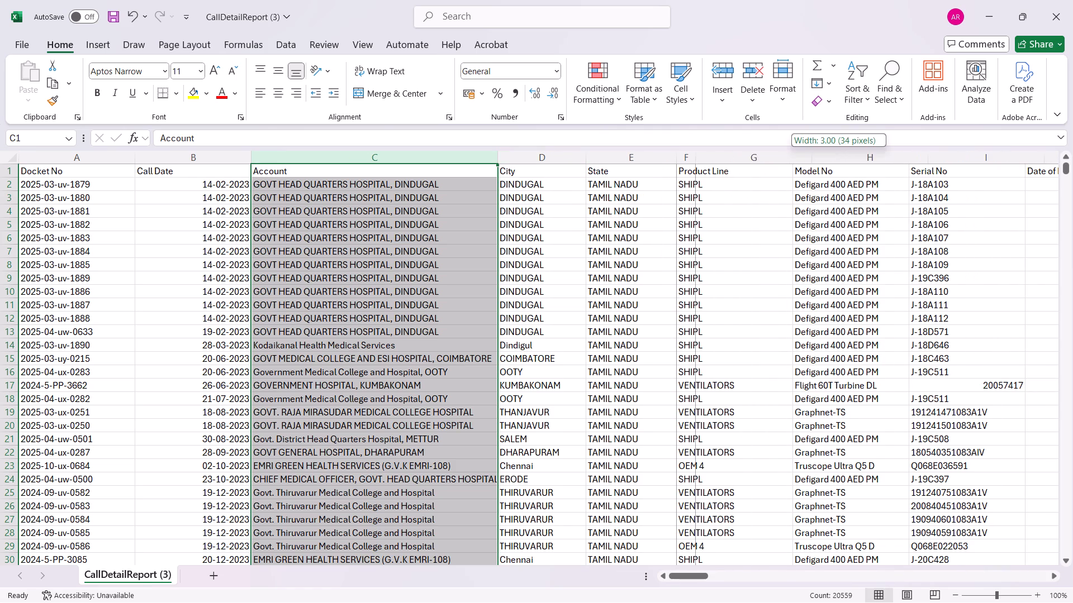
{"action": "left_click_drag", "start_coordinate": [694, 154], "coordinate": [771, 157]}
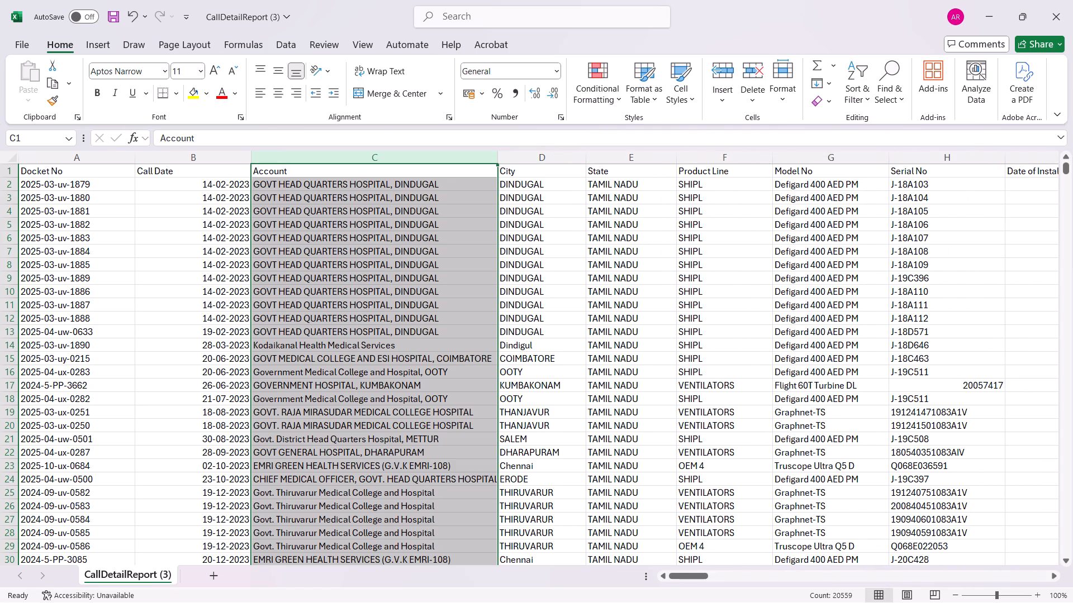
Examine the remaining columns of the call detail report, across to TAT Type and back to the Status columns.
{"action": "left_click_drag", "start_coordinate": [697, 579], "coordinate": [747, 571]}
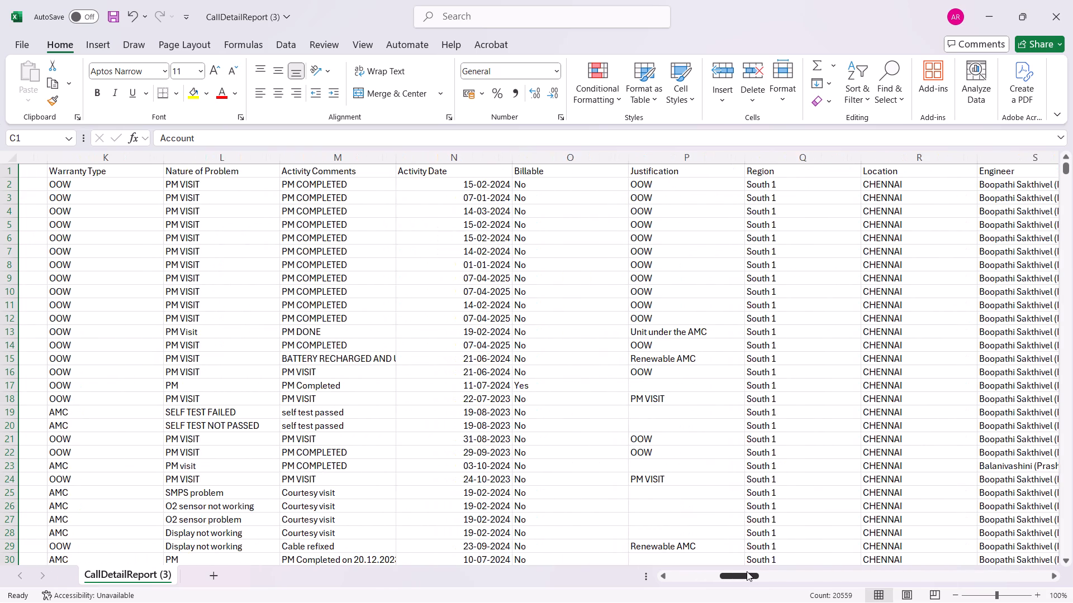
{"action": "left_click_drag", "start_coordinate": [747, 571], "coordinate": [739, 569]}
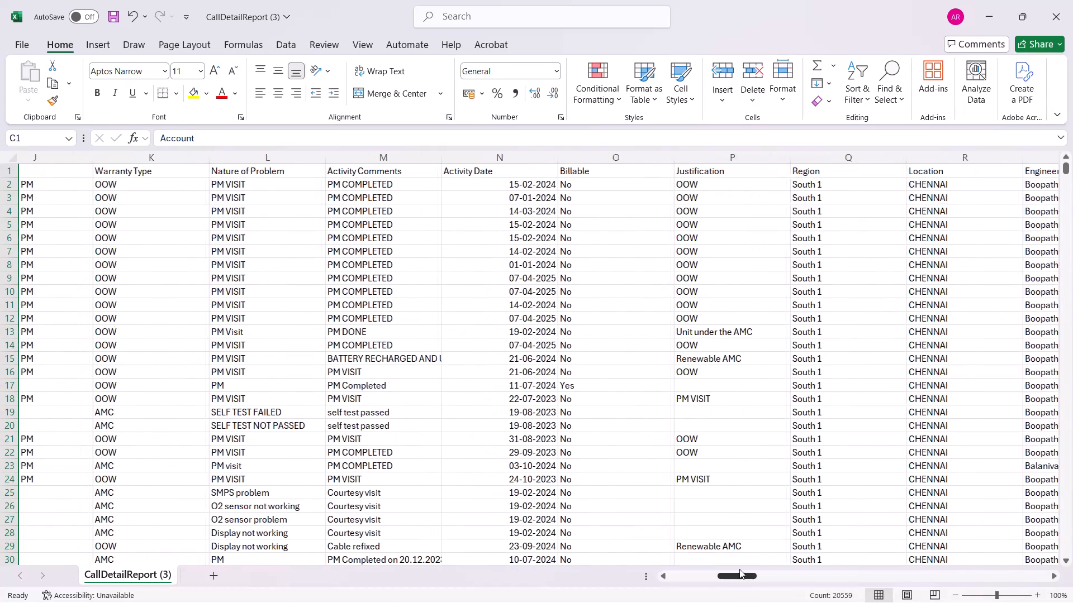
{"action": "left_click_drag", "start_coordinate": [739, 569], "coordinate": [722, 566]}
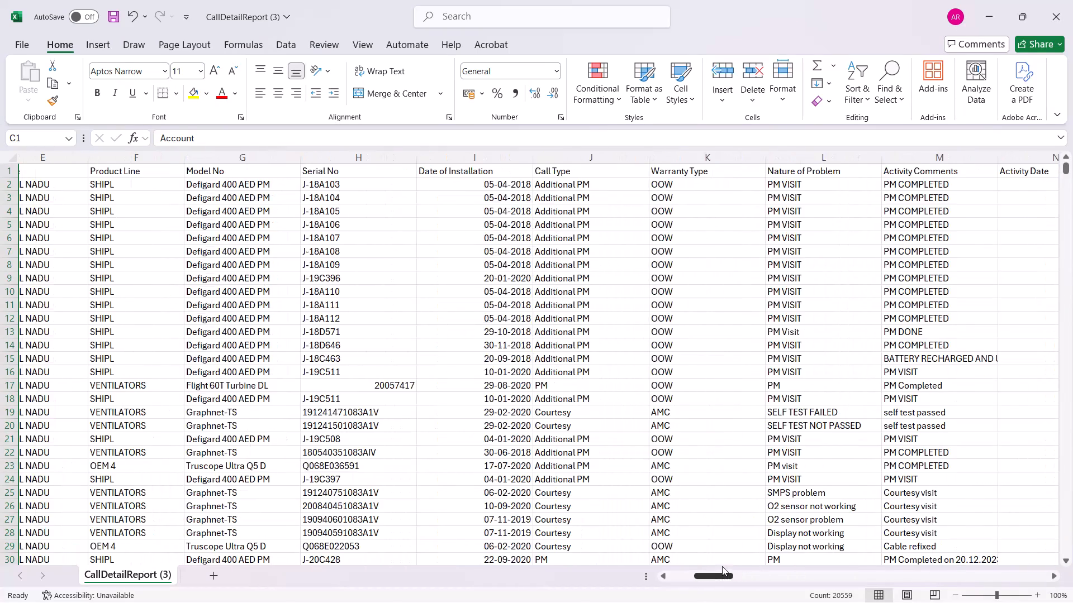
{"action": "left_click_drag", "start_coordinate": [722, 566], "coordinate": [719, 566]}
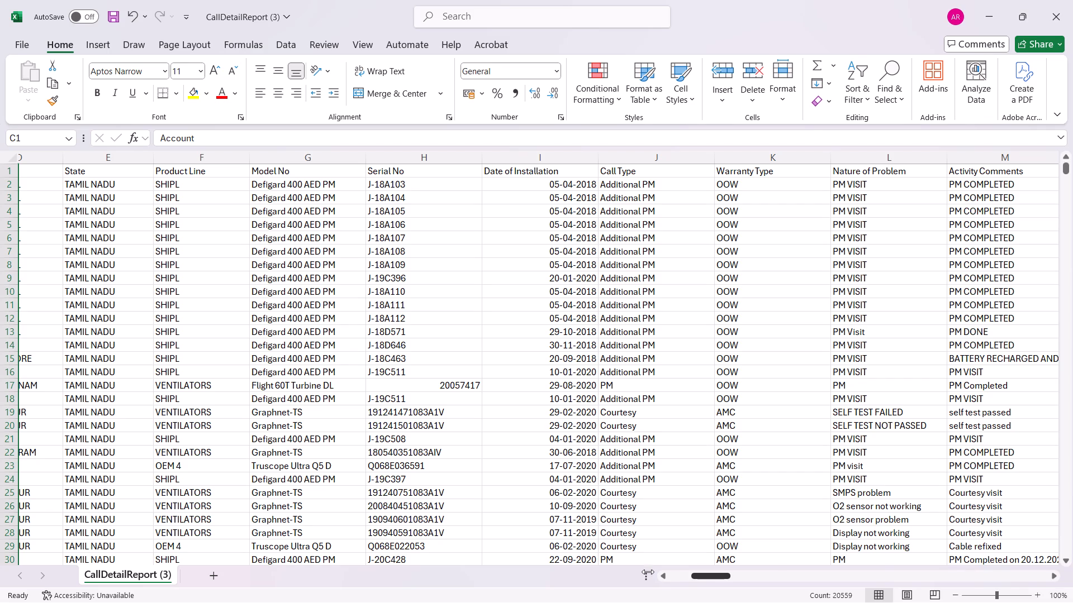
{"action": "left_click_drag", "start_coordinate": [713, 577], "coordinate": [759, 576]}
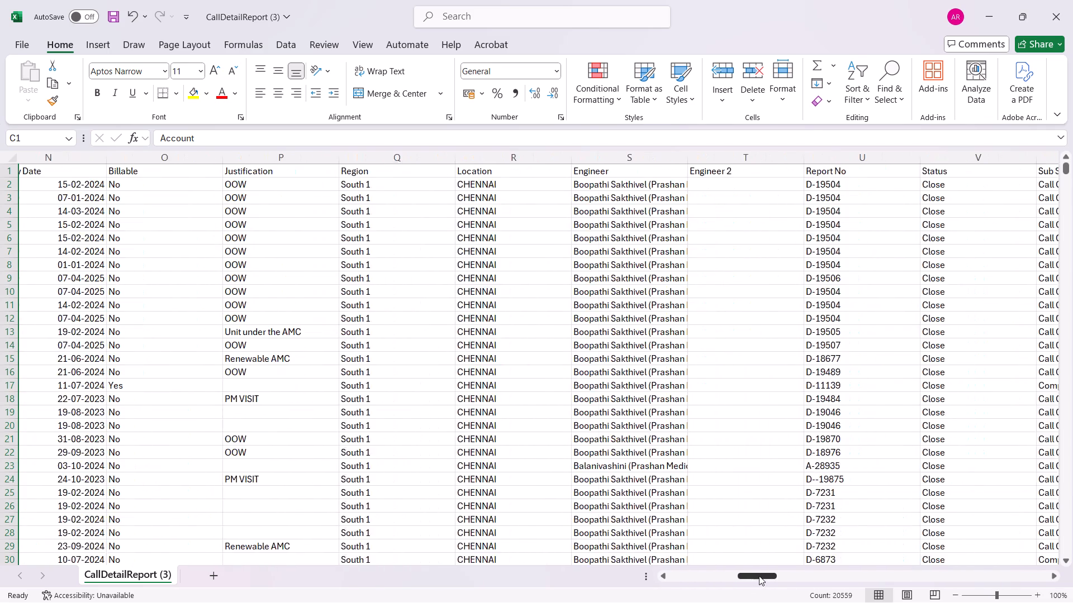
{"action": "left_click_drag", "start_coordinate": [759, 576], "coordinate": [818, 576]}
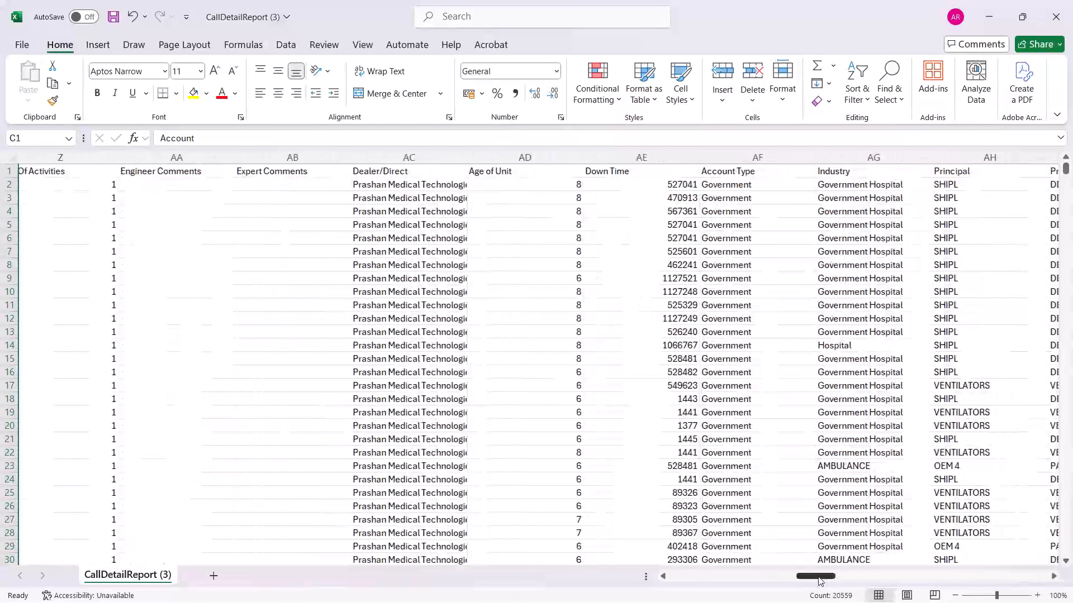
{"action": "left_click_drag", "start_coordinate": [818, 576], "coordinate": [834, 573]}
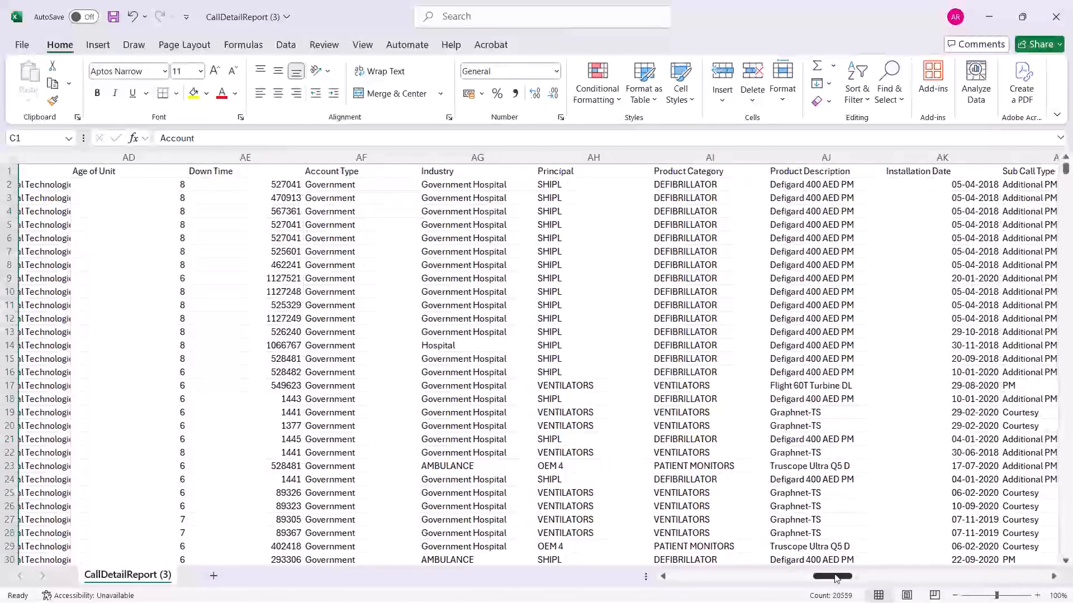
{"action": "left_click_drag", "start_coordinate": [834, 573], "coordinate": [903, 572]}
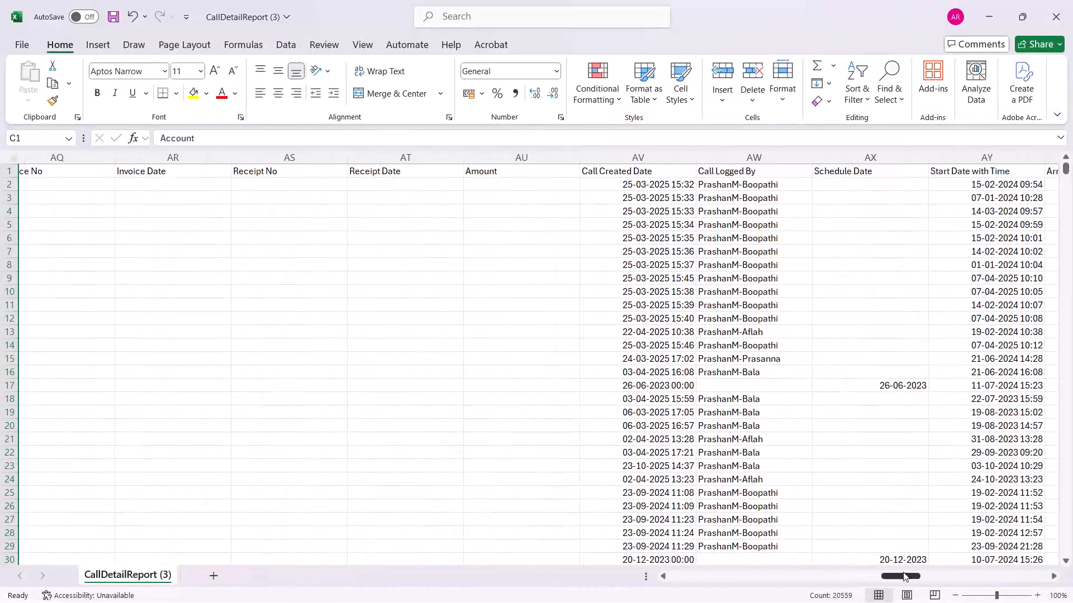
{"action": "left_click_drag", "start_coordinate": [903, 572], "coordinate": [941, 574]}
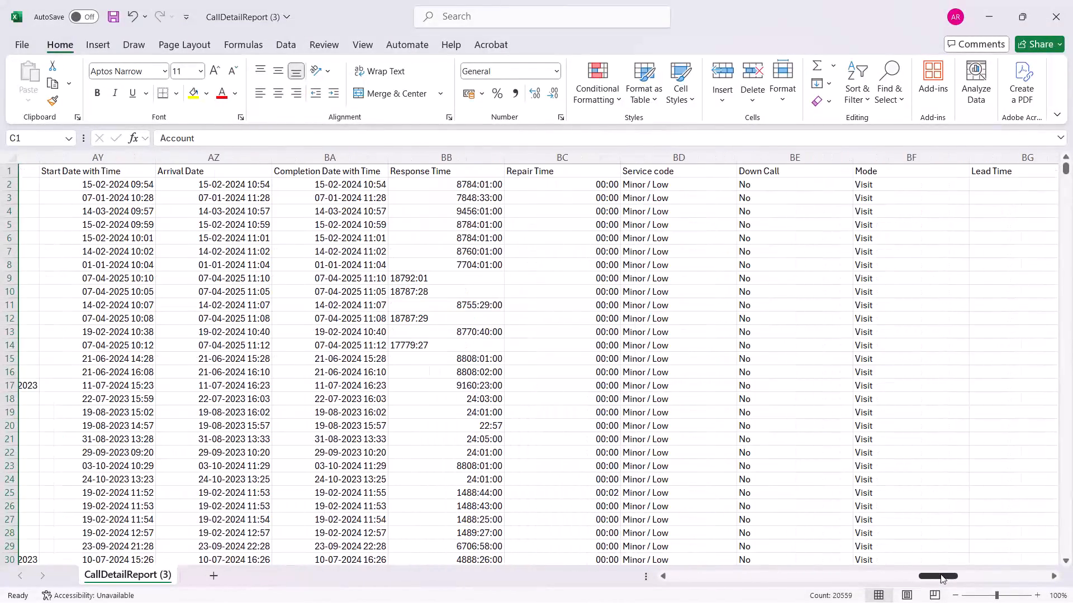
{"action": "left_click_drag", "start_coordinate": [941, 574], "coordinate": [972, 576]}
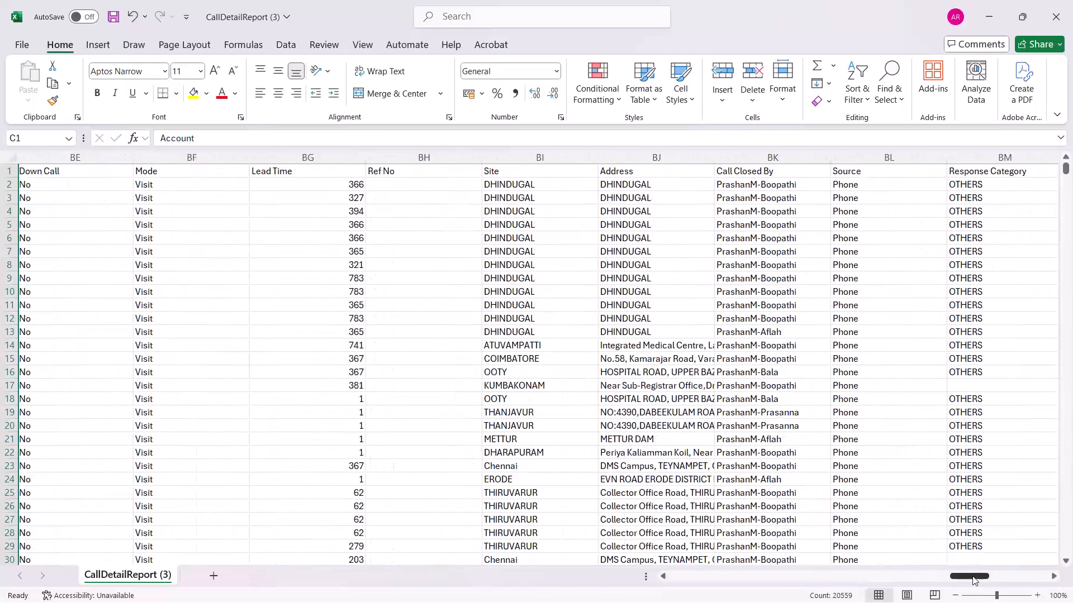
{"action": "left_click_drag", "start_coordinate": [972, 576], "coordinate": [1033, 574]}
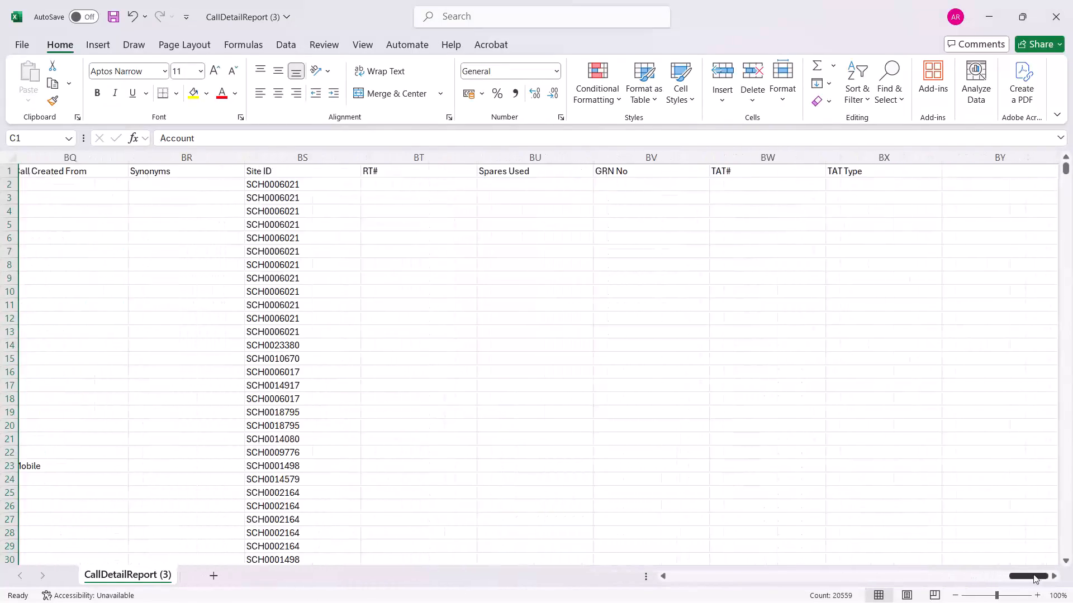
{"action": "left_click_drag", "start_coordinate": [1033, 574], "coordinate": [787, 582]}
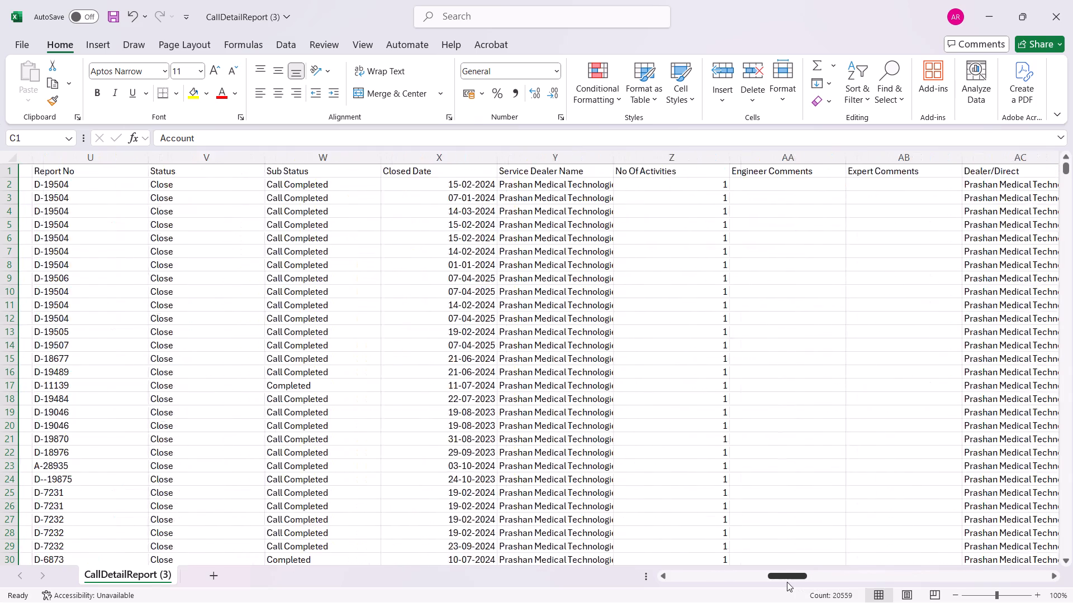
Add a filter to the Report No column of the call detail report and search its values for 51452.
{"action": "left_click_drag", "start_coordinate": [787, 582], "coordinate": [780, 581]}
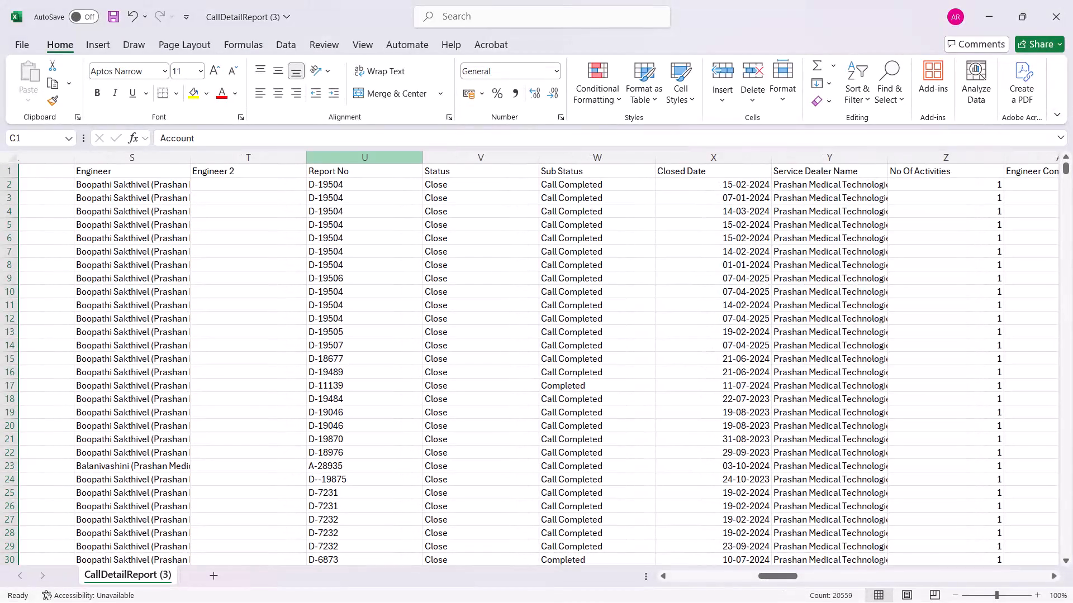
{"action": "left_click", "coordinate": [354, 157]}
{"action": "left_click", "coordinate": [358, 159]}
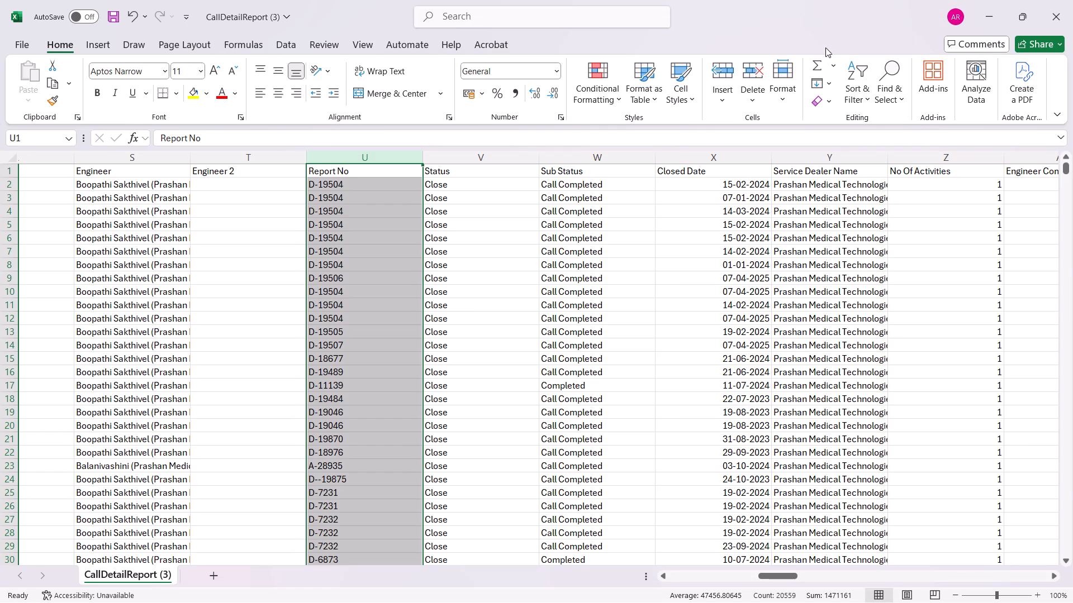
{"action": "left_click", "coordinate": [858, 64]}
{"action": "left_click", "coordinate": [873, 181]}
{"action": "left_click", "coordinate": [420, 169]}
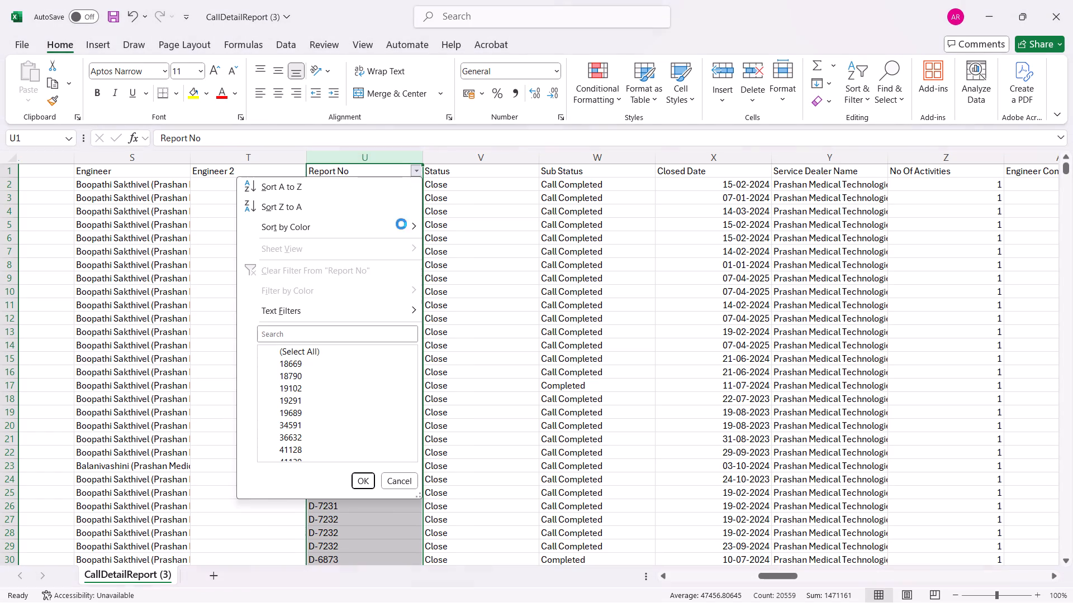
{"action": "left_click", "coordinate": [345, 331]}
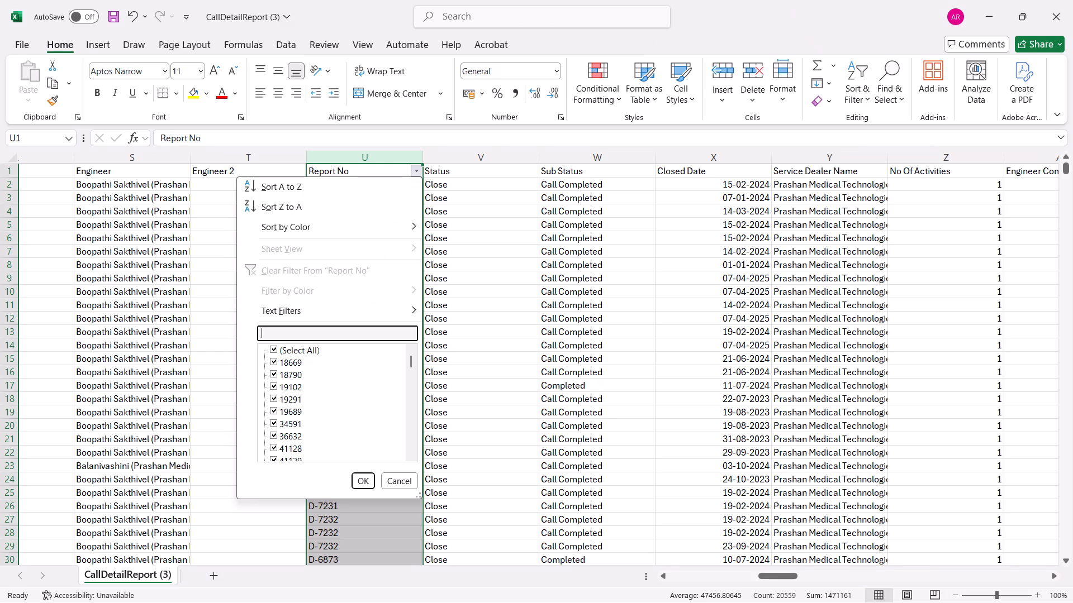
{"action": "type", "text": "51"}
{"action": "type", "text": "452"}
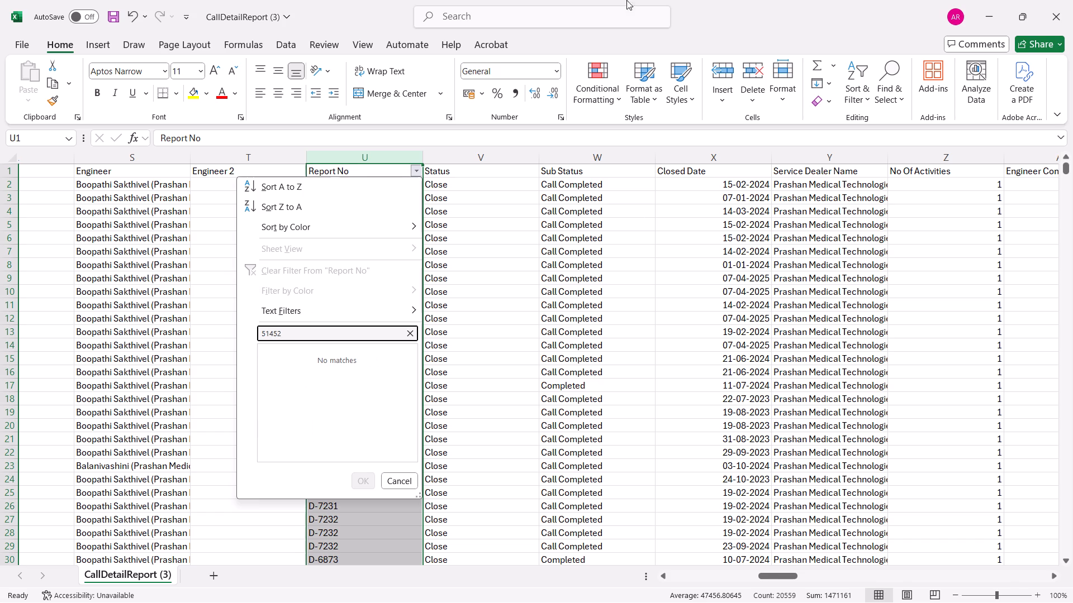
Minimize the CallDetailReport (3) window and close the call details workbook.
{"action": "left_click", "coordinate": [989, 17]}
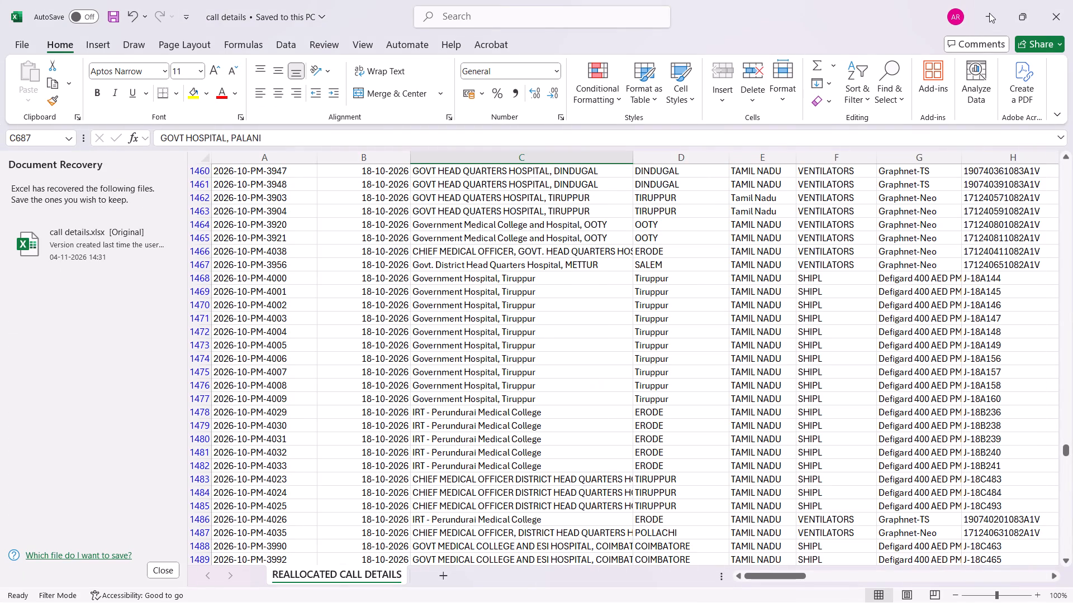
{"action": "left_click", "coordinate": [1072, 21]}
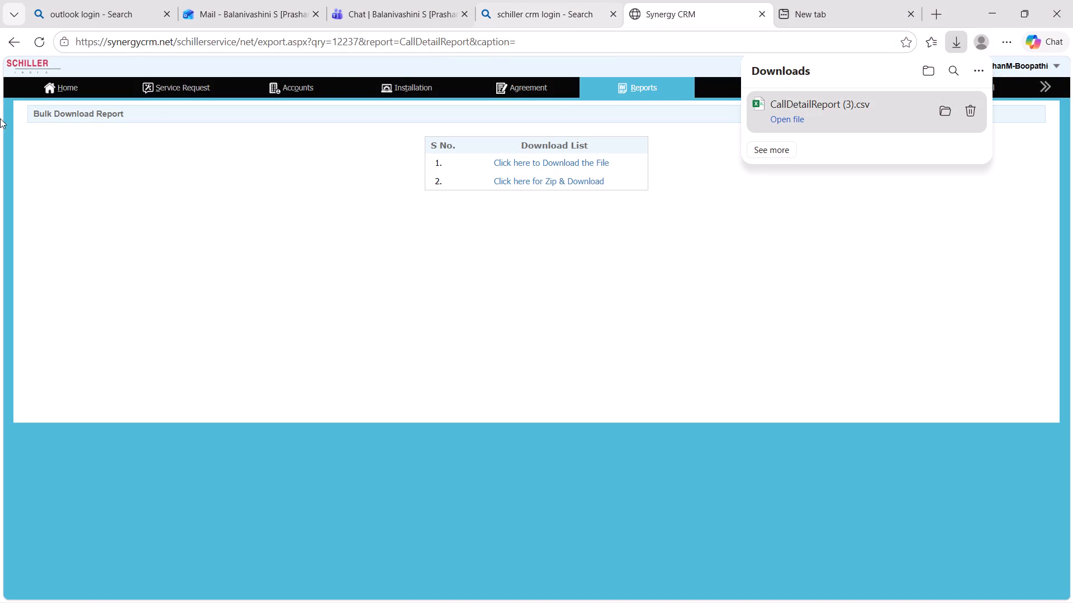
In Synergy CRM in the browser, open the PM calls list and filter its Serial No column by 20084.
{"action": "left_click", "coordinate": [820, 294]}
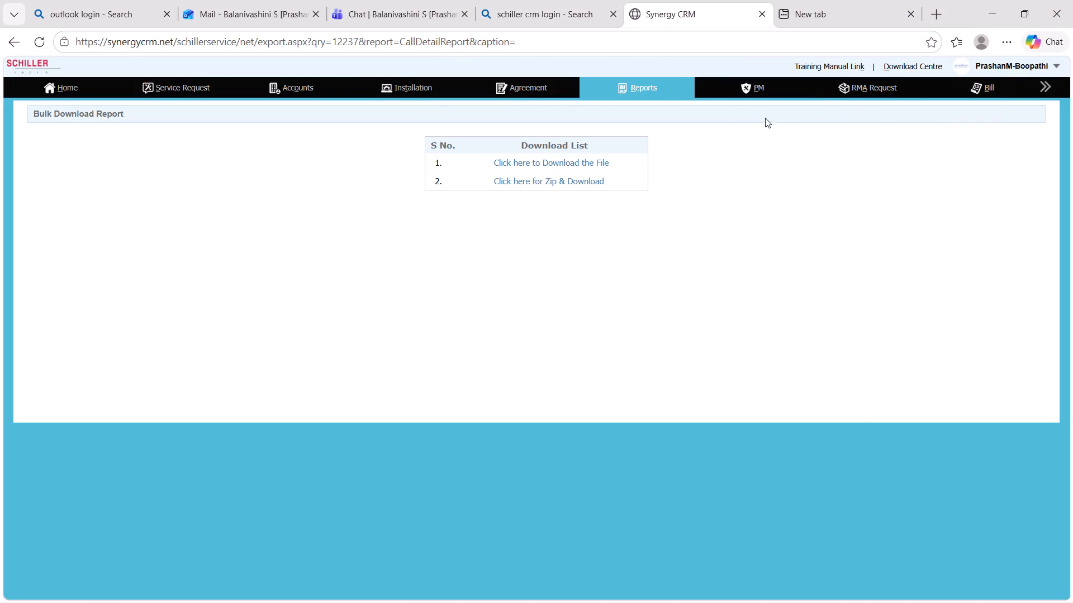
{"action": "left_click", "coordinate": [755, 82]}
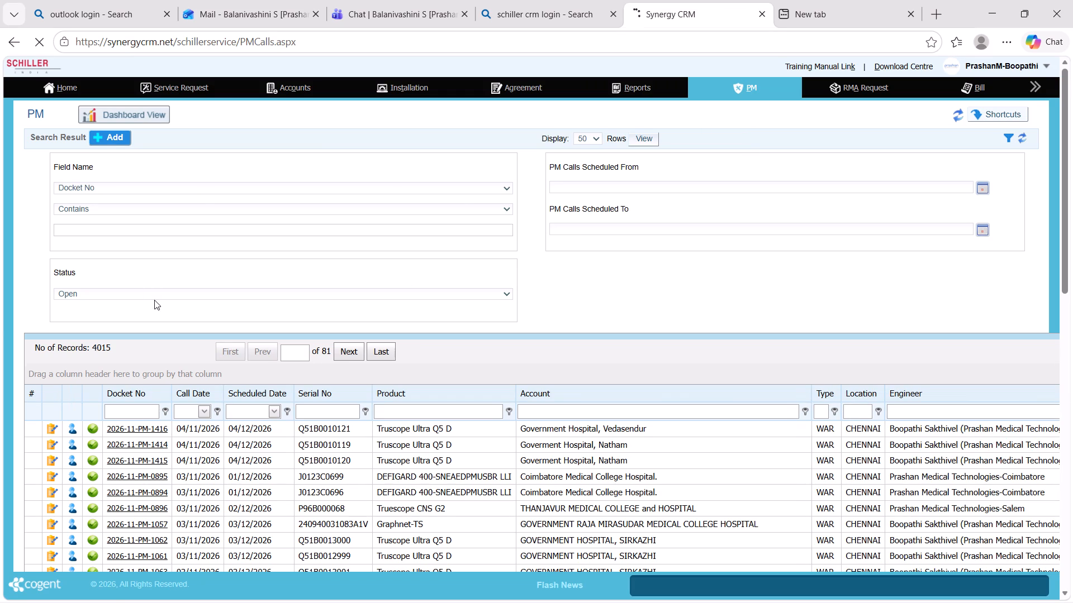
{"action": "scroll", "coordinate": [483, 374], "scroll_direction": "down", "scroll_amount": 3}
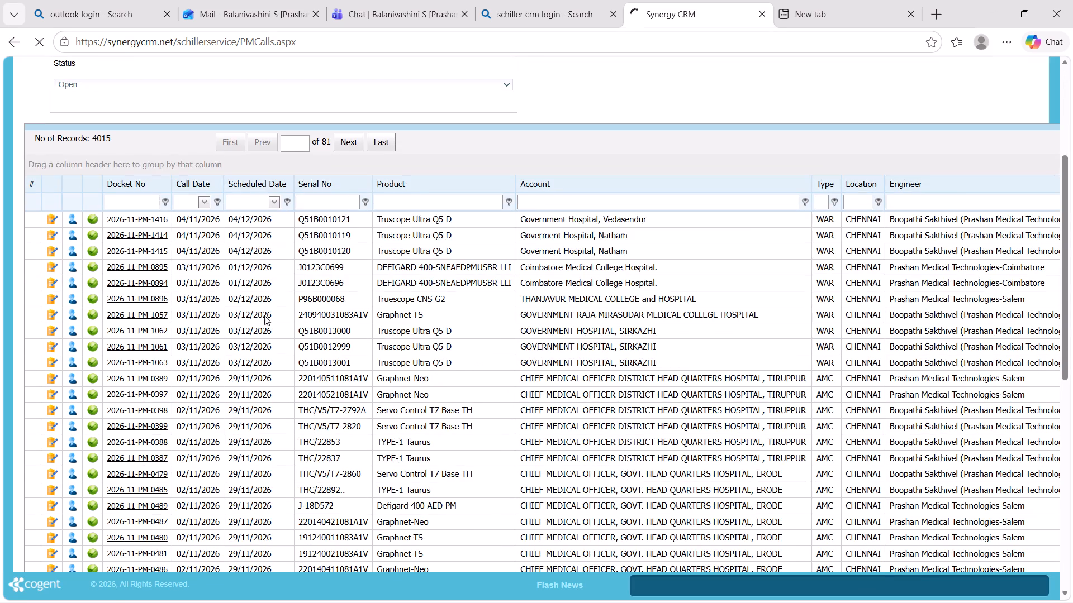
{"action": "left_click", "coordinate": [331, 201]}
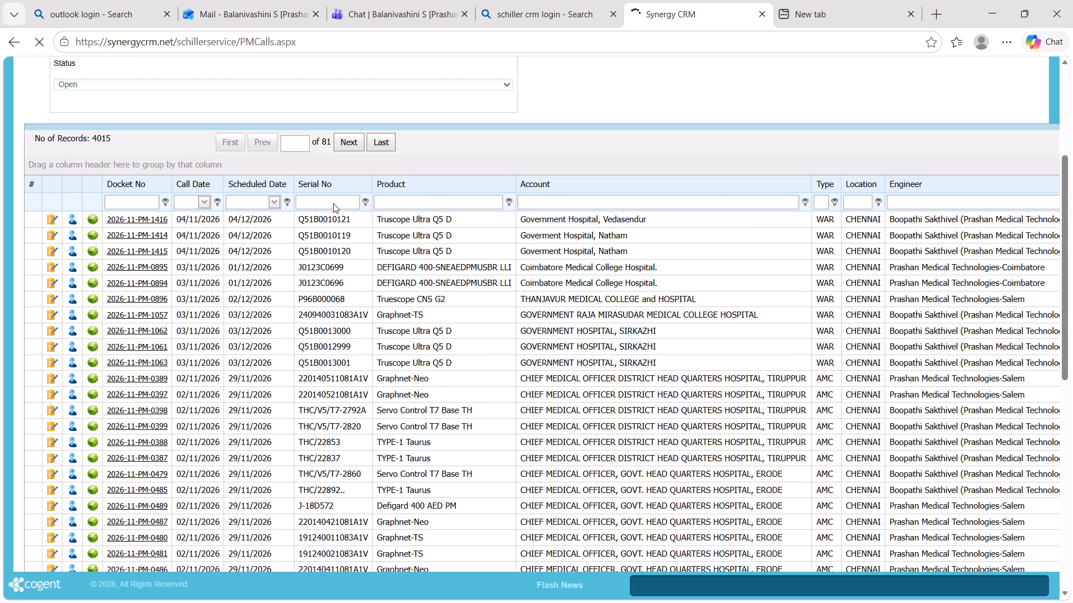
{"action": "left_click", "coordinate": [333, 203]}
{"action": "left_click", "coordinate": [313, 204]}
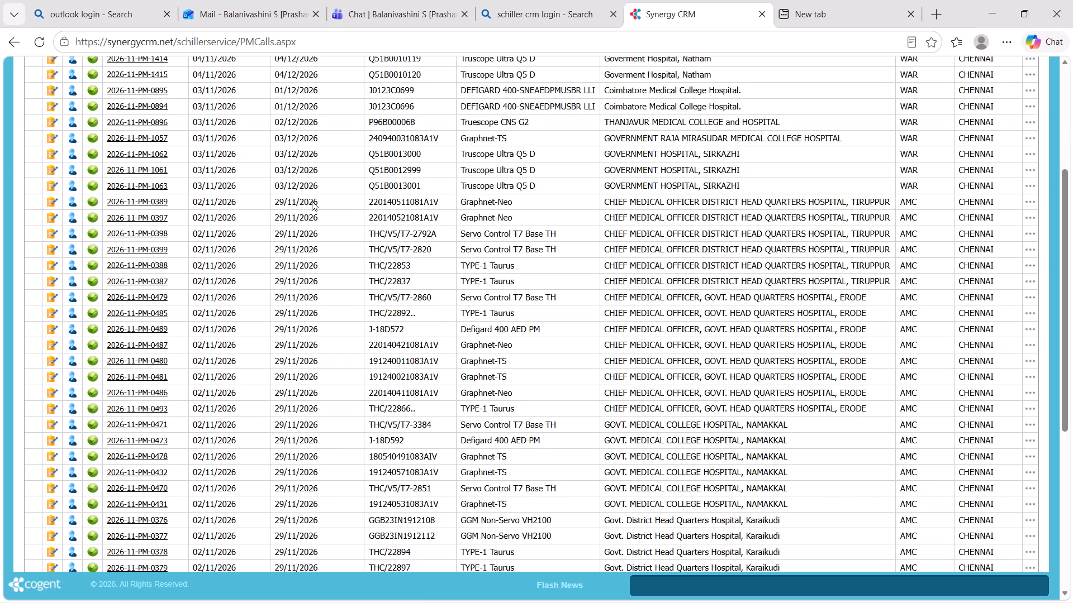
{"action": "scroll", "coordinate": [313, 202], "scroll_direction": "up", "scroll_amount": 3}
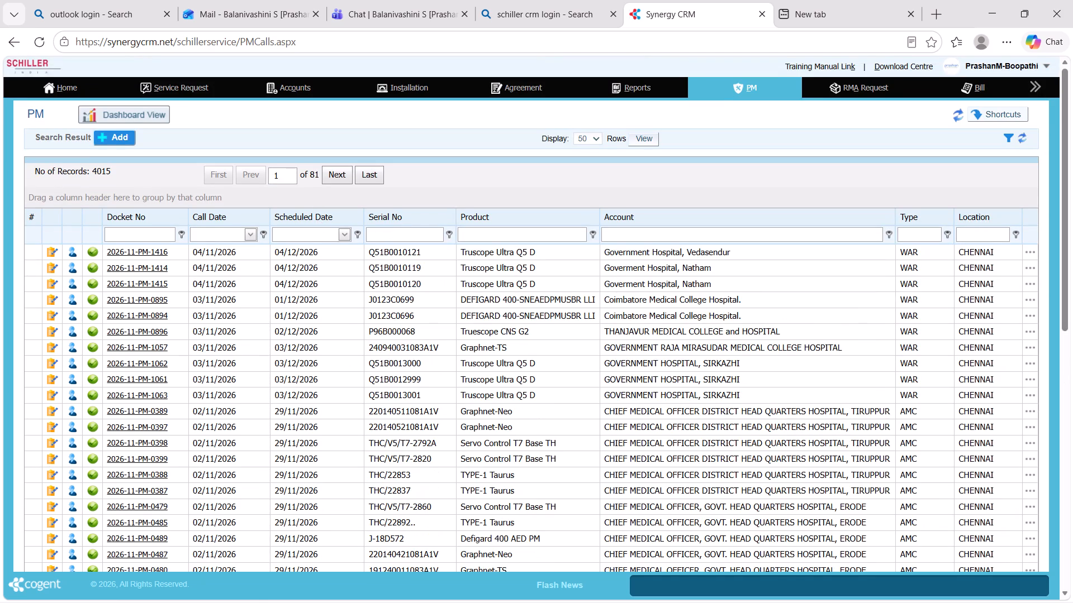
{"action": "left_click", "coordinate": [383, 234]}
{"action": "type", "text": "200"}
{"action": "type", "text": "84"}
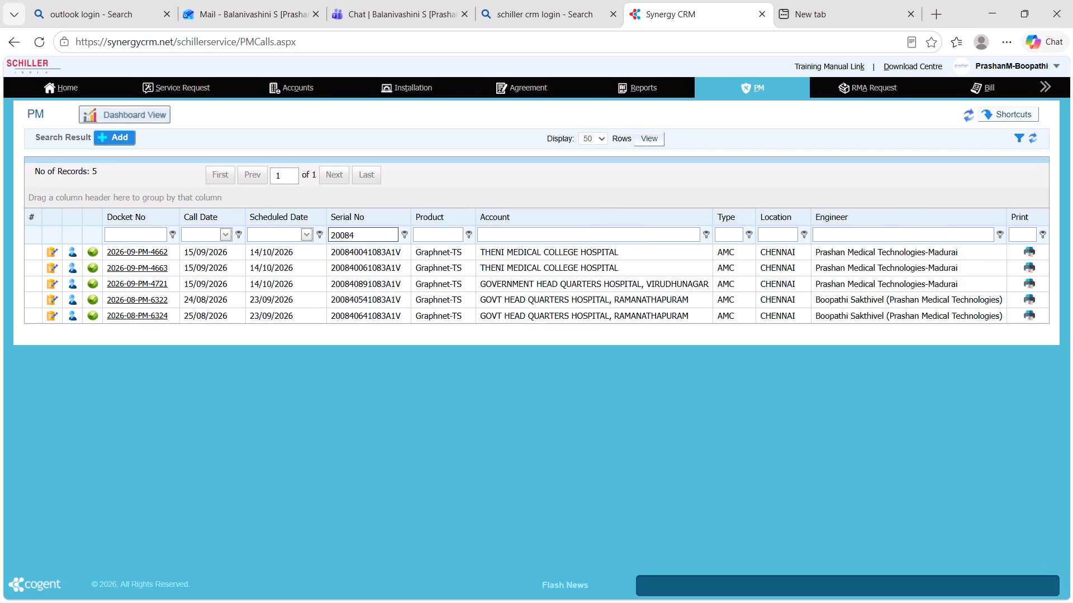
Narrow the Serial No filter of the PM calls list to 20084089.
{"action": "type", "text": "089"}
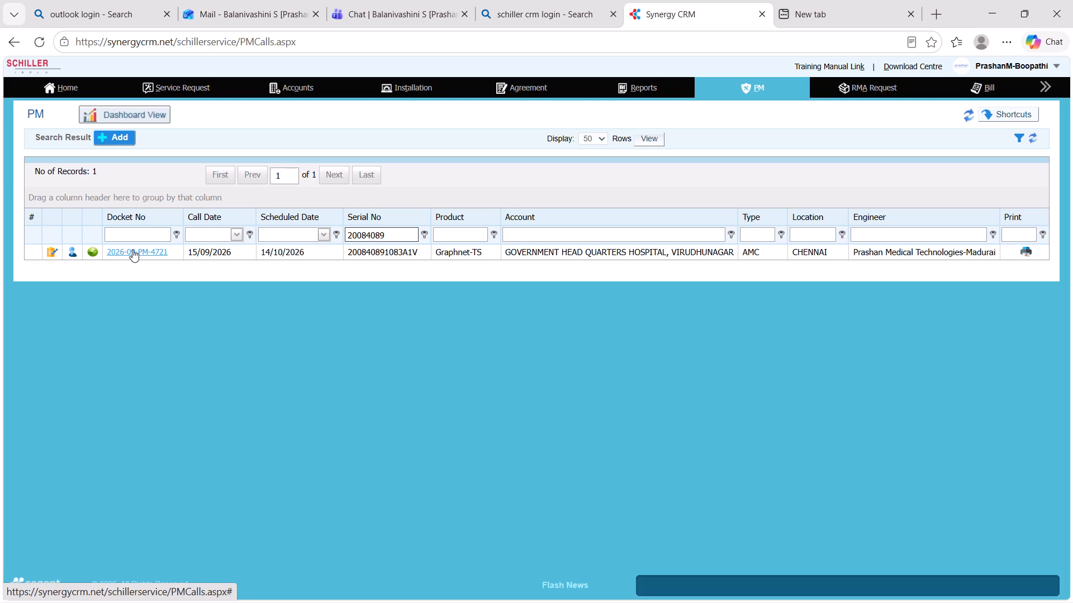
Switch to the empty new browser tab and start a new web address or search entry.
{"action": "left_click", "coordinate": [853, 7]}
{"action": "left_click", "coordinate": [182, 45]}
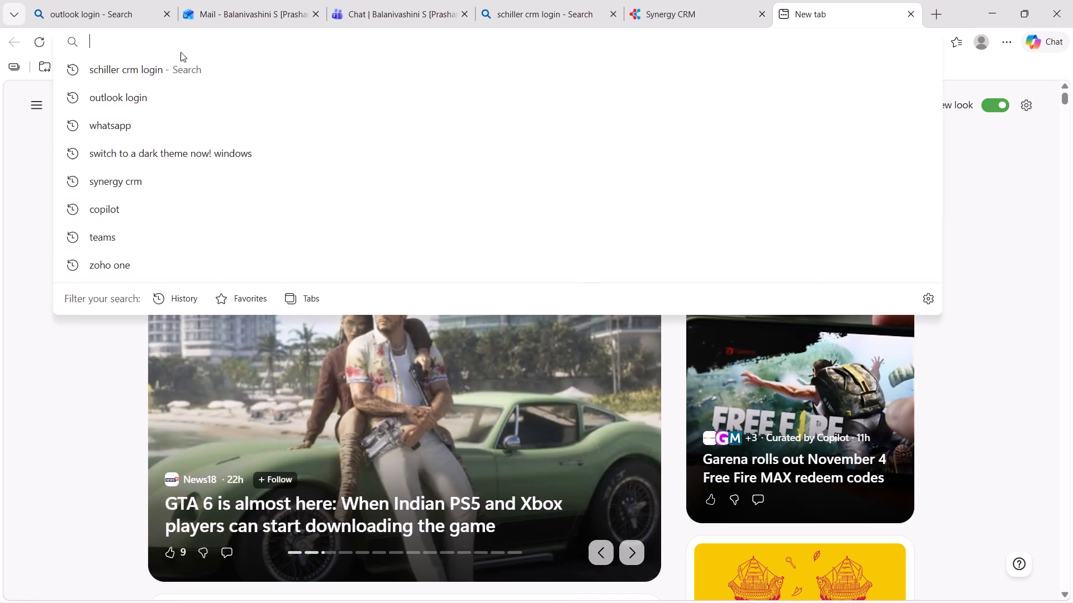
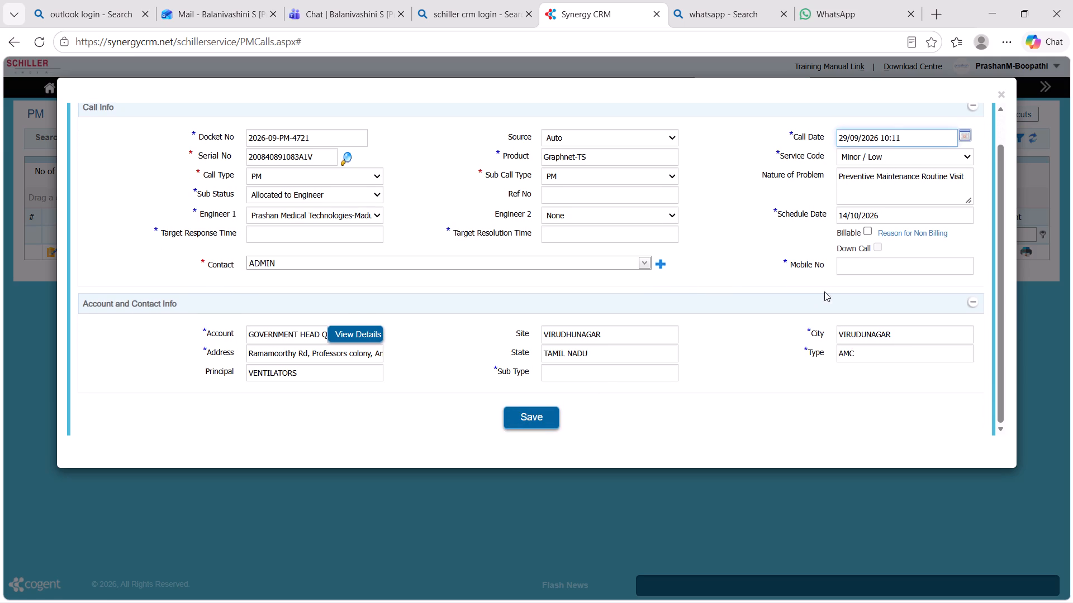
Enter and save a justification beginning with "AM" as the reason for non-billing on PM call 2026-09-PM-4721.
{"action": "left_click", "coordinate": [931, 234]}
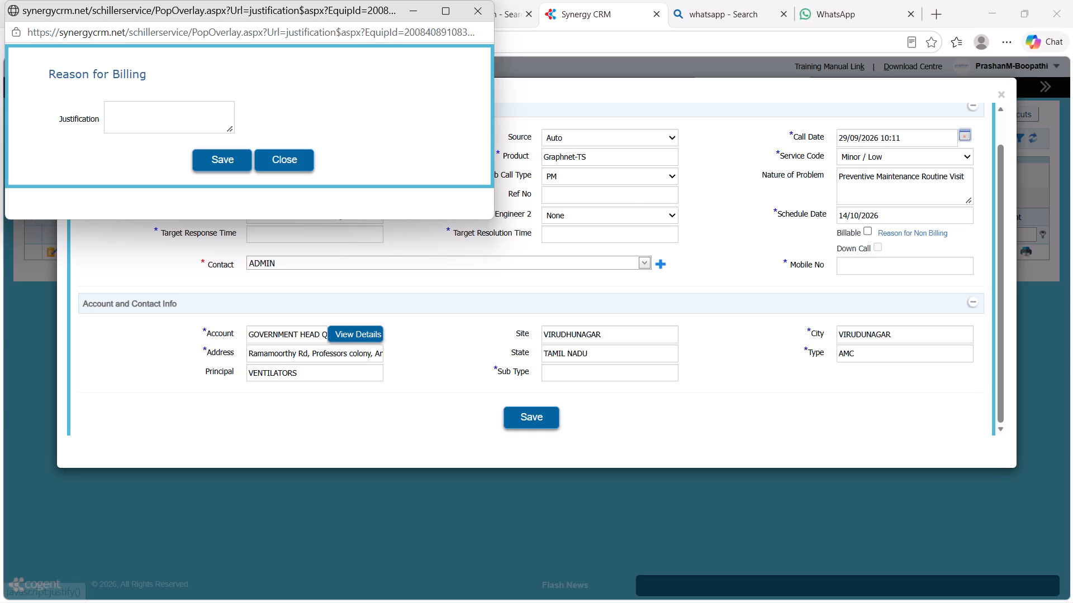
{"action": "left_click", "coordinate": [205, 118]}
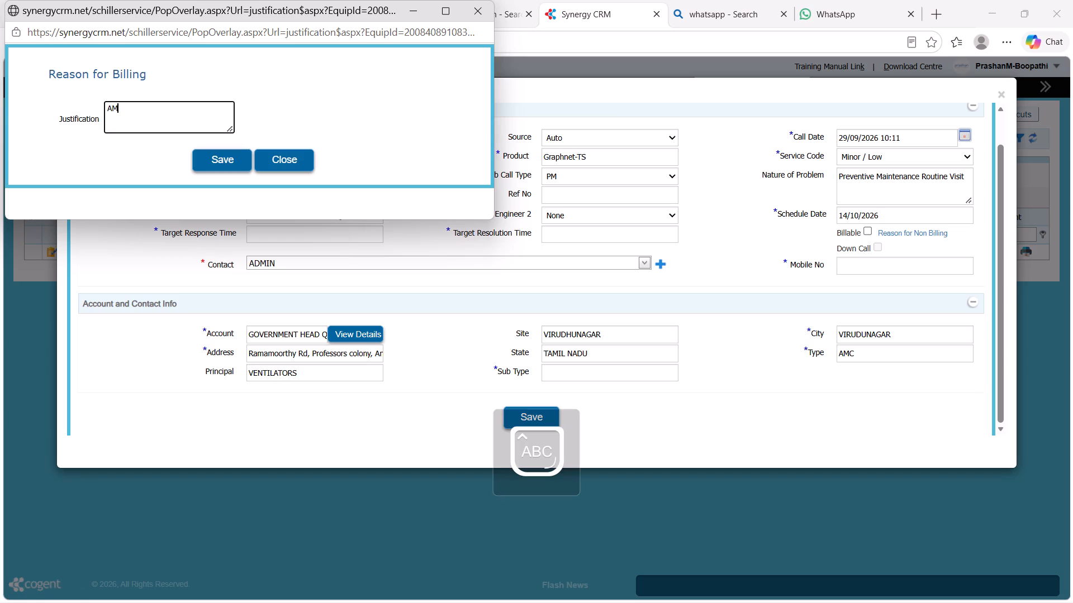
{"action": "left_click", "coordinate": [244, 158]}
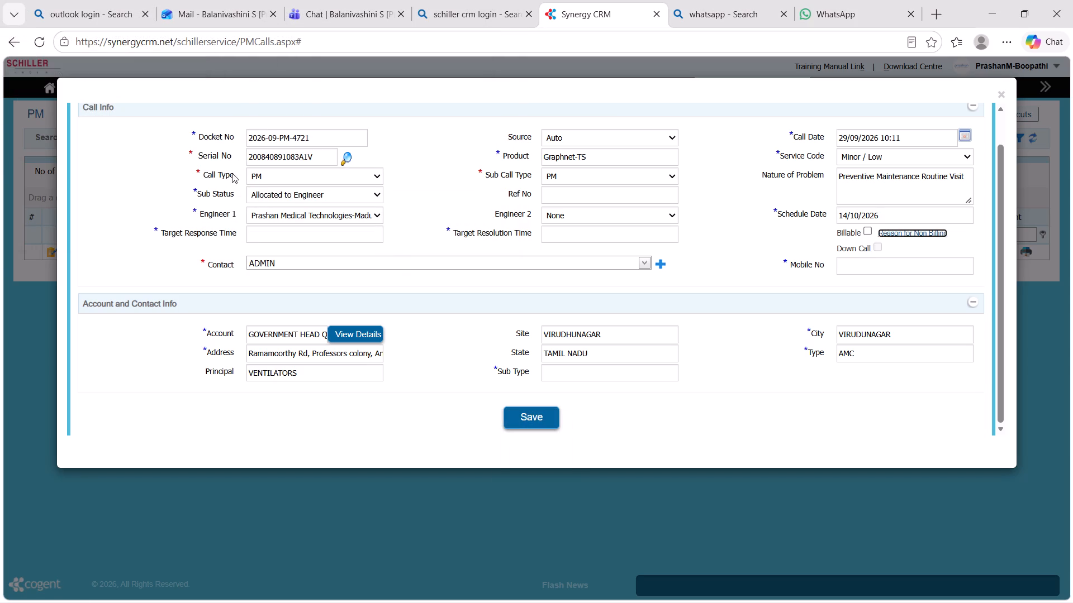
Save the service request modification for PM docket 2026-09-PM-4721 and confirm it.
{"action": "left_click", "coordinate": [531, 414]}
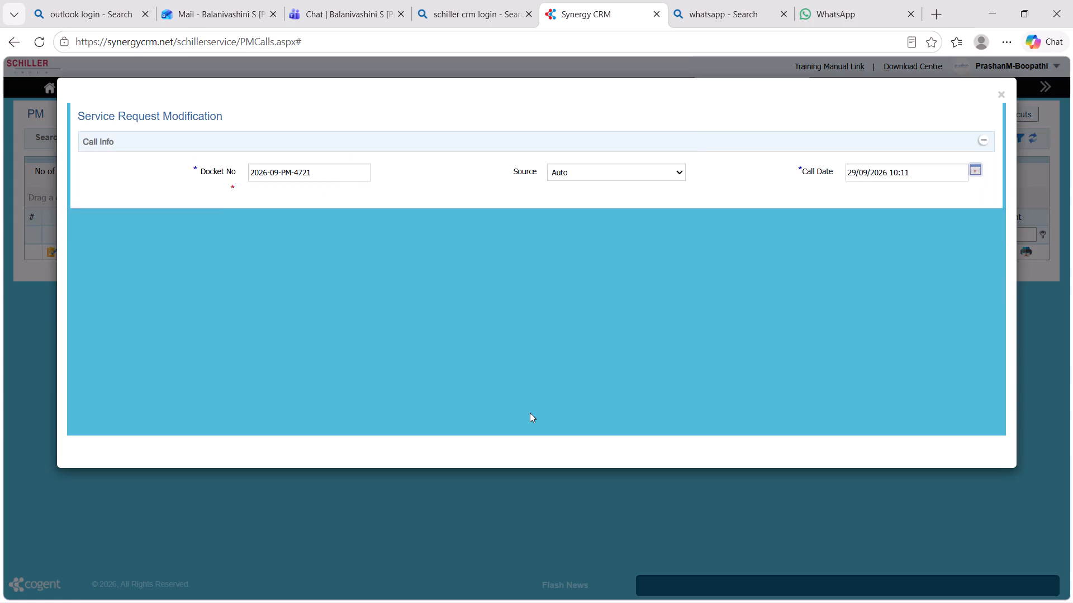
{"action": "left_click", "coordinate": [666, 142]}
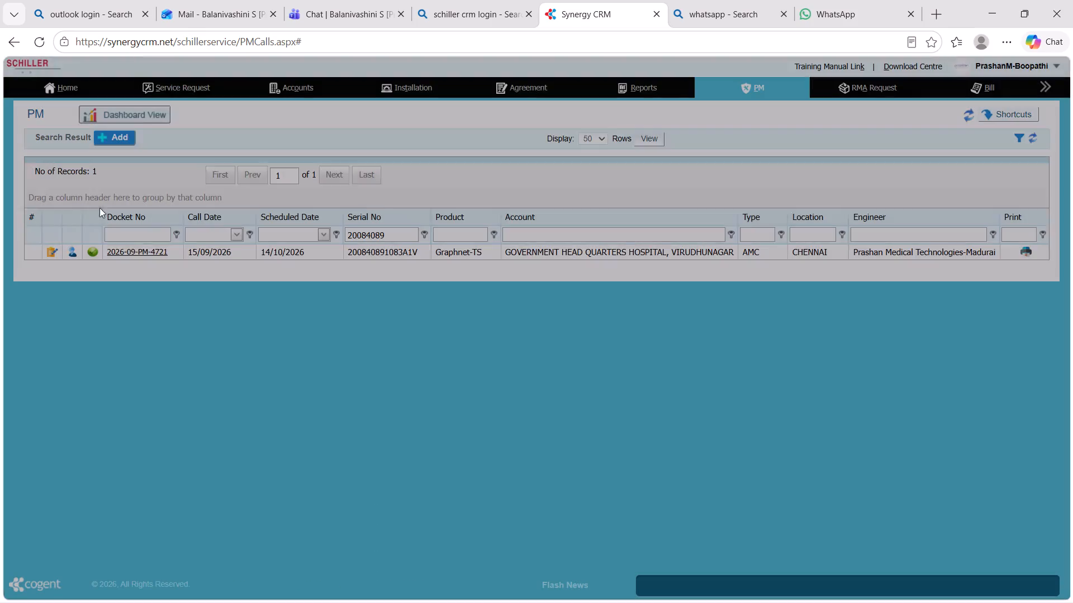
{"action": "left_click", "coordinate": [153, 253]}
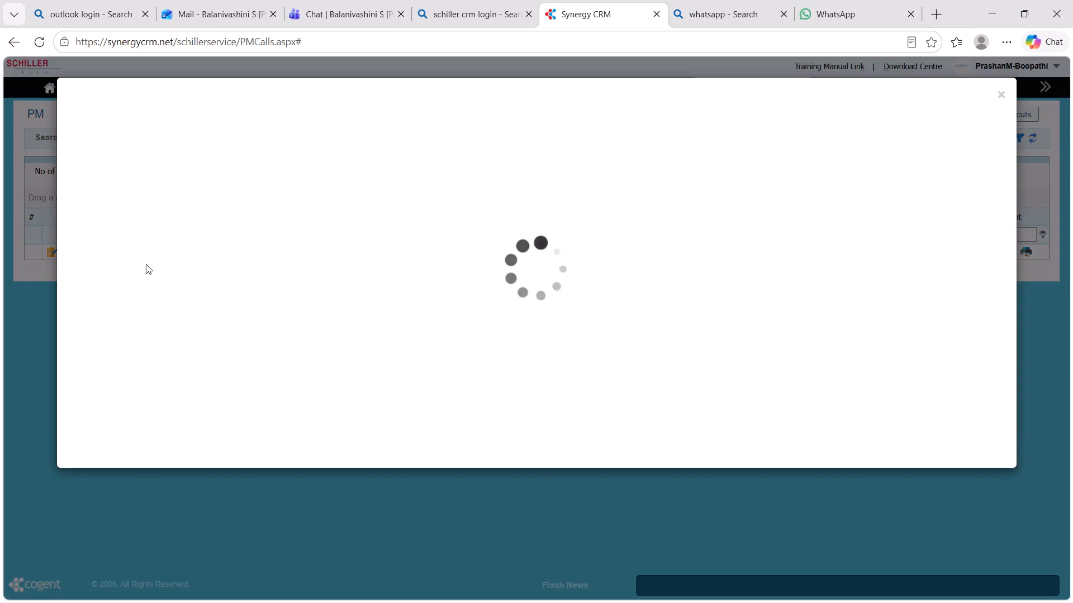
{"action": "scroll", "coordinate": [278, 294], "scroll_direction": "down", "scroll_amount": 4}
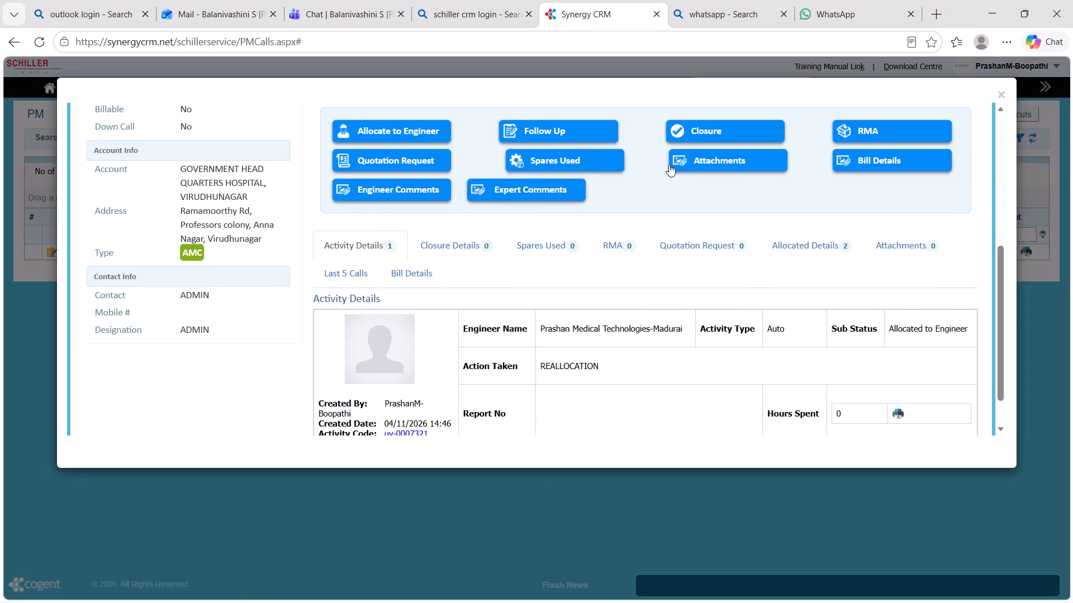
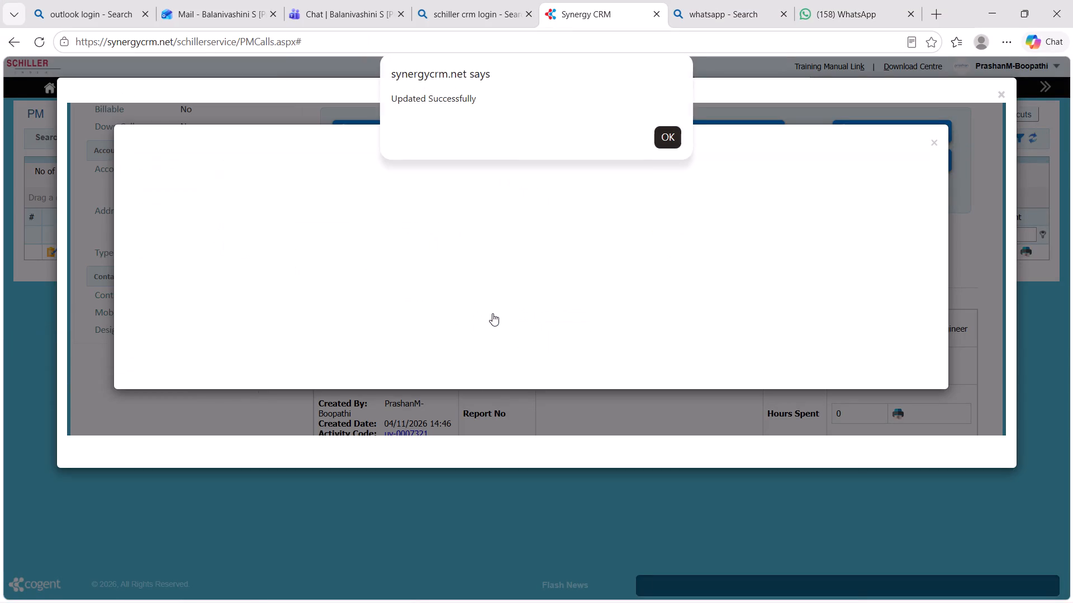
Acknowledge the saved update and open the closure form for PM docket 2026-09-PM-4721, down to its action info.
{"action": "left_click", "coordinate": [663, 131]}
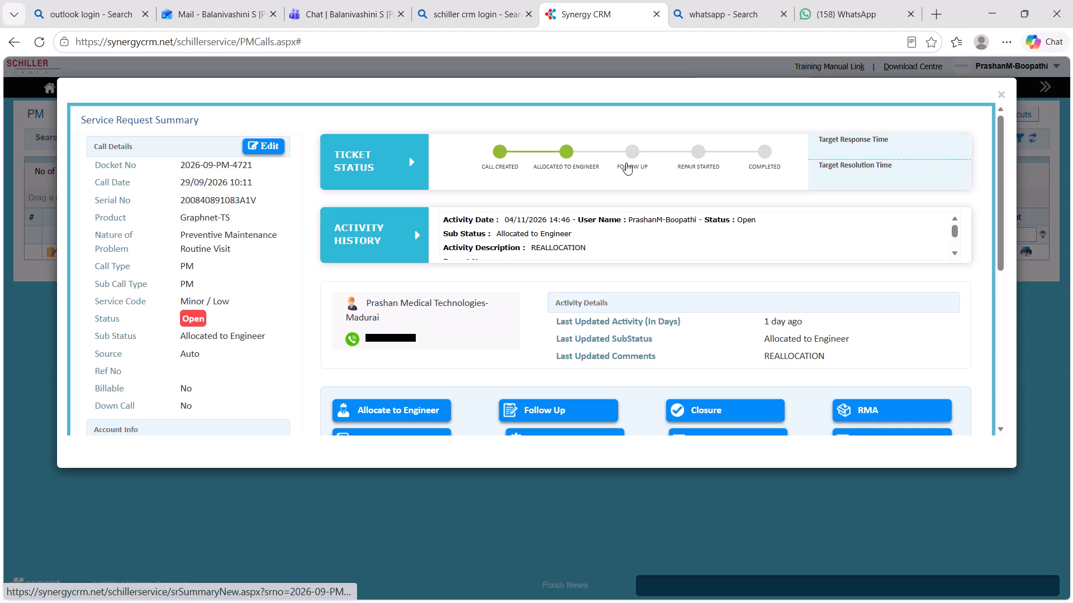
{"action": "scroll", "coordinate": [727, 294], "scroll_direction": "down", "scroll_amount": 1}
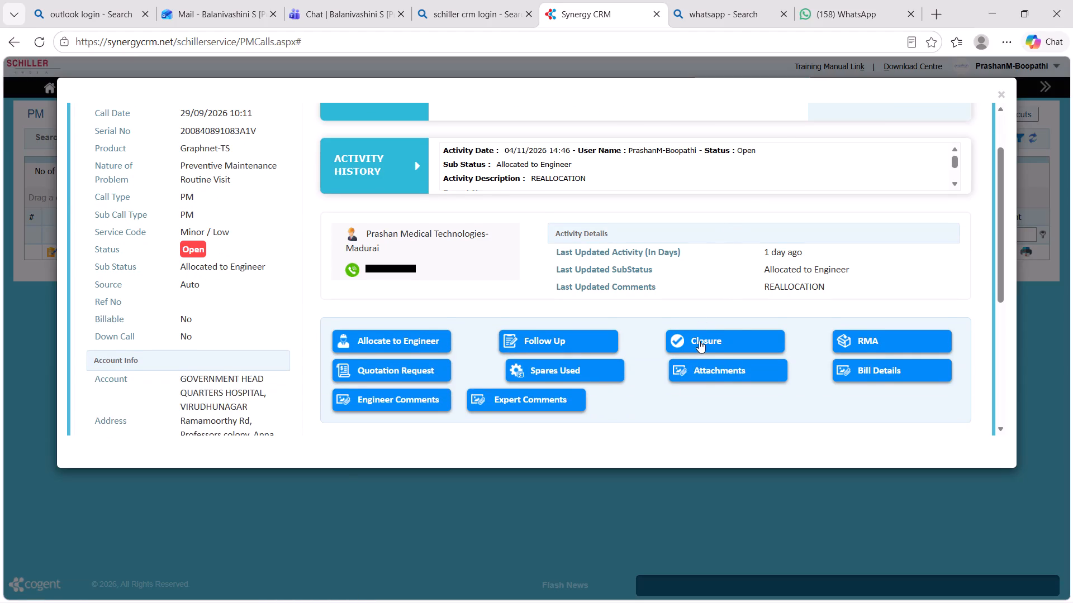
{"action": "left_click", "coordinate": [699, 341]}
{"action": "scroll", "coordinate": [410, 251], "scroll_direction": "down", "scroll_amount": 2}
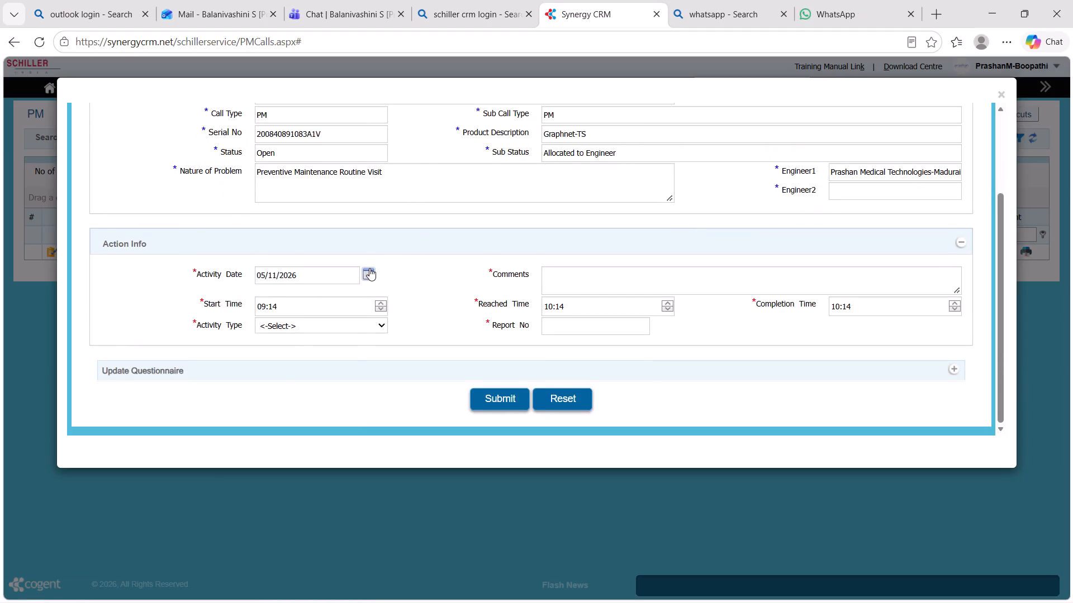
Set the closure's activity date to 30/09/2026 and its activity type to PM.
{"action": "left_click", "coordinate": [369, 270]}
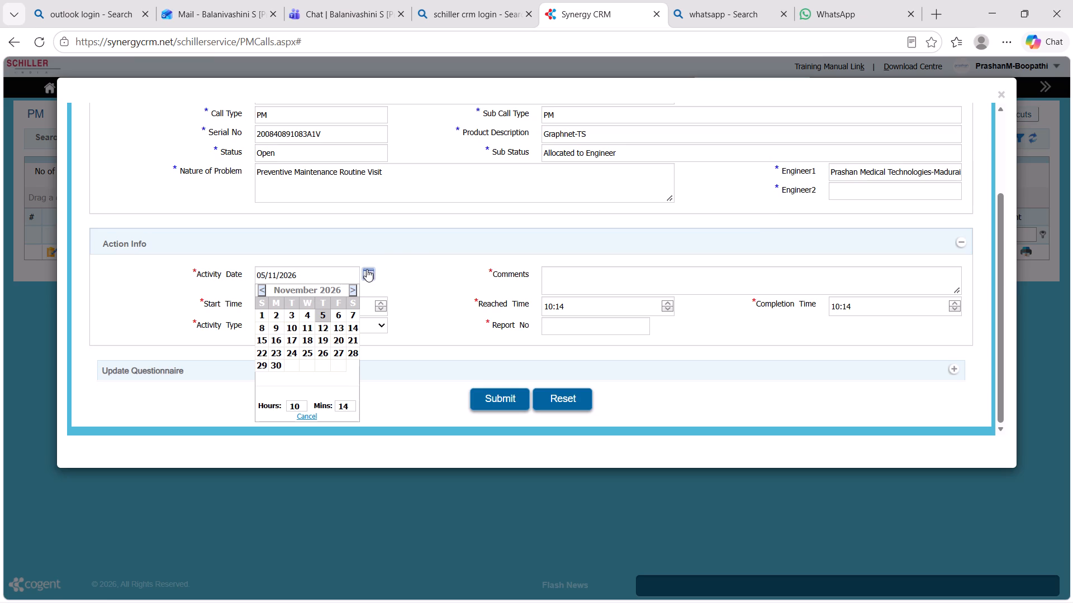
{"action": "left_click", "coordinate": [263, 286]}
{"action": "left_click", "coordinate": [263, 286]}
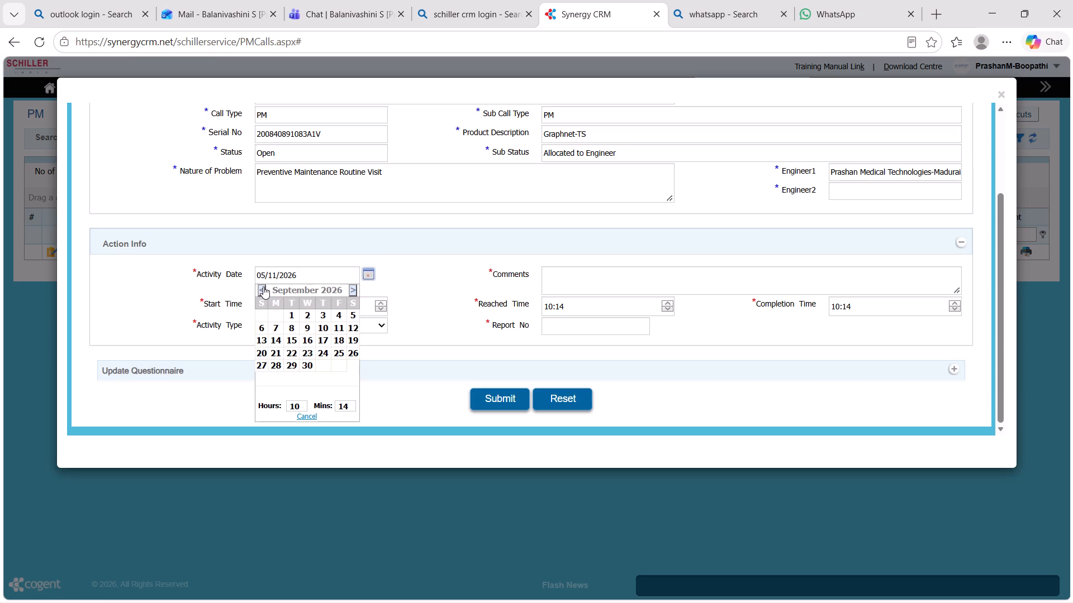
{"action": "left_click", "coordinate": [309, 364]}
{"action": "left_click", "coordinate": [320, 328]}
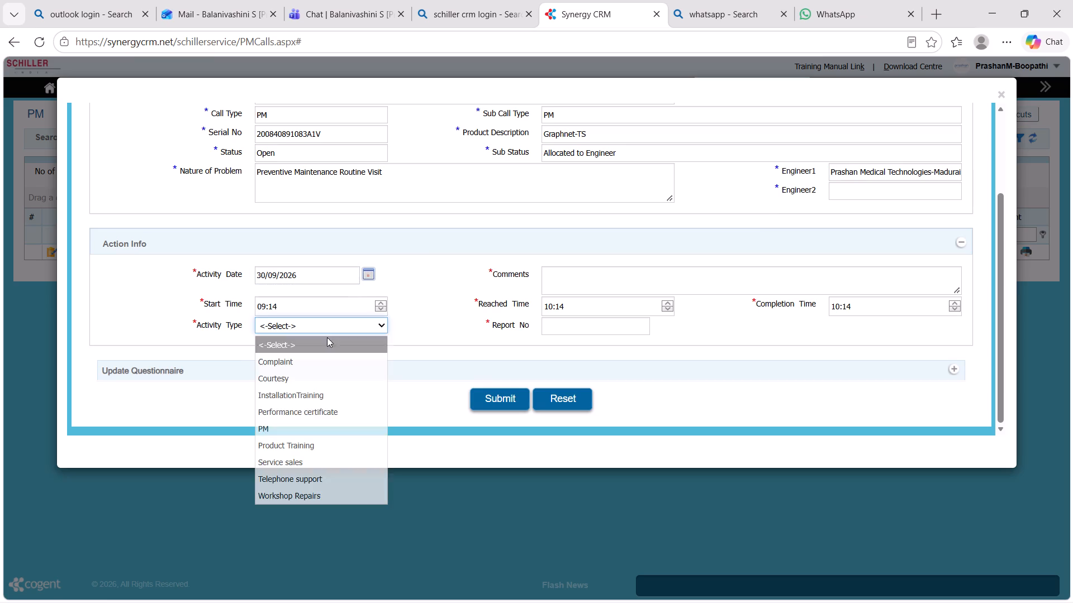
{"action": "left_click", "coordinate": [330, 427]}
Enter the comment PM COMPLETED and the report number D-51452 in the closure's action info.
{"action": "left_click", "coordinate": [655, 294]}
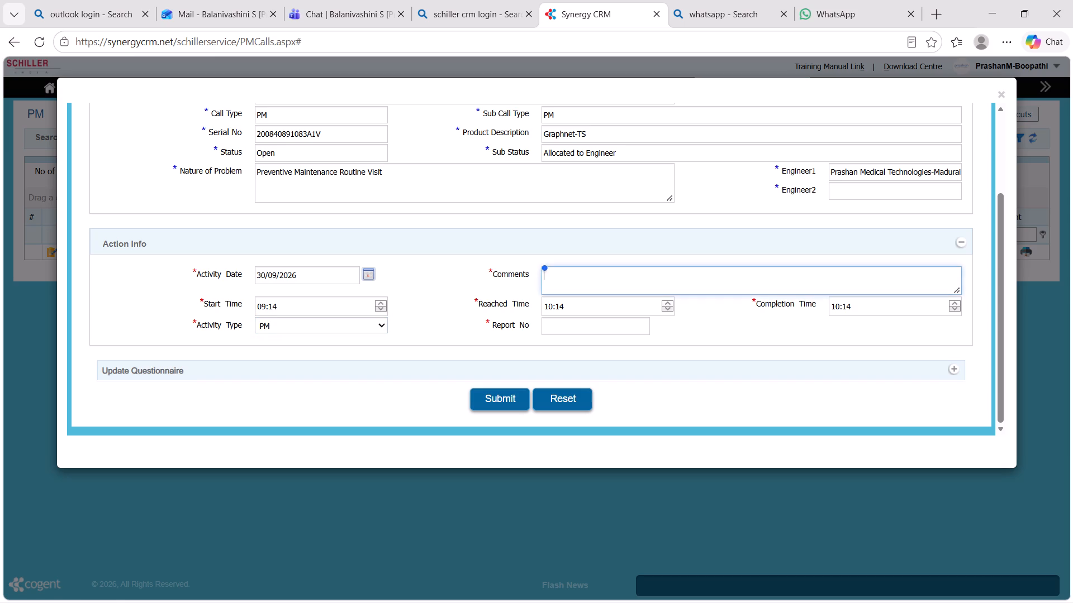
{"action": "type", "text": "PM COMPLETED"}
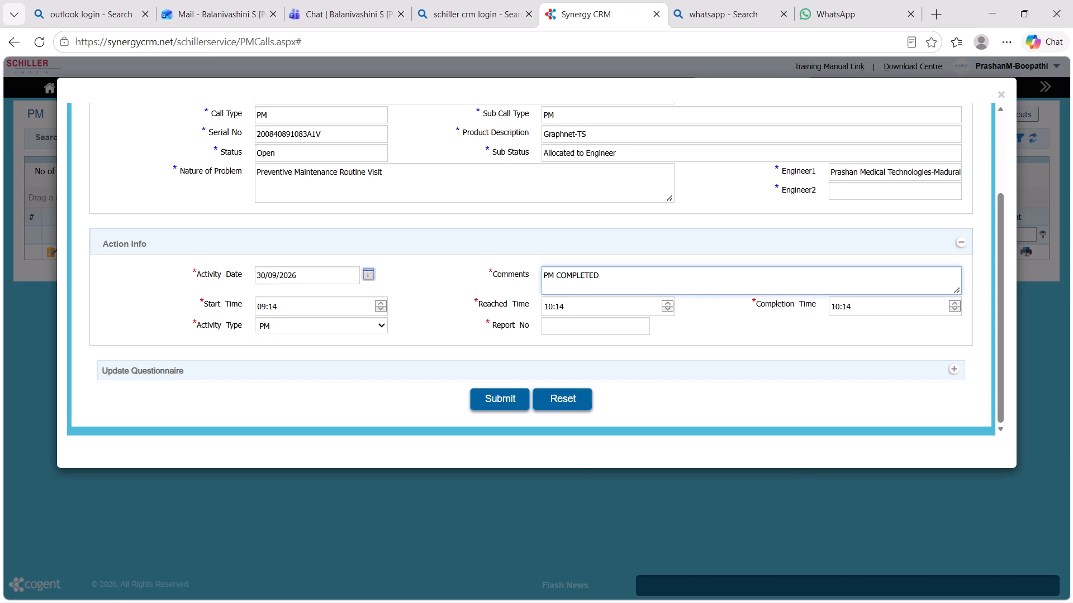
{"action": "left_click", "coordinate": [621, 328]}
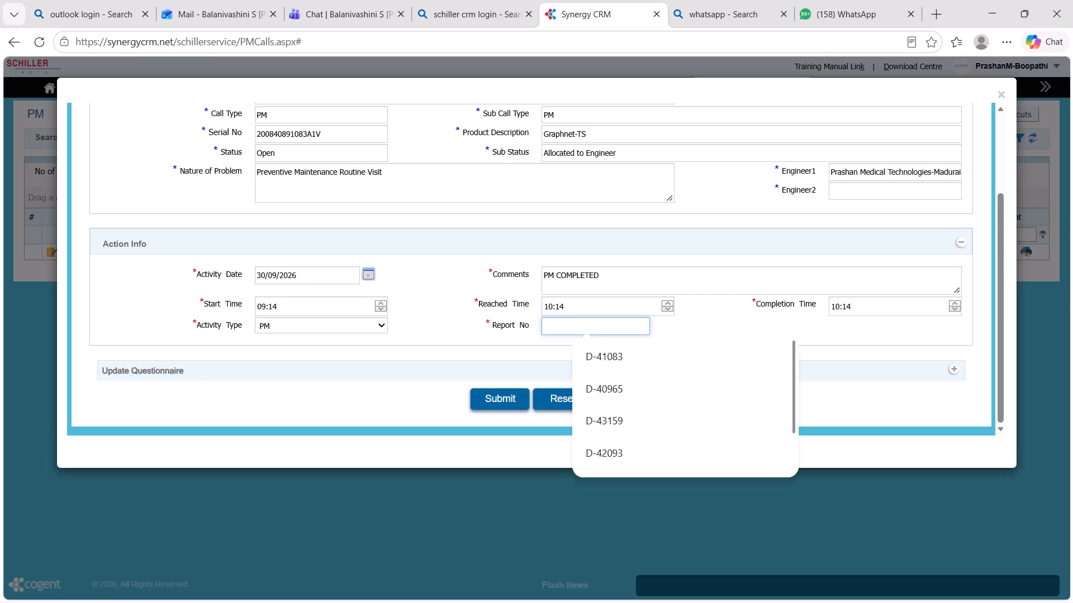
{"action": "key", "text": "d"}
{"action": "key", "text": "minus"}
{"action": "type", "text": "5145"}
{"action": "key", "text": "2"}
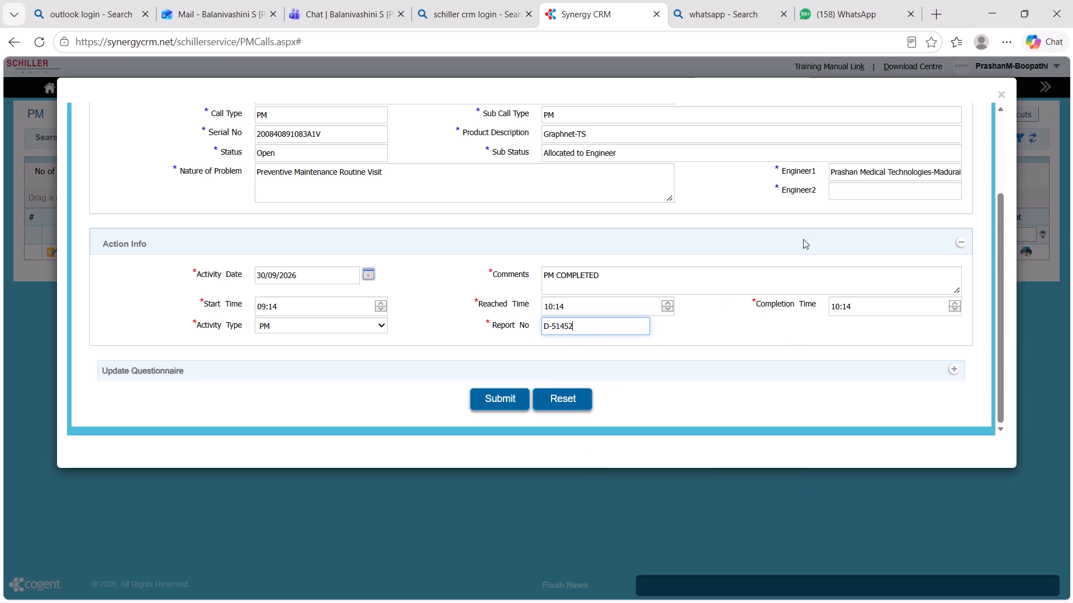
Expand the closure questionnaire and answer mains supply voltage 230V, grounding/earthing 0 and UPS/stabilizer NA.
{"action": "scroll", "coordinate": [922, 316], "scroll_direction": "down", "scroll_amount": 3}
{"action": "left_click", "coordinate": [950, 370]}
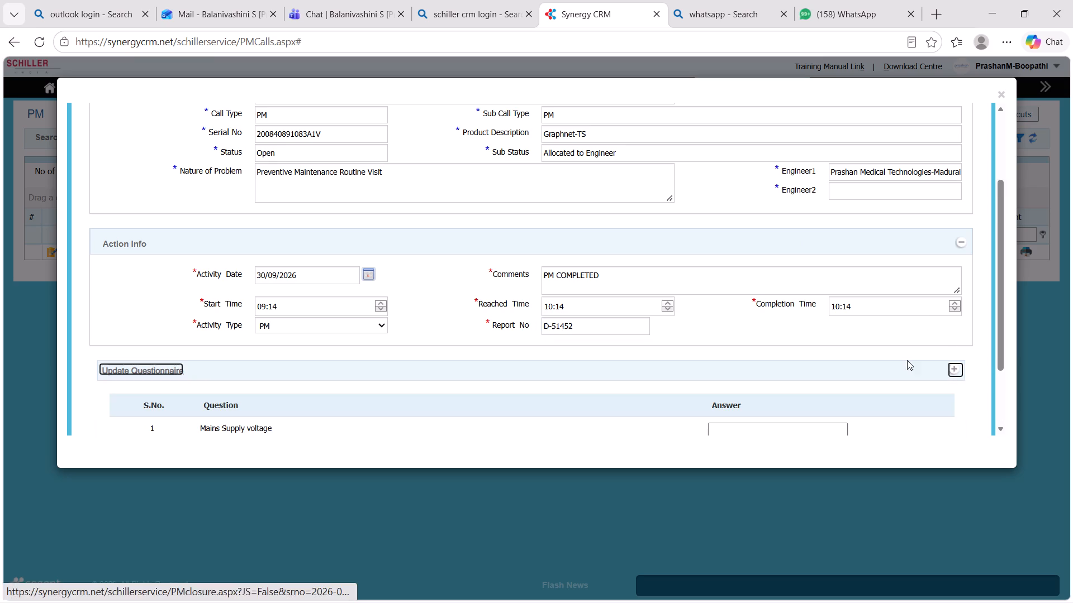
{"action": "scroll", "coordinate": [730, 309], "scroll_direction": "down", "scroll_amount": 2}
{"action": "left_click", "coordinate": [738, 295]}
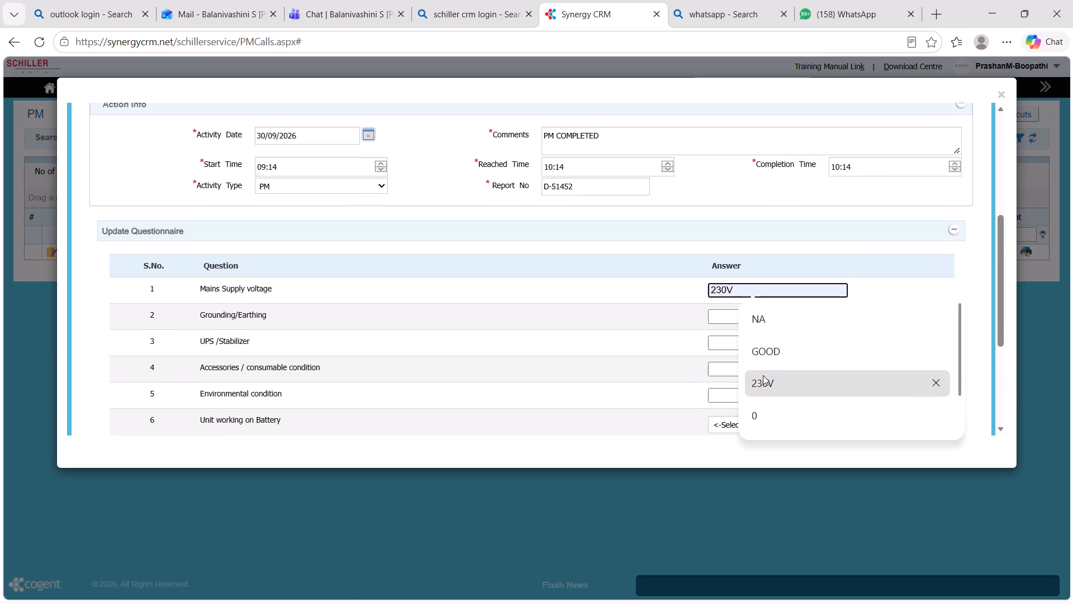
{"action": "left_click", "coordinate": [763, 376]}
{"action": "left_click", "coordinate": [759, 315]}
{"action": "left_click", "coordinate": [784, 435]}
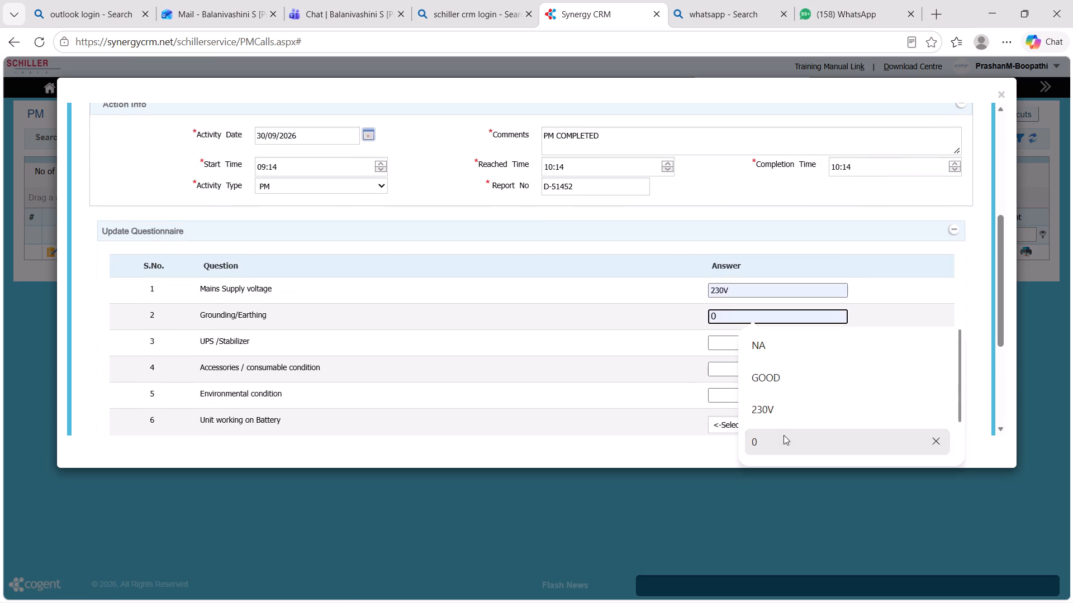
{"action": "left_click", "coordinate": [741, 344]}
{"action": "left_click", "coordinate": [782, 374]}
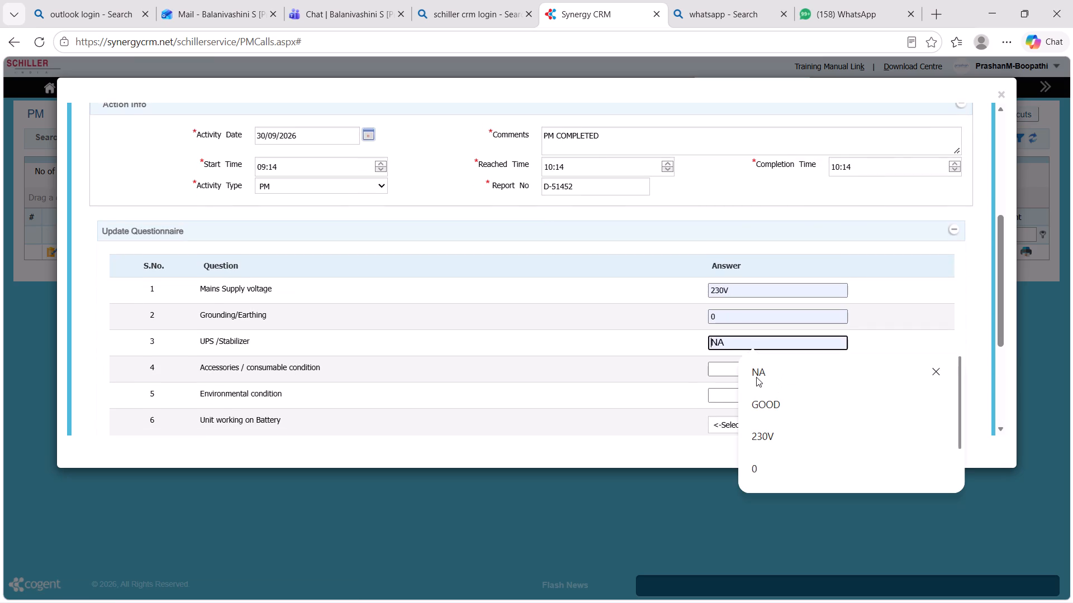
{"action": "left_click", "coordinate": [768, 375]}
Answer accessories/consumable condition GOOD, environmental condition GOOD and unit working on battery Yes in the questionnaire.
{"action": "left_click", "coordinate": [728, 366]}
{"action": "scroll", "coordinate": [782, 396], "scroll_direction": "down", "scroll_amount": 3}
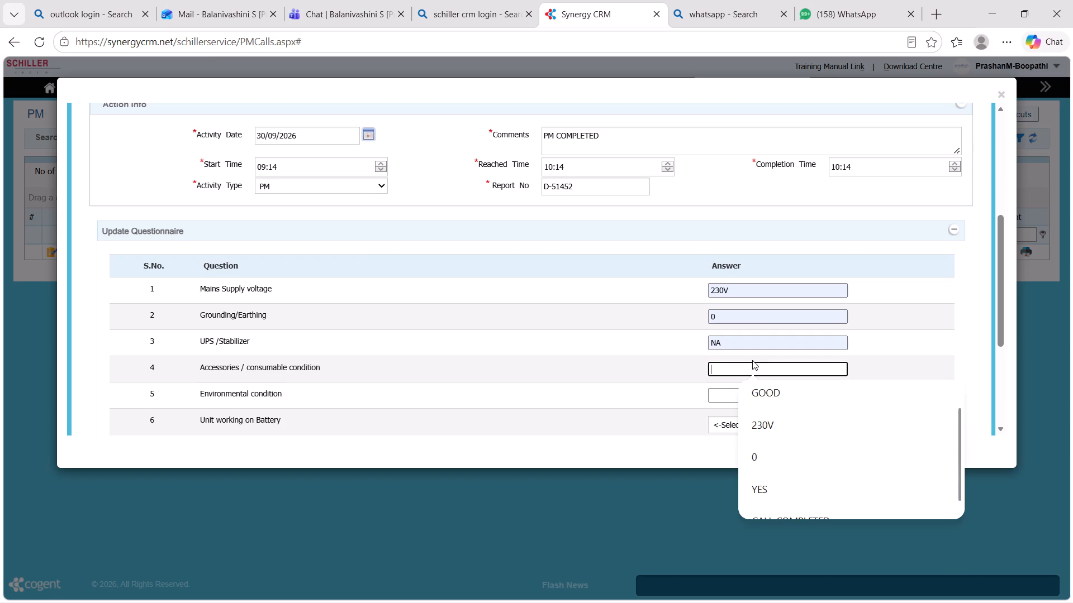
{"action": "left_click", "coordinate": [767, 395]}
{"action": "left_click", "coordinate": [734, 395]}
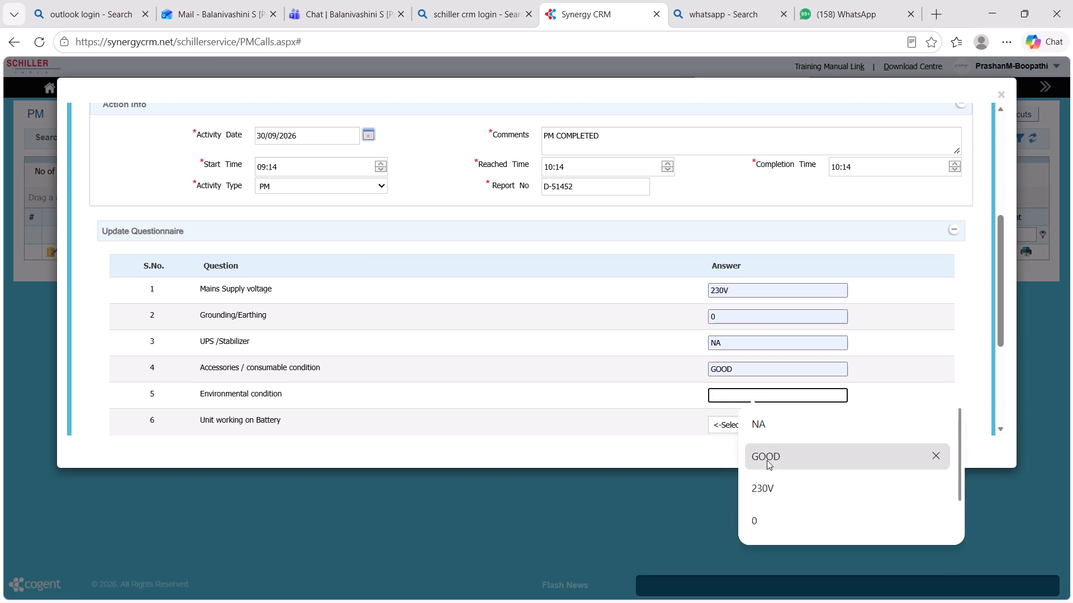
{"action": "left_click", "coordinate": [767, 465]}
{"action": "scroll", "coordinate": [711, 342], "scroll_direction": "down", "scroll_amount": 4}
{"action": "left_click", "coordinate": [747, 231]}
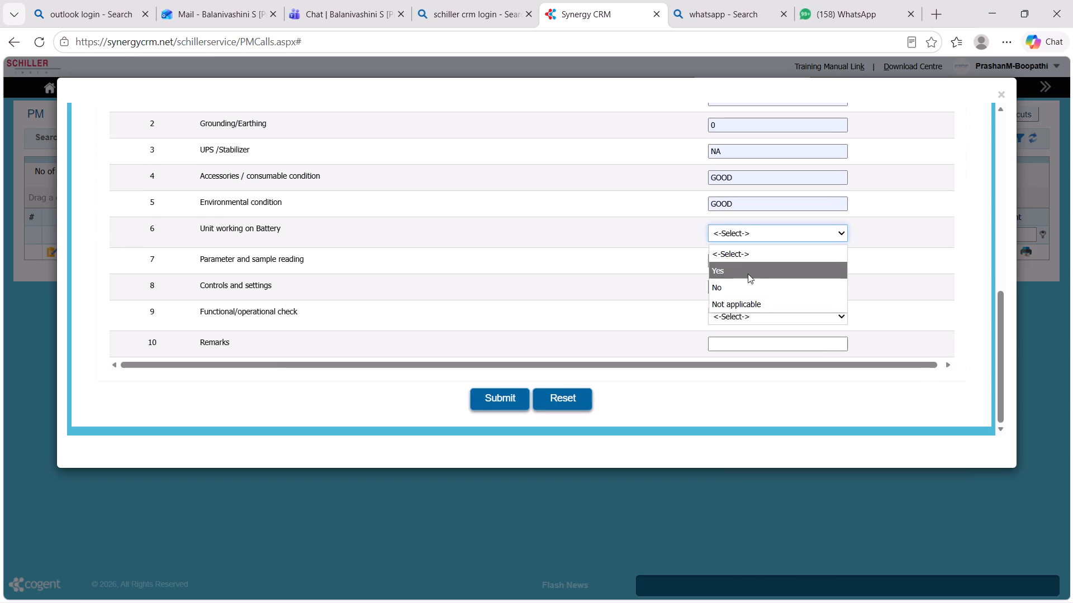
{"action": "left_click", "coordinate": [748, 270]}
Answer parameter and sample reading NA, controls and settings YES and functional check OK, and fill the remarks from a saved entry.
{"action": "left_click", "coordinate": [748, 262]}
{"action": "left_click", "coordinate": [767, 291]}
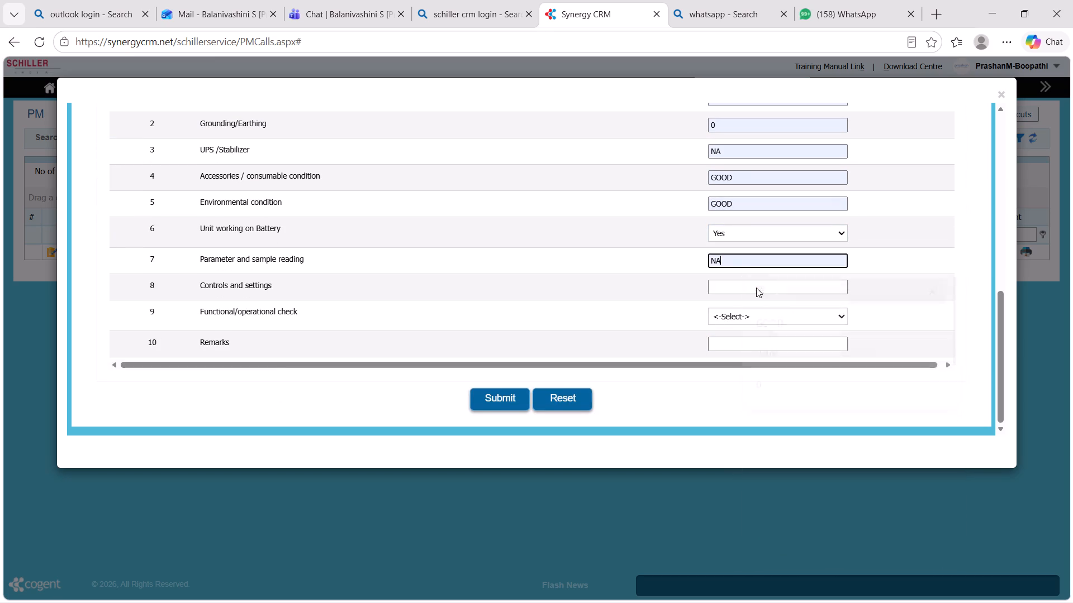
{"action": "left_click", "coordinate": [751, 280]}
{"action": "scroll", "coordinate": [780, 394], "scroll_direction": "down", "scroll_amount": 3}
{"action": "left_click", "coordinate": [781, 391]}
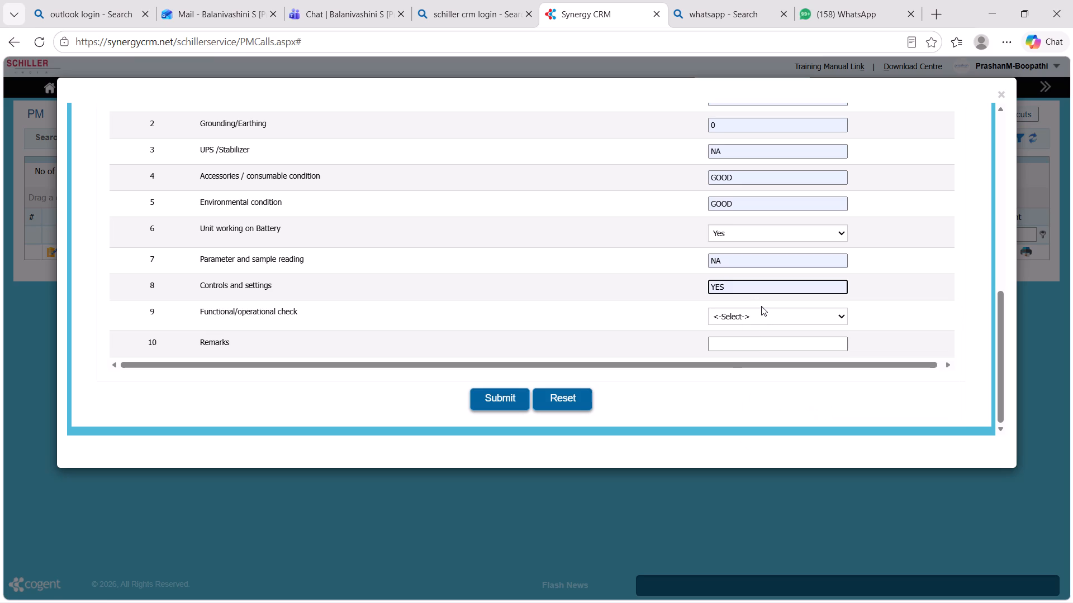
{"action": "left_click", "coordinate": [761, 306]}
{"action": "left_click", "coordinate": [759, 318]}
{"action": "left_click", "coordinate": [759, 354]}
{"action": "left_click", "coordinate": [762, 348]}
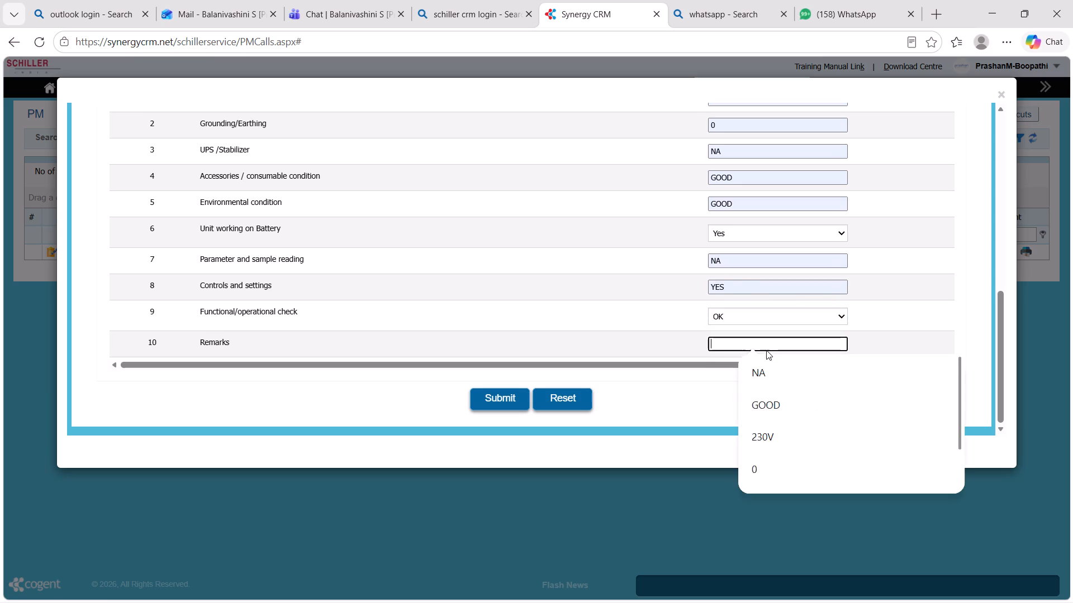
{"action": "scroll", "coordinate": [773, 366], "scroll_direction": "down", "scroll_amount": 5}
{"action": "left_click", "coordinate": [792, 475]}
Submit the closure of PM docket 2026-09-PM-4721 and acknowledge it.
{"action": "left_click", "coordinate": [495, 399]}
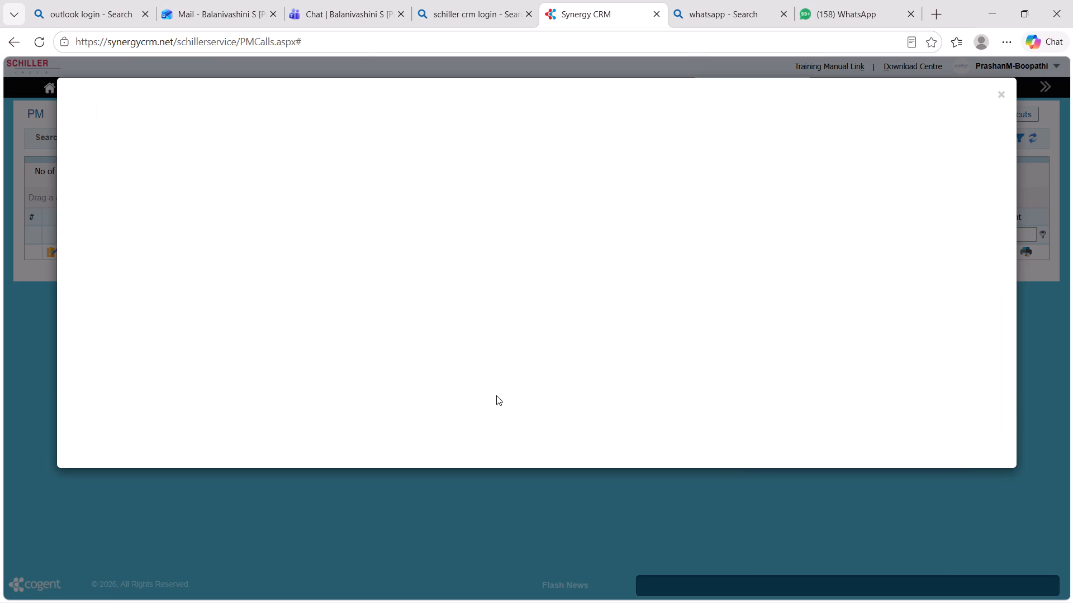
{"action": "left_click", "coordinate": [668, 137]}
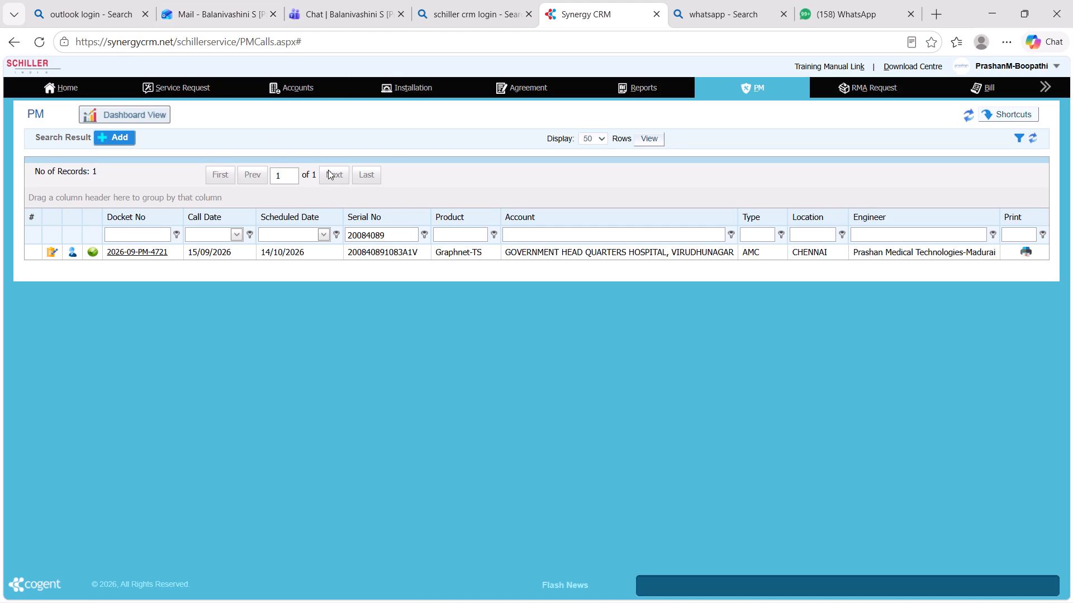
{"action": "left_click", "coordinate": [392, 234]}
{"action": "key", "text": "BackSpace"}
{"action": "key", "text": "BackSpace"}
{"action": "key", "text": "BackSpace"}
{"action": "key", "text": "BackSpace"}
{"action": "key", "text": "BackSpace"}
{"action": "key", "text": "BackSpace"}
{"action": "key", "text": "BackSpace"}
{"action": "key", "text": "BackSpace"}
{"action": "key", "text": "BackSpace"}
{"action": "key", "text": "BackSpace"}
{"action": "key", "text": "BackSpace"}
{"action": "key", "text": "BackSpace"}
{"action": "key", "text": "BackSpace"}
{"action": "key", "text": "BackSpace"}
{"action": "key", "text": "BackSpace"}
{"action": "key", "text": "BackSpace"}
{"action": "key", "text": "BackSpace"}
{"action": "key", "text": "BackSpace"}
{"action": "key", "text": "BackSpace"}
{"action": "key", "text": "BackSpace"}
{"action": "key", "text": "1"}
{"action": "key", "text": "Tab"}
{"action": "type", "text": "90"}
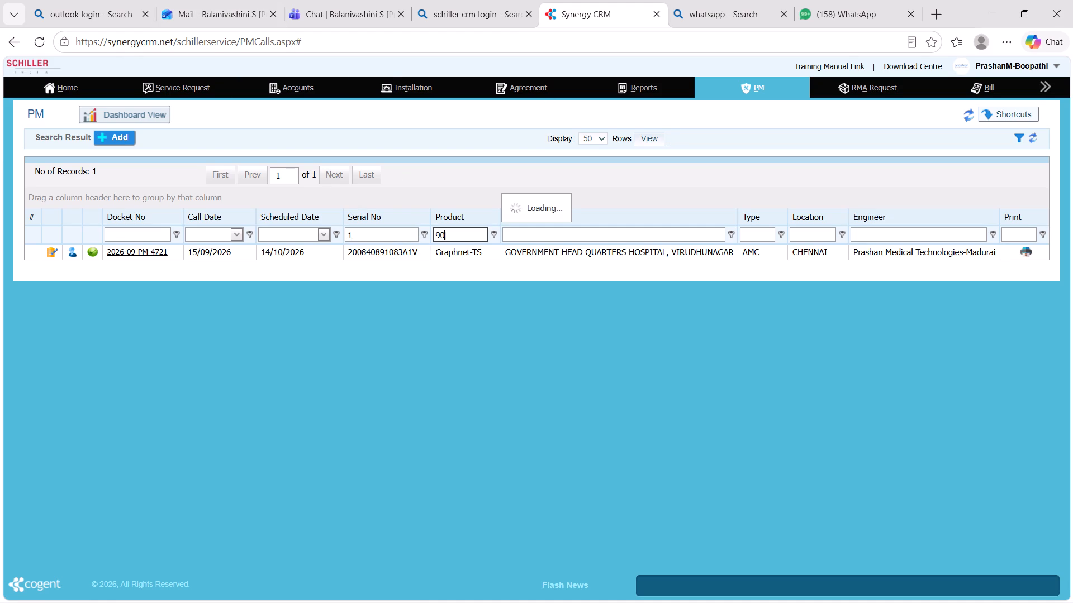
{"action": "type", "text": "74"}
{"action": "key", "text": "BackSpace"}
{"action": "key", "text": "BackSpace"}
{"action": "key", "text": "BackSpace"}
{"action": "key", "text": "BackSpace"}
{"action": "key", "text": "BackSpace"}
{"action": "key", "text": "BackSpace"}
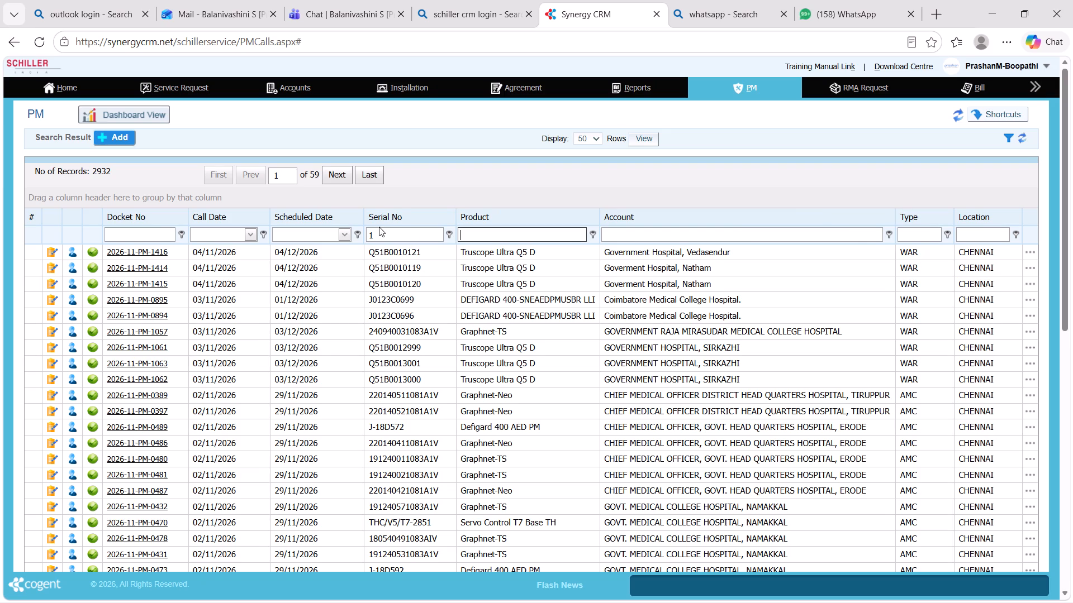
{"action": "left_click", "coordinate": [387, 230]}
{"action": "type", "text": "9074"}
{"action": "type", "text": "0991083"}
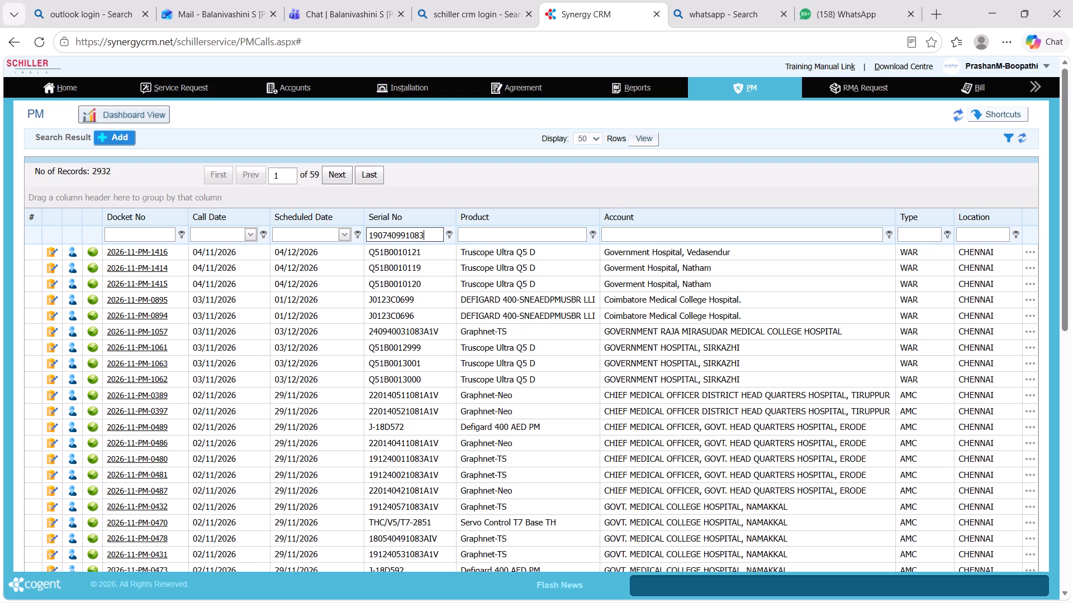
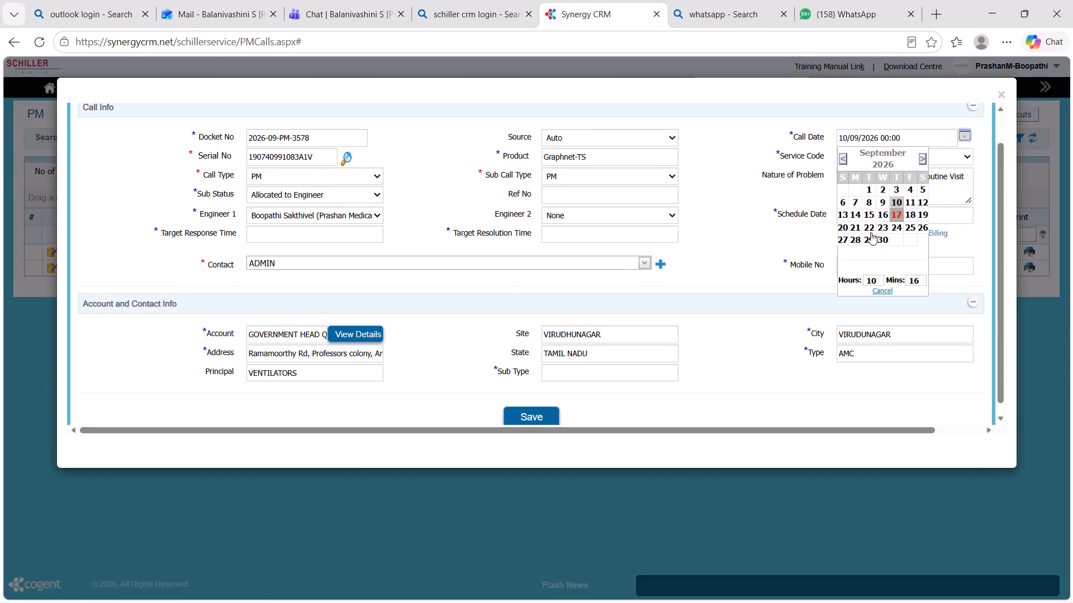
{"action": "left_click", "coordinate": [865, 237]}
Enter AMC as the justification for non-billing, and save the service request modification.
{"action": "left_click", "coordinate": [928, 231]}
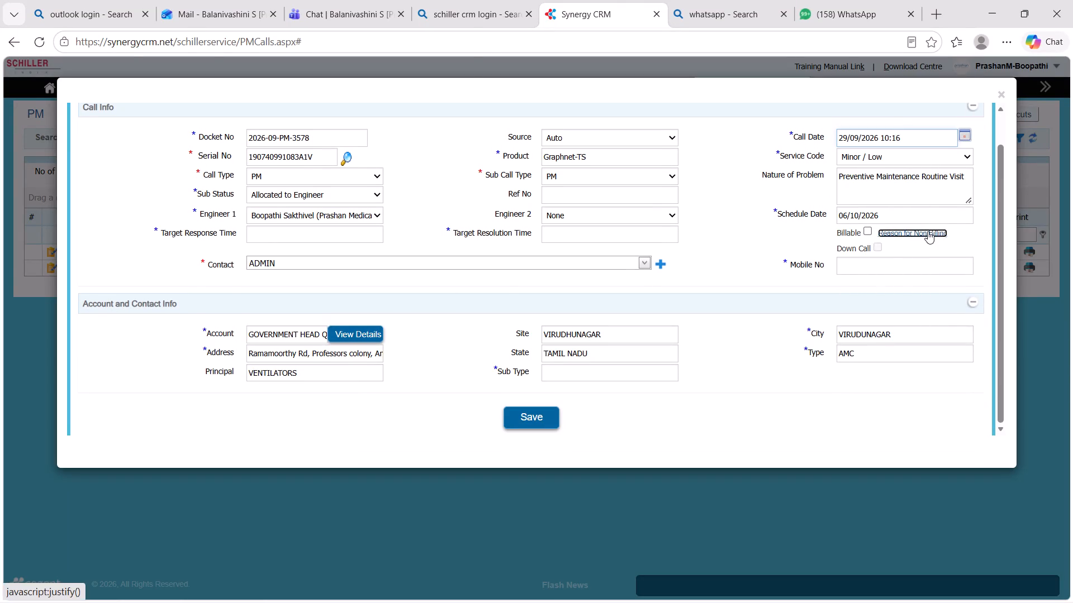
{"action": "left_click", "coordinate": [186, 123]}
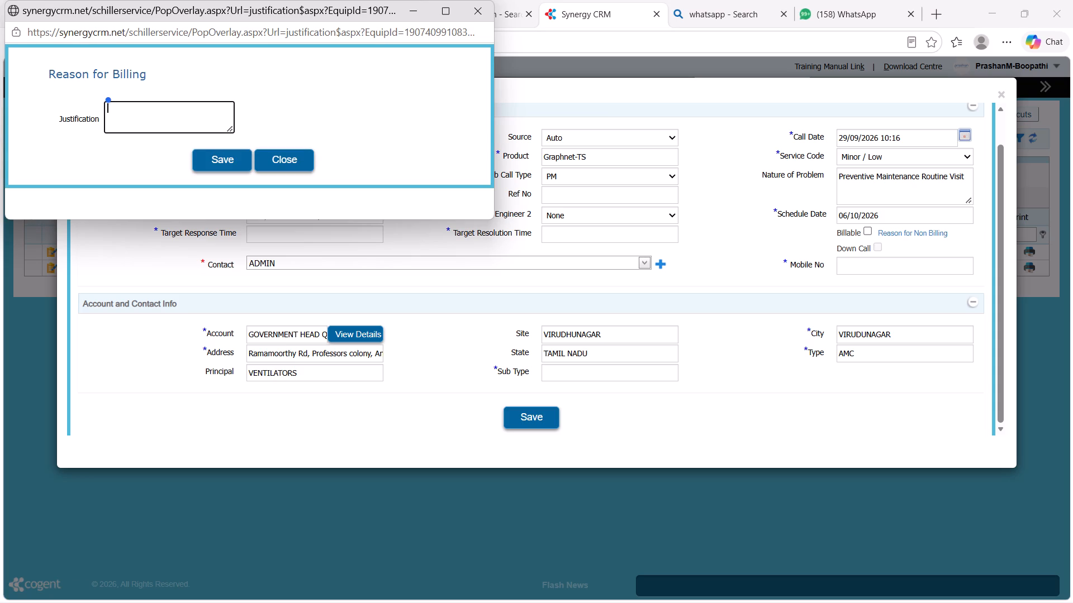
{"action": "type", "text": "AMC"}
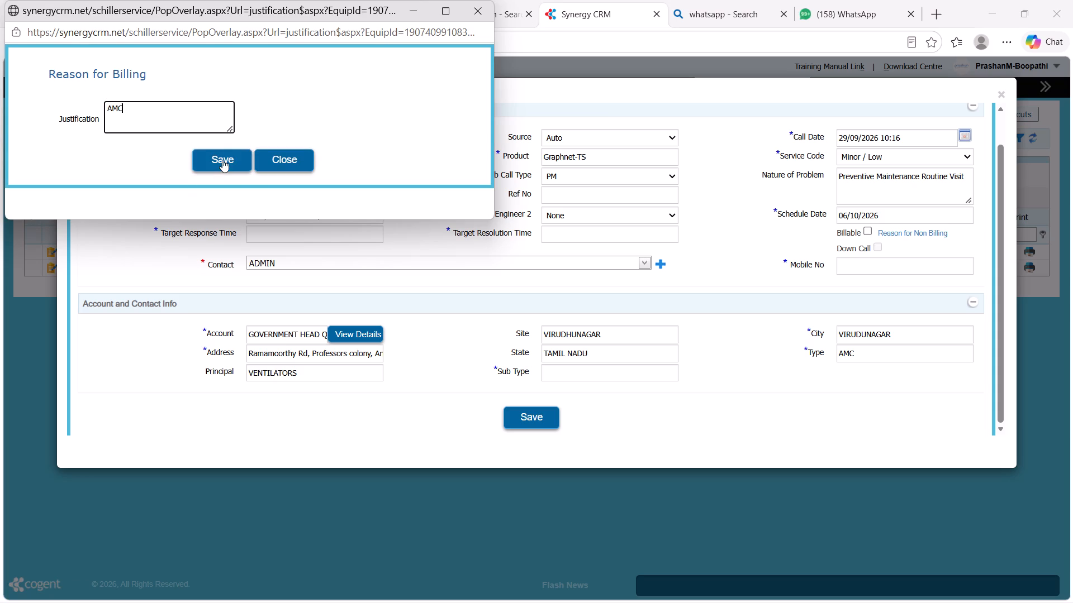
{"action": "left_click", "coordinate": [222, 160]}
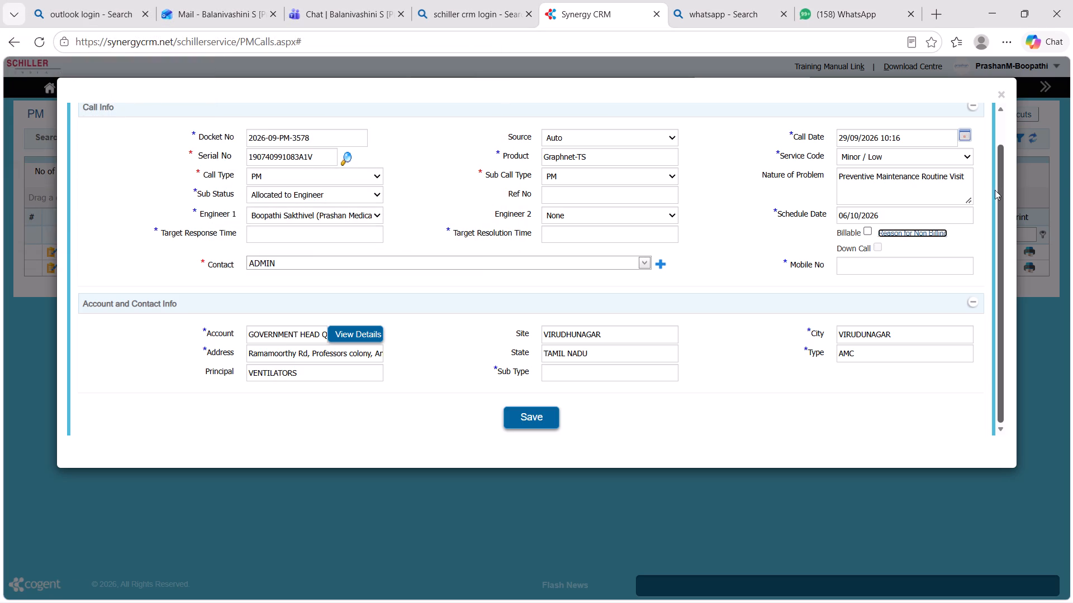
{"action": "left_click", "coordinate": [530, 414]}
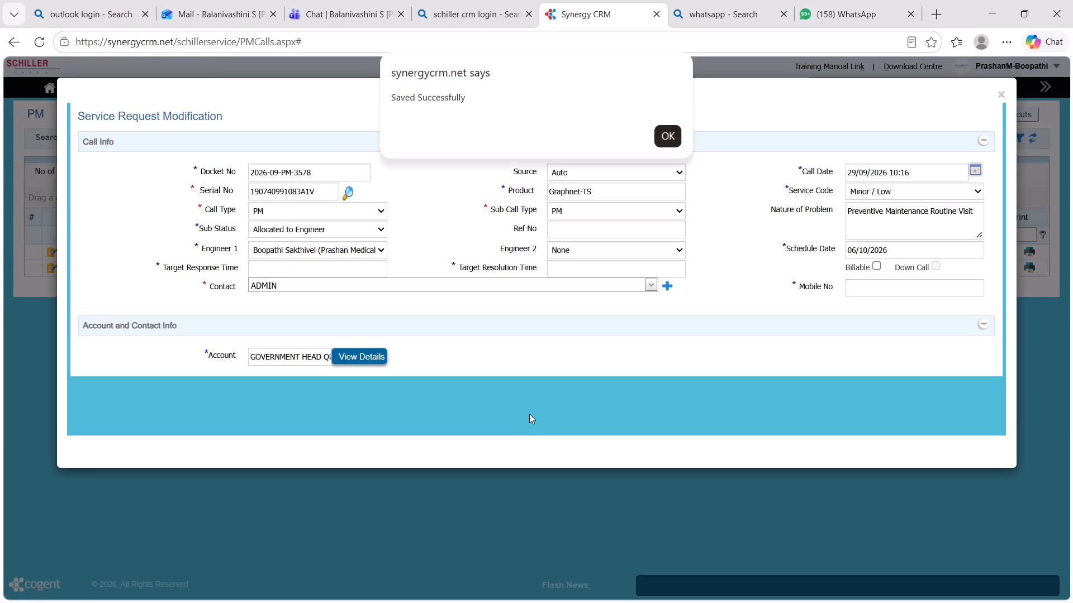
{"action": "left_click", "coordinate": [664, 140]}
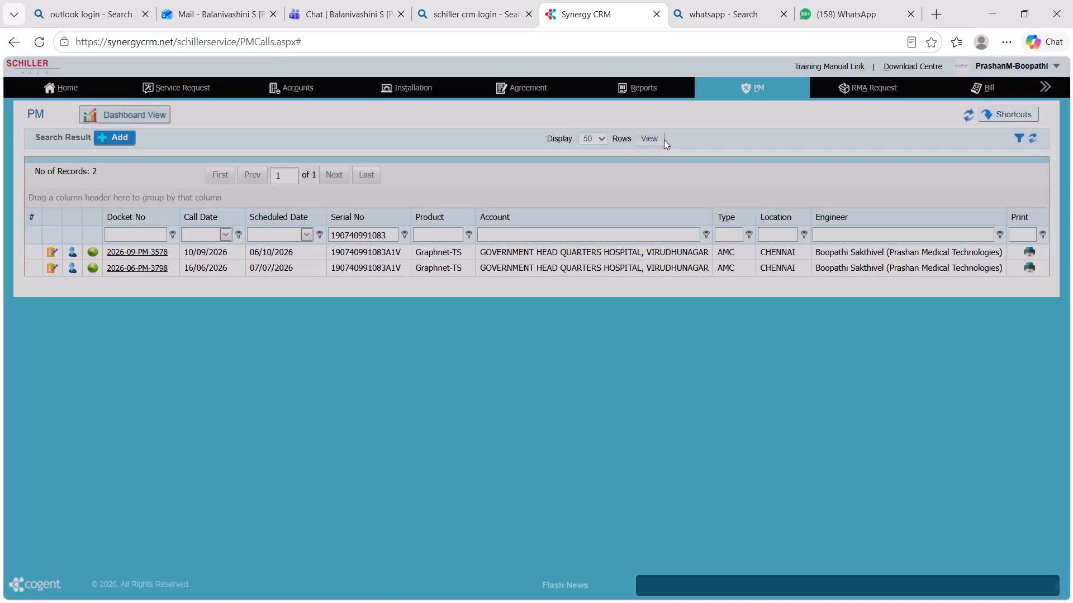
Attach the WhatsApp image of 2026-11-05 at 10.16.31 AM from Downloads to docket 2026-09-PM-3578.
{"action": "left_click", "coordinate": [145, 247]}
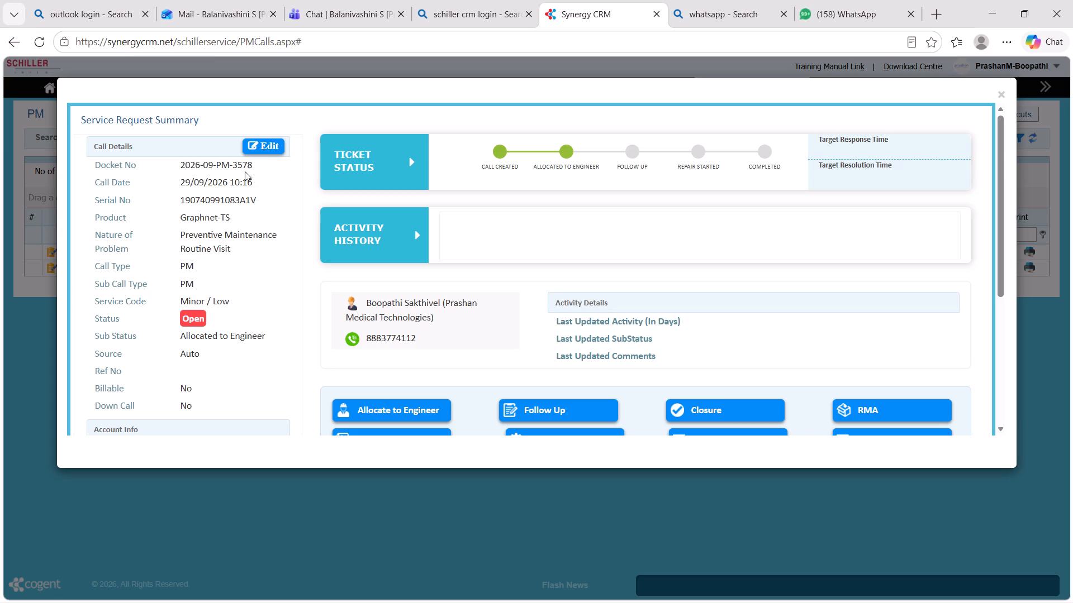
{"action": "scroll", "coordinate": [657, 402], "scroll_direction": "down", "scroll_amount": 2}
{"action": "scroll", "coordinate": [657, 402], "scroll_direction": "up", "scroll_amount": 3}
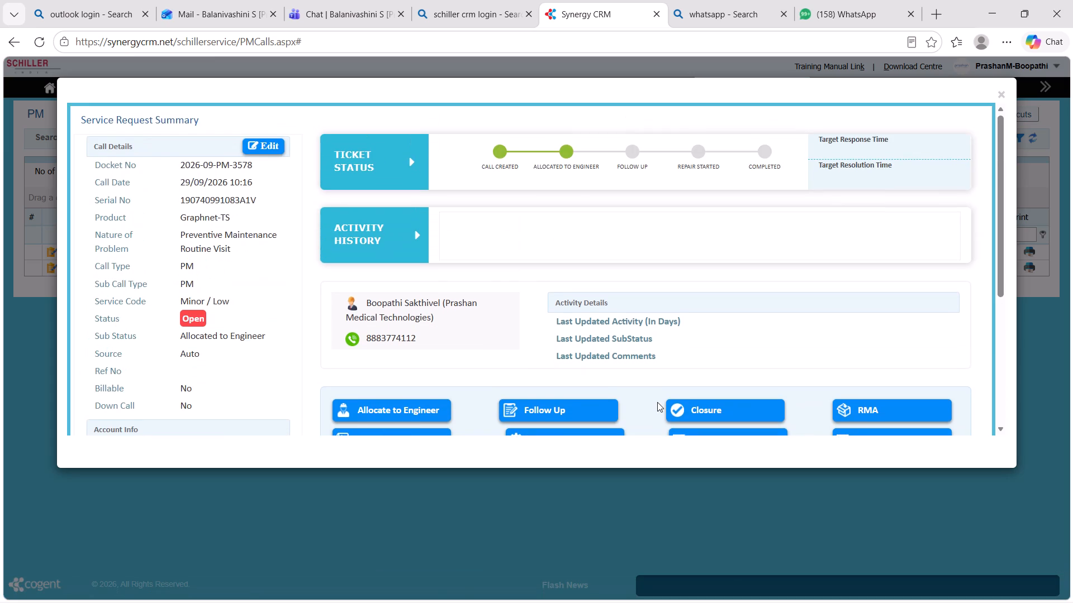
{"action": "scroll", "coordinate": [657, 402], "scroll_direction": "down", "scroll_amount": 4}
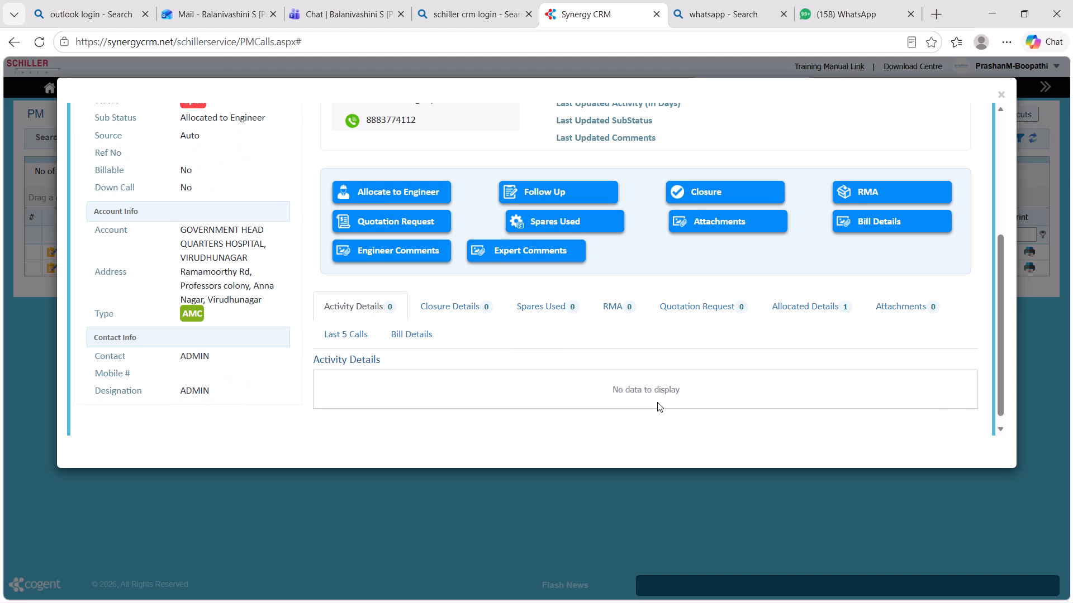
{"action": "left_click", "coordinate": [723, 206]}
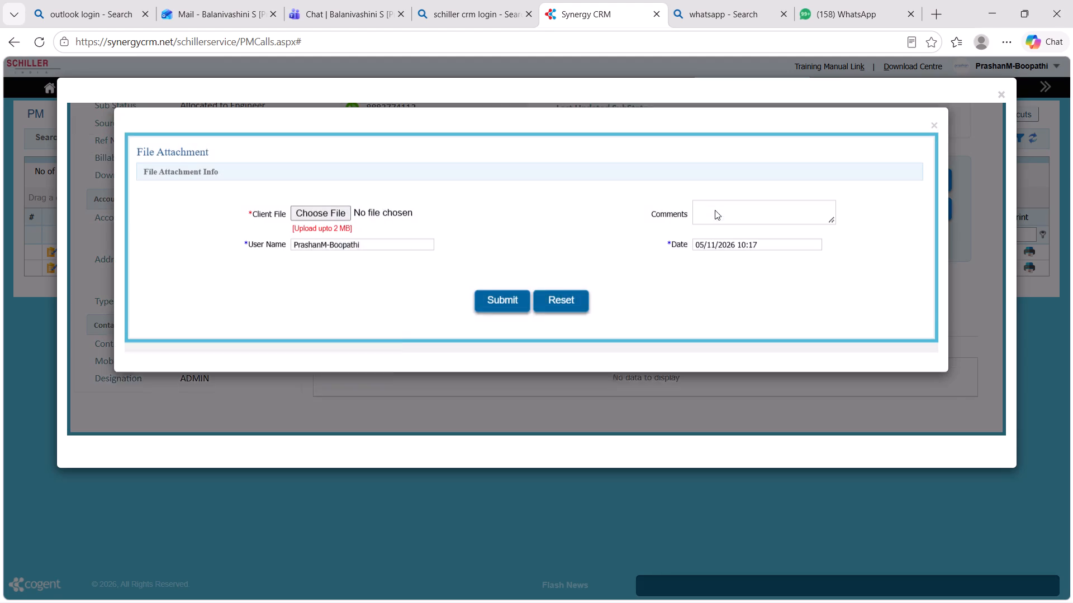
{"action": "left_click", "coordinate": [320, 239]}
{"action": "left_click", "coordinate": [321, 235]}
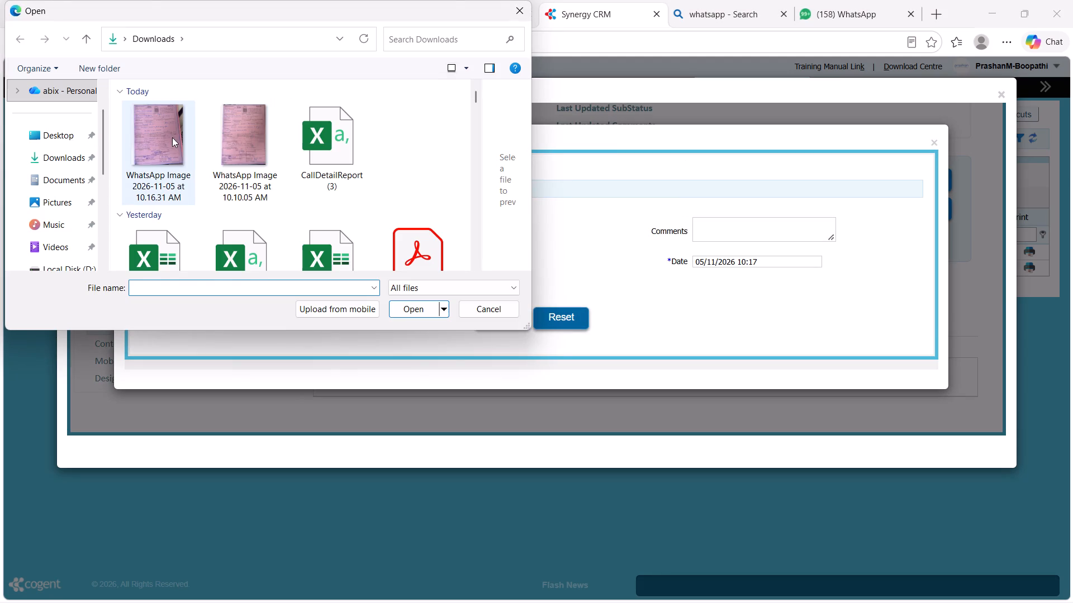
{"action": "left_click", "coordinate": [172, 137]}
{"action": "left_click", "coordinate": [407, 312]}
{"action": "left_click", "coordinate": [485, 322]}
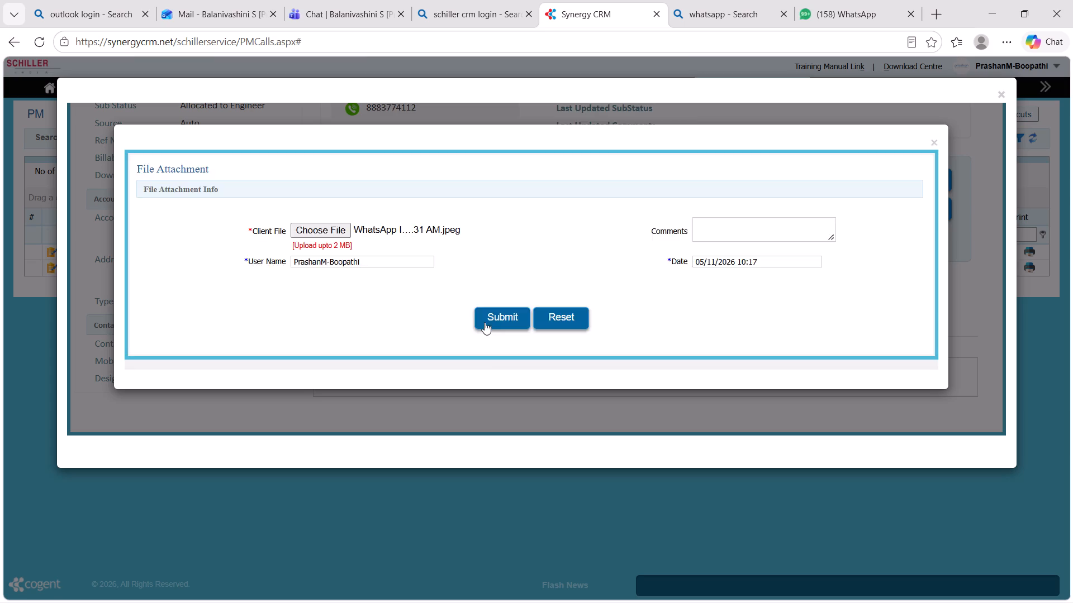
{"action": "left_click", "coordinate": [660, 143]}
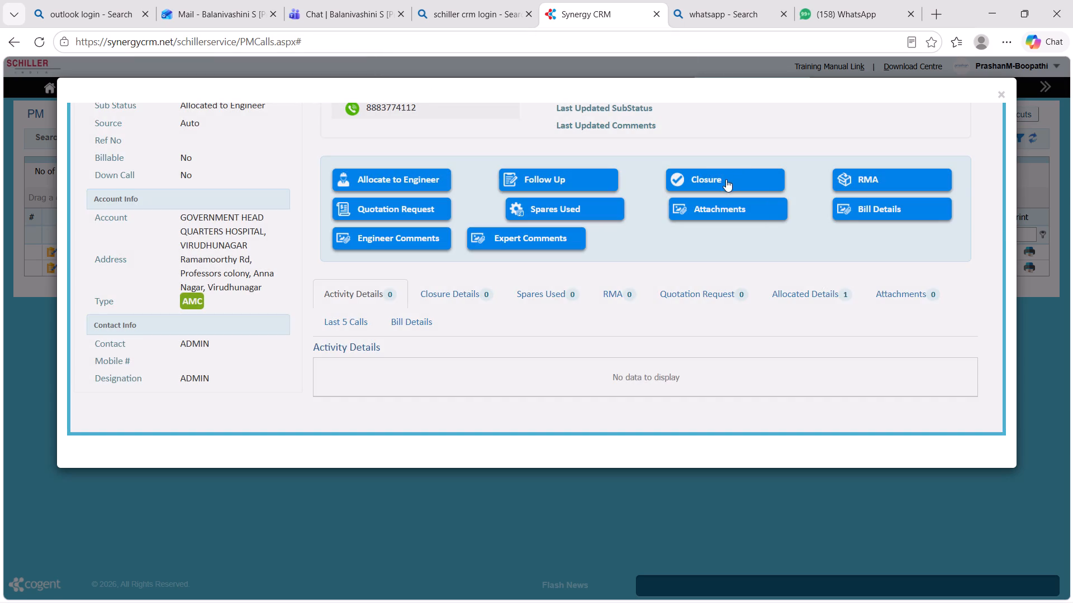
Start the closure of docket 2026-09-PM-3578 with activity date 30/09/2026 and activity type PM.
{"action": "left_click", "coordinate": [726, 179]}
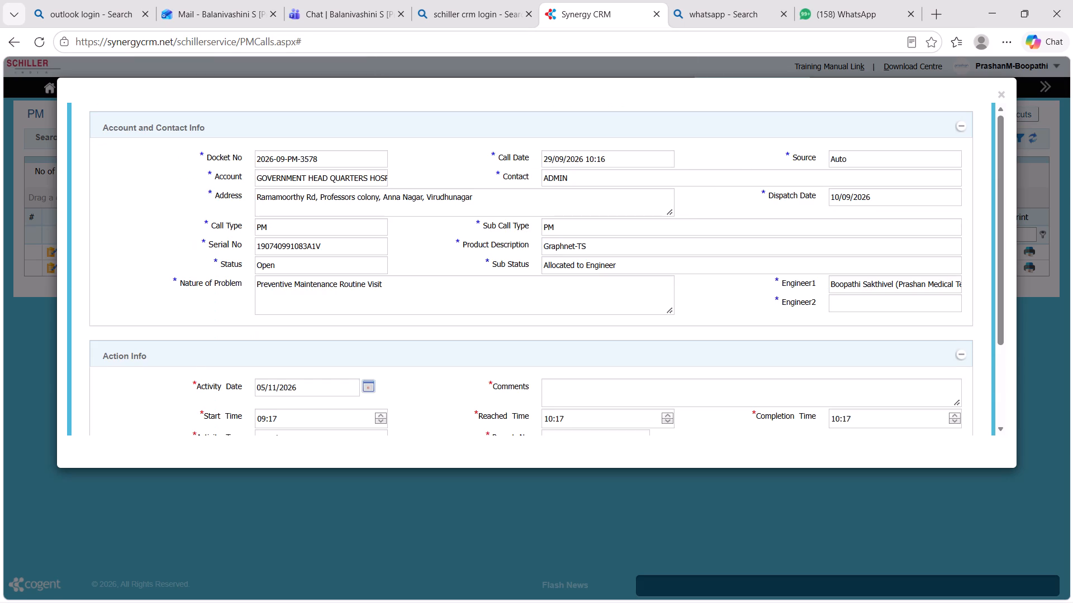
{"action": "scroll", "coordinate": [527, 198], "scroll_direction": "down", "scroll_amount": 3}
{"action": "left_click", "coordinate": [365, 273]}
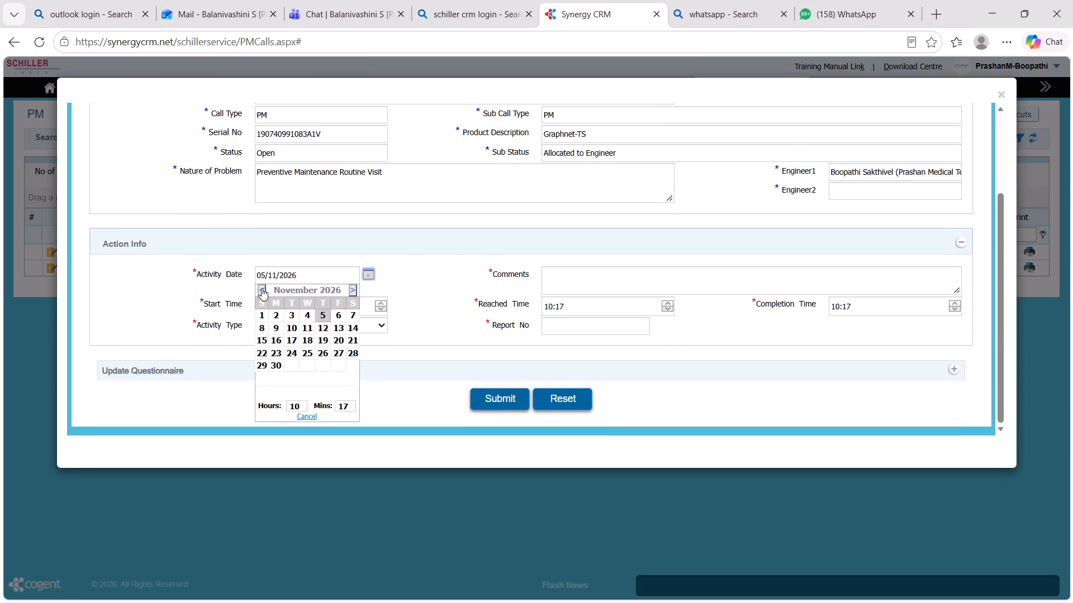
{"action": "double_click", "coordinate": [262, 288]}
{"action": "left_click", "coordinate": [312, 361]}
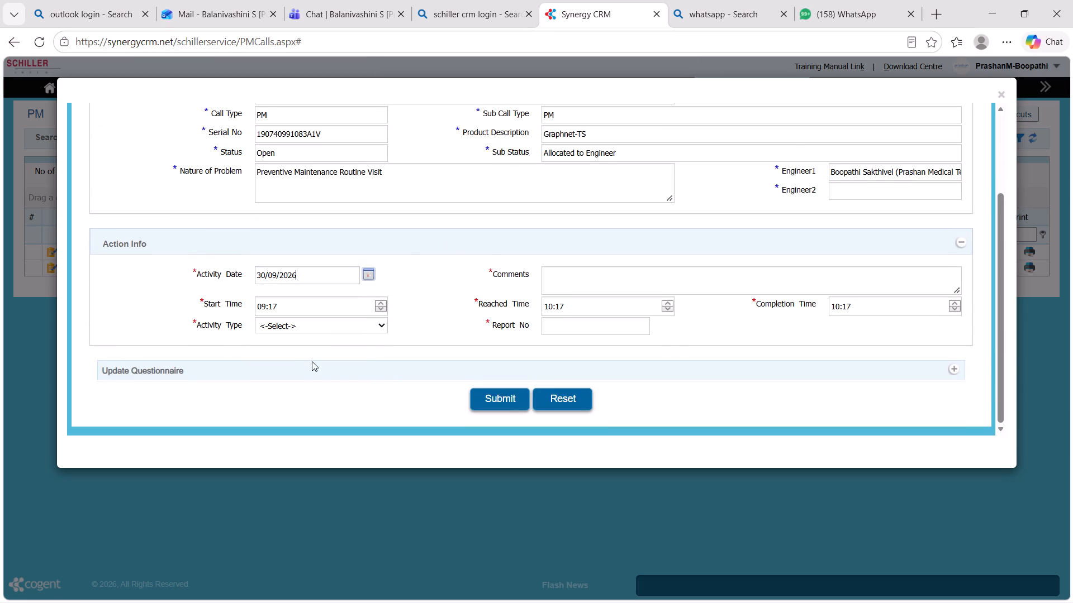
{"action": "left_click", "coordinate": [326, 331]}
{"action": "left_click", "coordinate": [314, 423]}
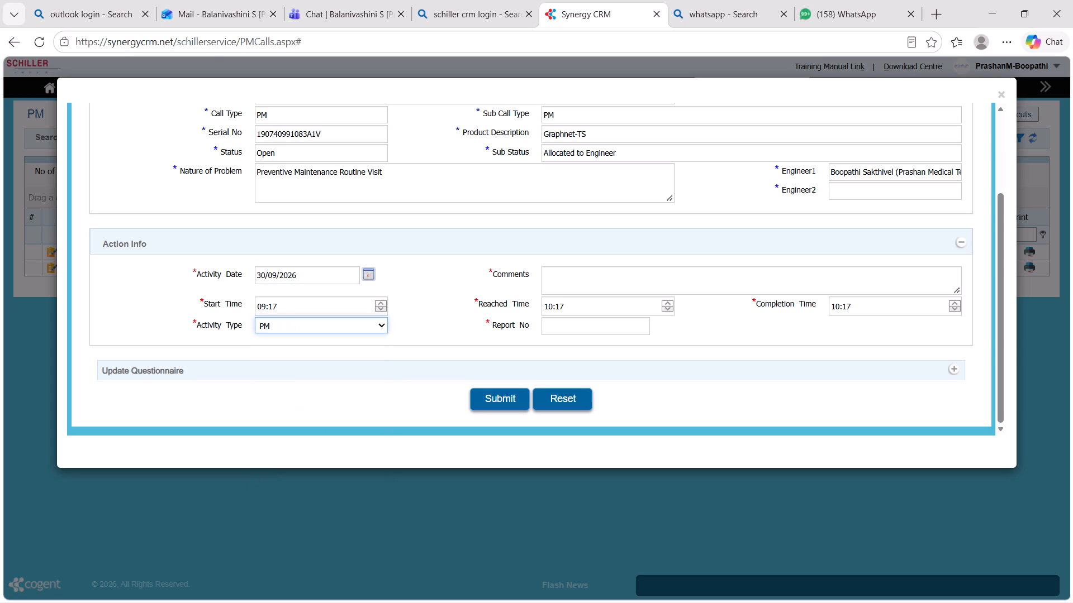
Enter the closure comment PM COMPLETED and report number D-51453, and copy the report number.
{"action": "left_click", "coordinate": [609, 272]}
{"action": "type", "text": "PM CC"}
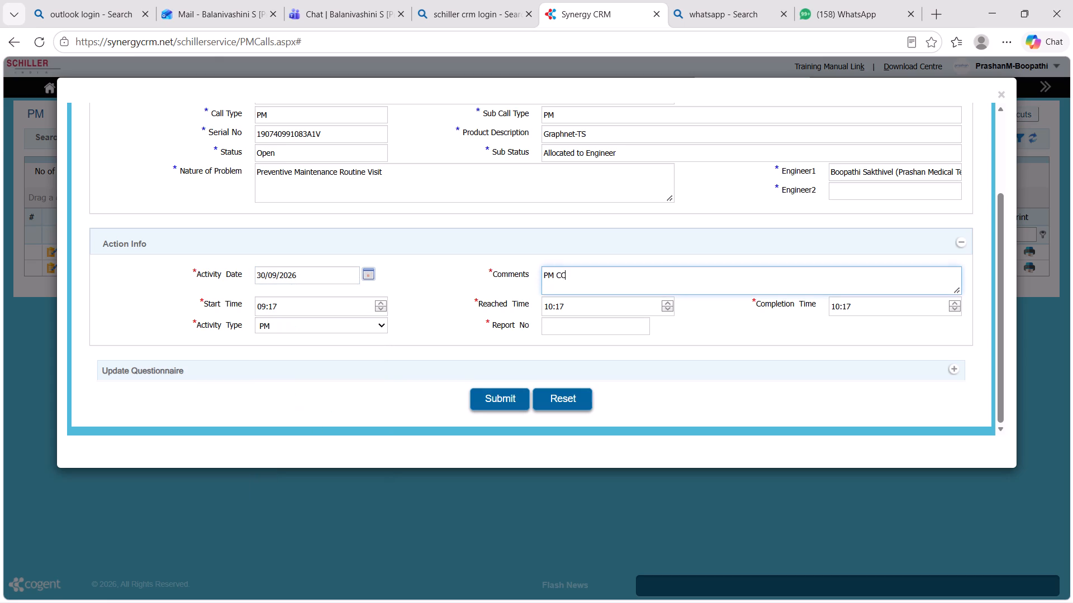
{"action": "key", "text": "BackSpace"}
{"action": "type", "text": "OMPLETED"}
{"action": "left_click", "coordinate": [578, 329]}
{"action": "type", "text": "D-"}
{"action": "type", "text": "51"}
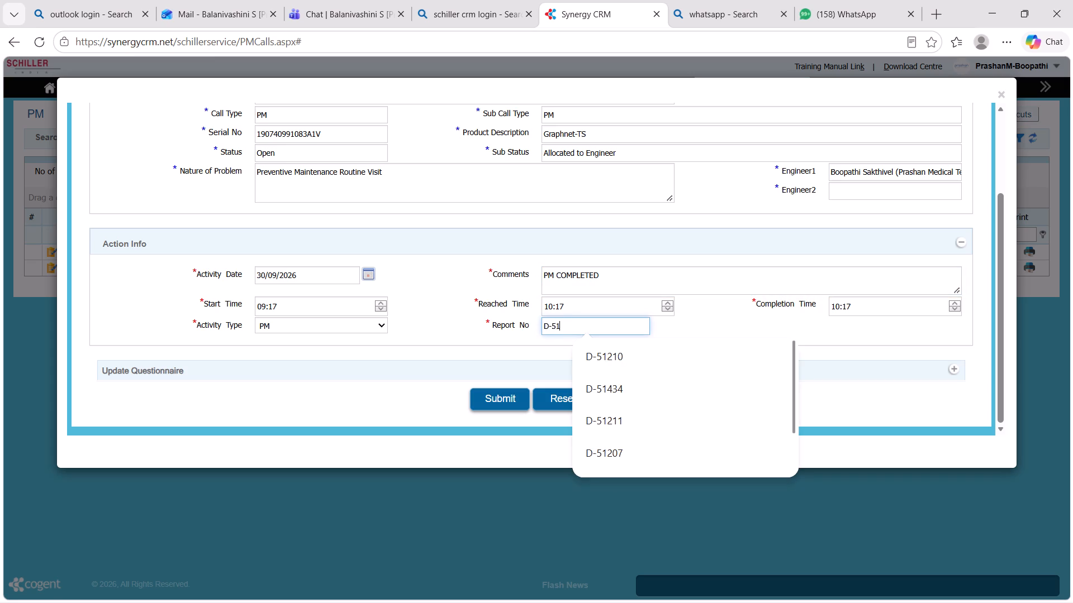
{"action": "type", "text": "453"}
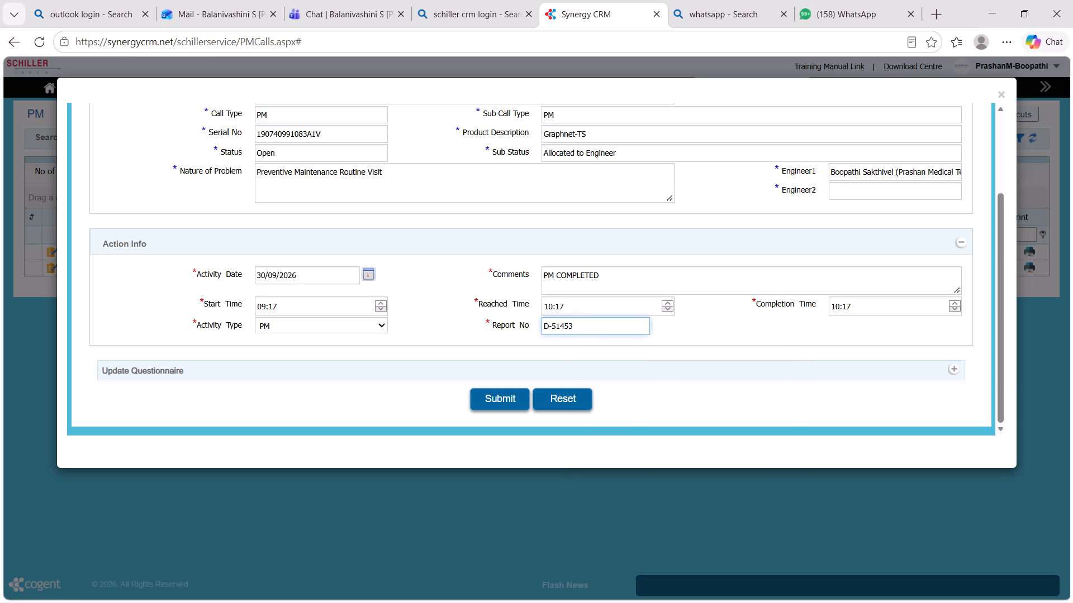
{"action": "left_click_drag", "start_coordinate": [586, 322], "coordinate": [520, 316]}
{"action": "key", "text": "ctrl+c"}
Expand the closure questionnaire and answer mains supply voltage 230V, grounding/earthing 0 and UPS/stabilizer NA.
{"action": "left_click", "coordinate": [952, 367]}
{"action": "scroll", "coordinate": [819, 339], "scroll_direction": "down", "scroll_amount": 4}
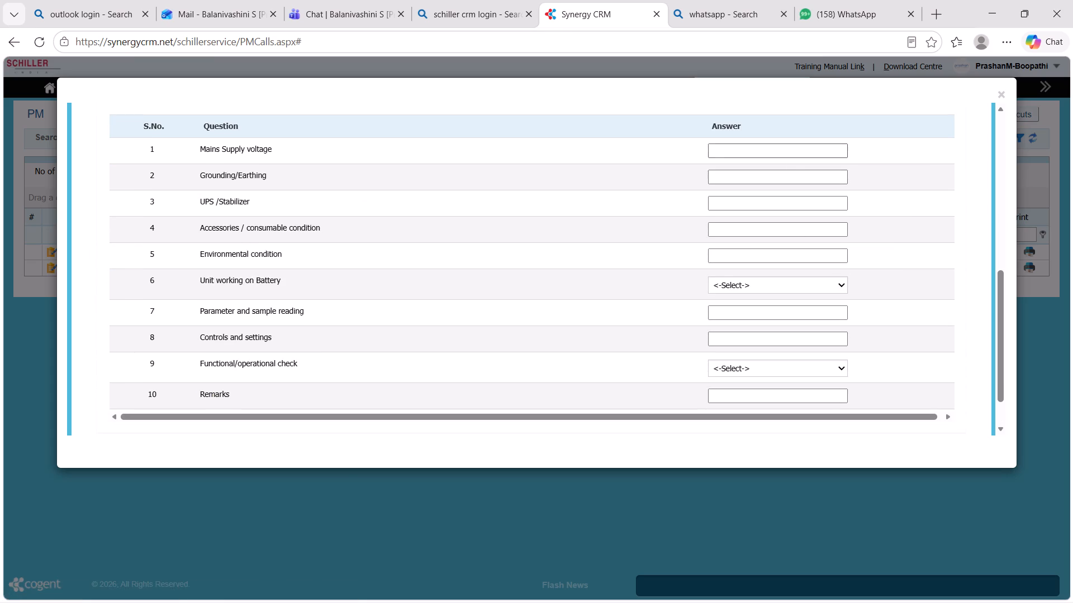
{"action": "left_click", "coordinate": [791, 153]}
{"action": "left_click", "coordinate": [782, 235]}
{"action": "left_click", "coordinate": [794, 178]}
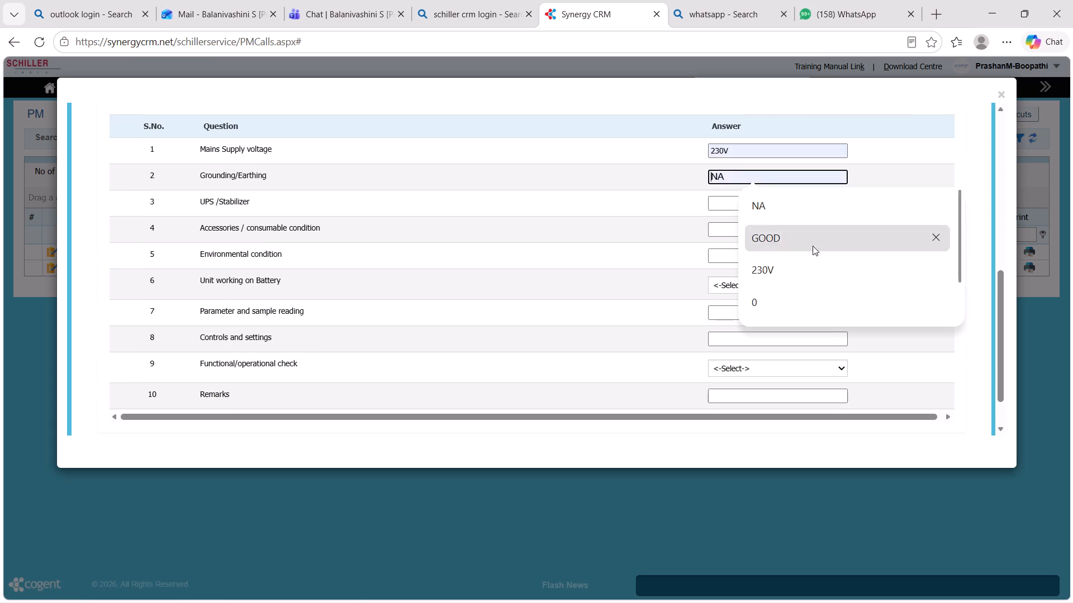
{"action": "left_click", "coordinate": [778, 280]}
{"action": "left_click", "coordinate": [770, 205]}
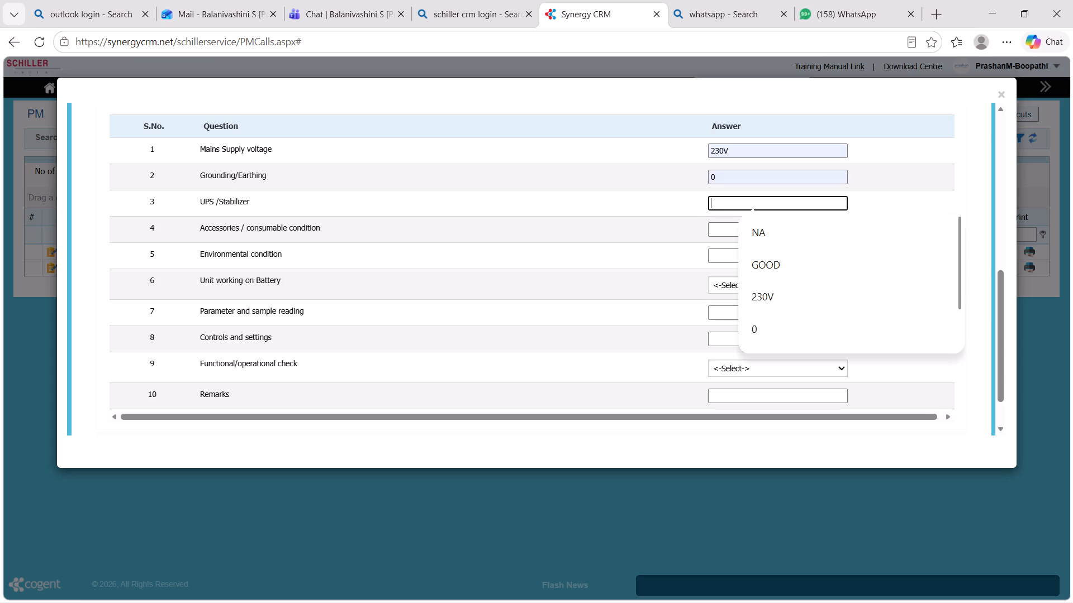
{"action": "left_click", "coordinate": [771, 228]}
Answer accessories/consumable condition GOOD, environmental condition GOOD and unit working on battery Yes in the questionnaire.
{"action": "left_click", "coordinate": [751, 229]}
{"action": "left_click", "coordinate": [775, 296]}
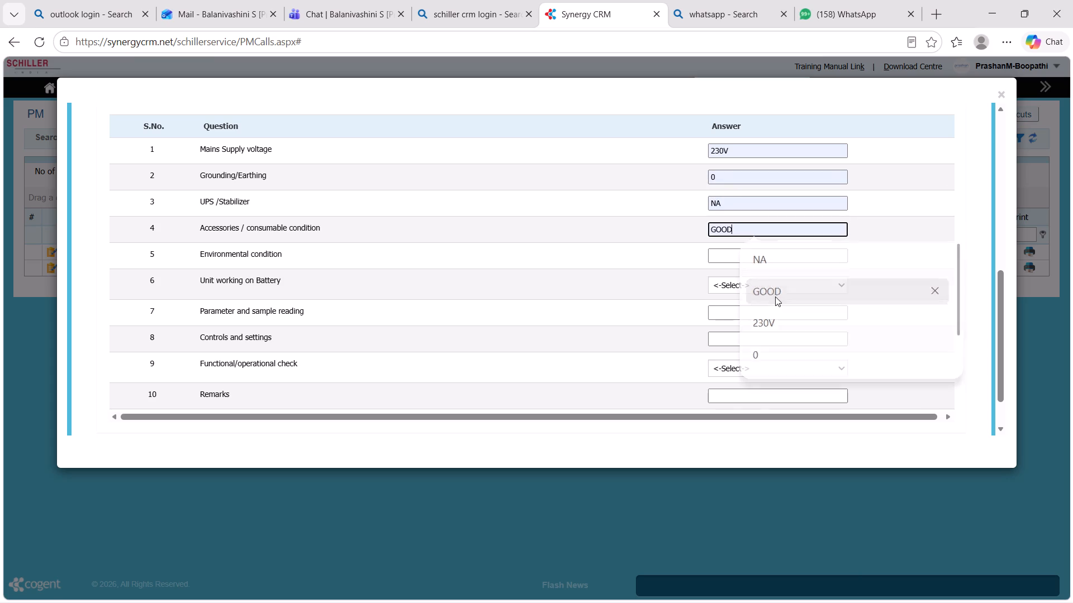
{"action": "left_click", "coordinate": [760, 256]}
{"action": "left_click", "coordinate": [773, 320]}
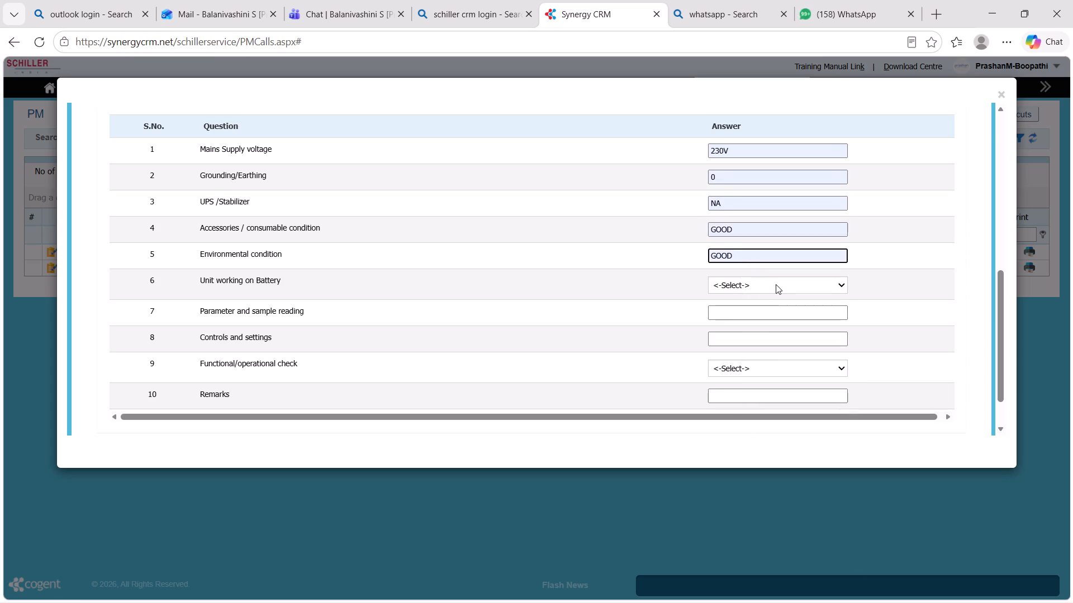
{"action": "left_click", "coordinate": [776, 281]}
{"action": "left_click", "coordinate": [766, 324]}
Answer parameter and sample reading NA, controls and settings YES, functional check OK and remarks CALL COMPLETED.
{"action": "left_click", "coordinate": [767, 310]}
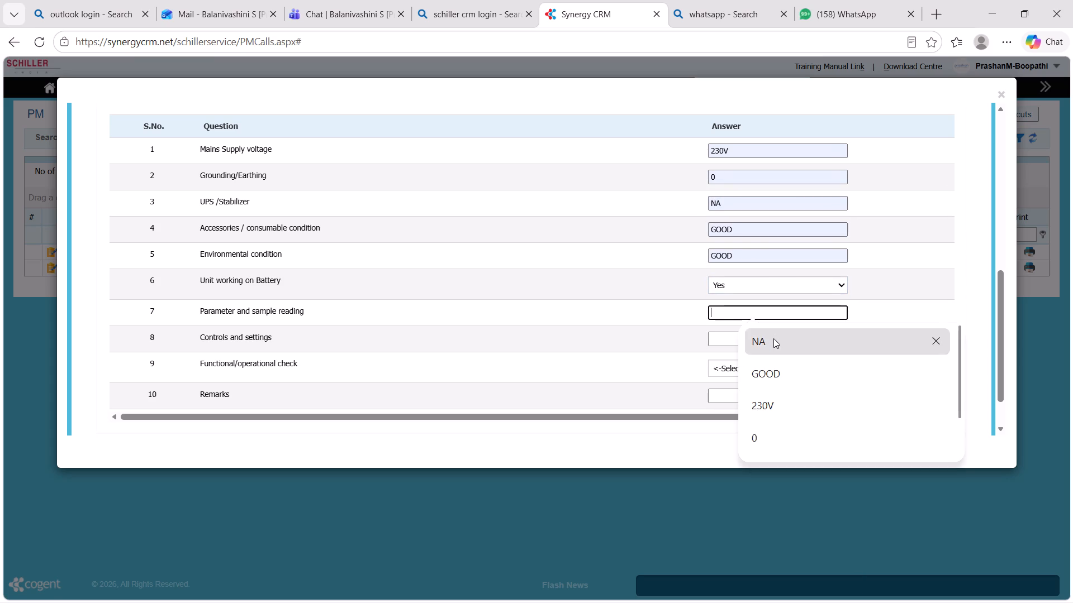
{"action": "left_click", "coordinate": [773, 338]}
{"action": "left_click", "coordinate": [773, 338]}
{"action": "scroll", "coordinate": [777, 413], "scroll_direction": "down", "scroll_amount": 4}
{"action": "left_click", "coordinate": [774, 434]}
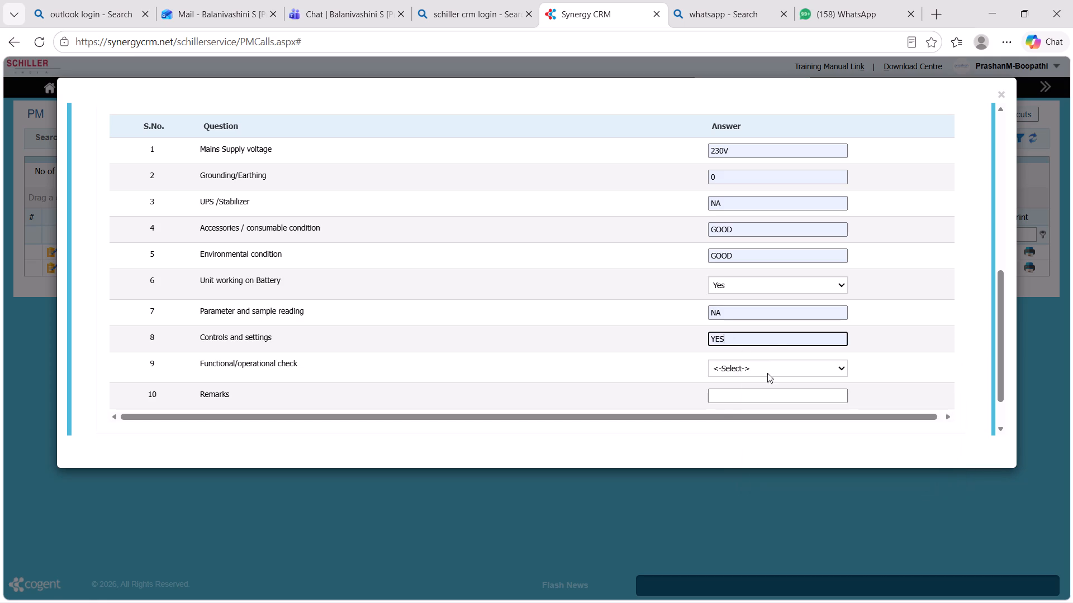
{"action": "left_click", "coordinate": [767, 365]}
{"action": "left_click", "coordinate": [767, 398]}
{"action": "left_click", "coordinate": [767, 387]}
{"action": "left_click", "coordinate": [767, 398]}
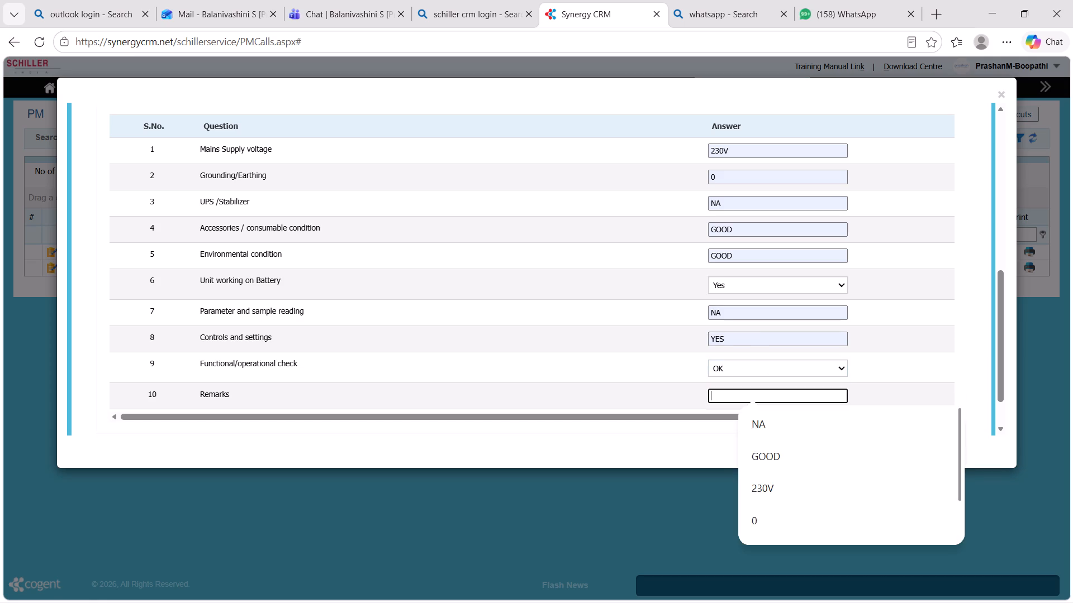
{"action": "scroll", "coordinate": [771, 444], "scroll_direction": "down", "scroll_amount": 5}
{"action": "left_click", "coordinate": [784, 529]}
Submit the closure of PM docket 2026-09-PM-3578 and acknowledge it.
{"action": "scroll", "coordinate": [533, 329], "scroll_direction": "down", "scroll_amount": 4}
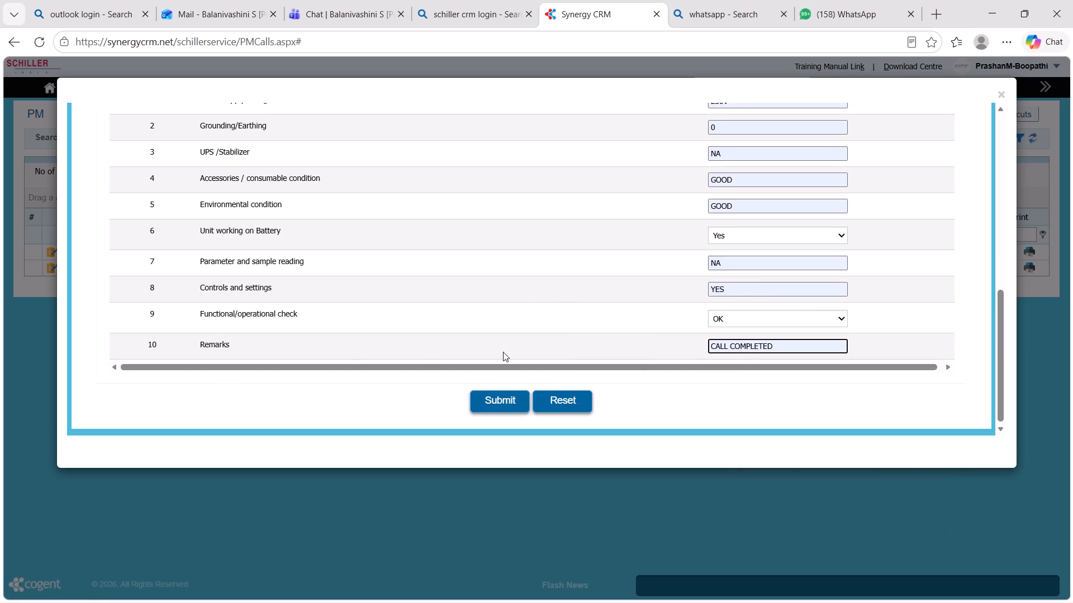
{"action": "left_click", "coordinate": [509, 403]}
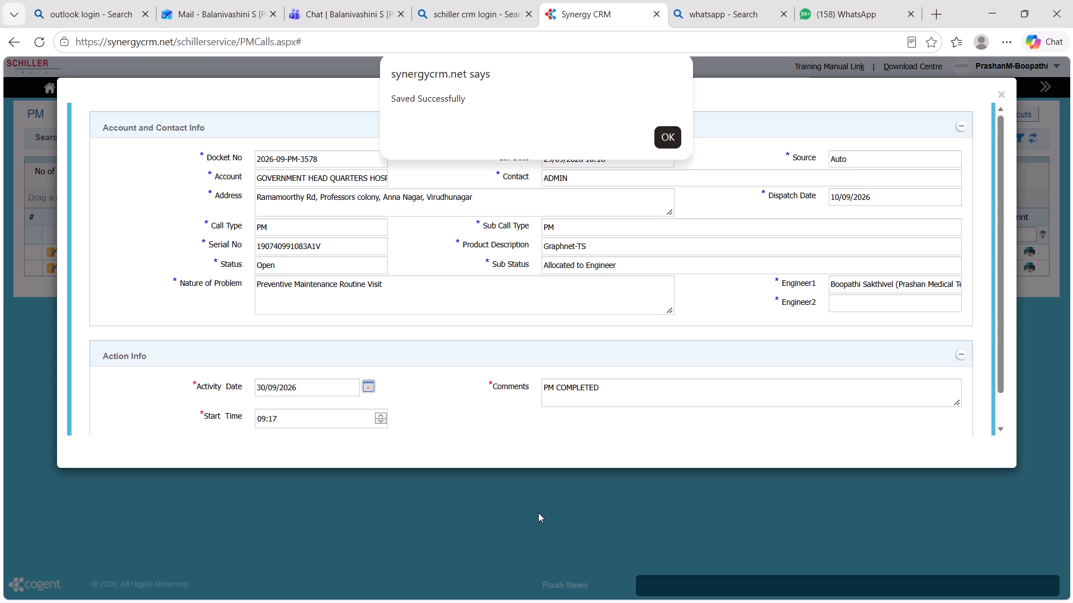
{"action": "left_click", "coordinate": [671, 133]}
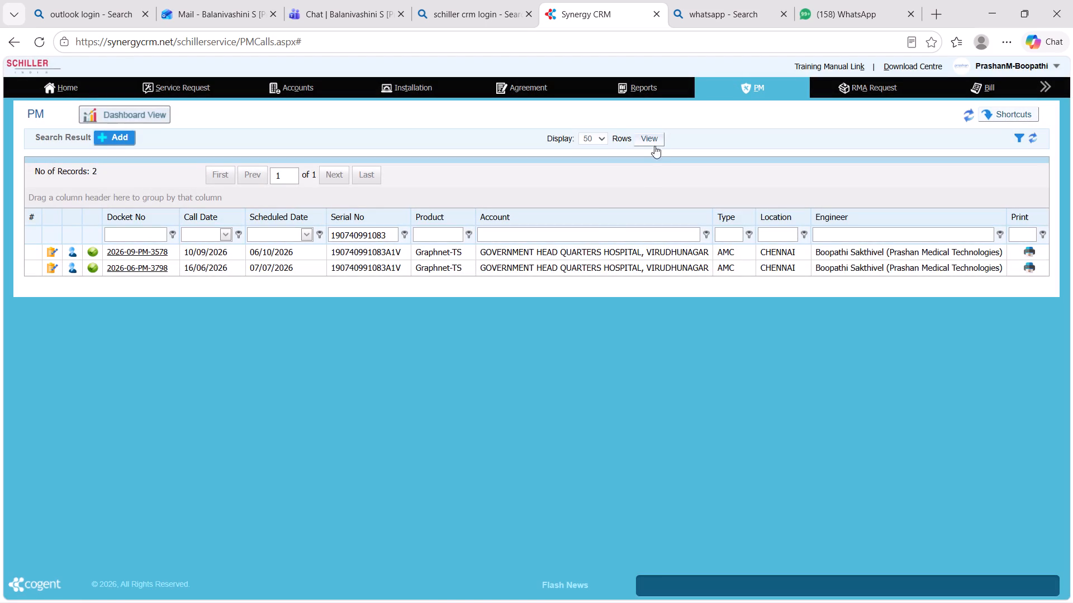
Open the serial number filter in the PM list for editing.
{"action": "left_click", "coordinate": [387, 236]}
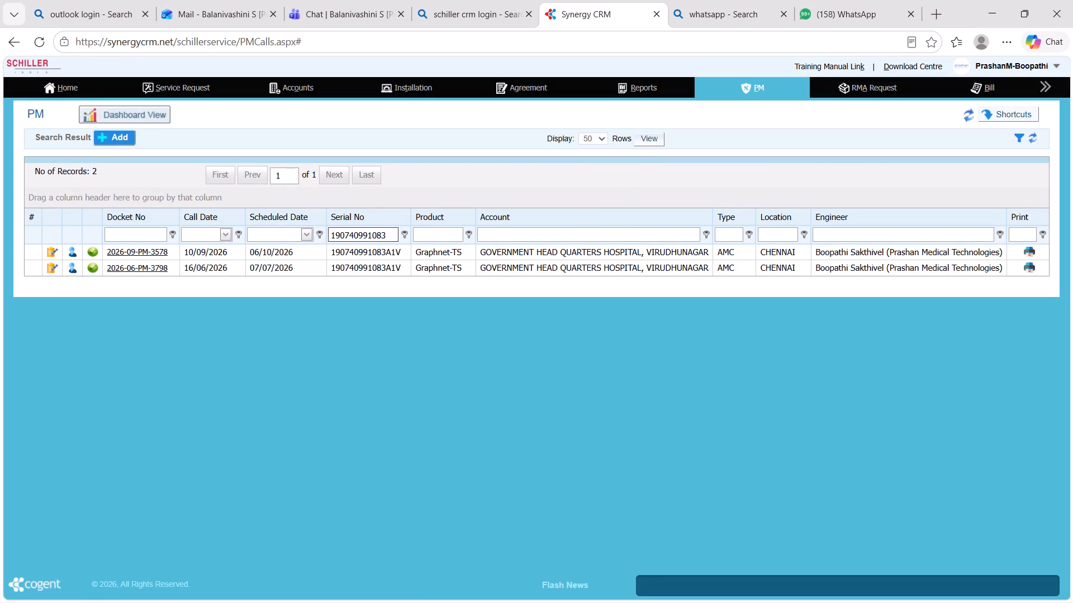
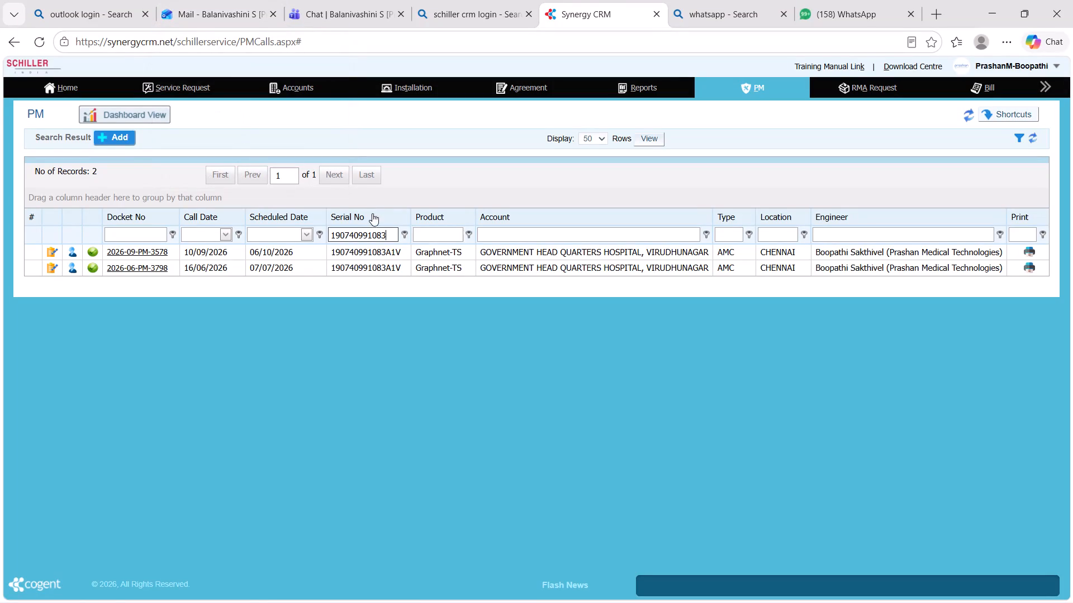
Replace the serial number filter in the PM list with J0323D1099 to find that equipment's PM calls.
{"action": "left_click_drag", "start_coordinate": [388, 234], "coordinate": [286, 224]}
{"action": "key", "text": "BackSpace"}
{"action": "key", "text": "j"}
{"action": "key", "text": "BackSpace"}
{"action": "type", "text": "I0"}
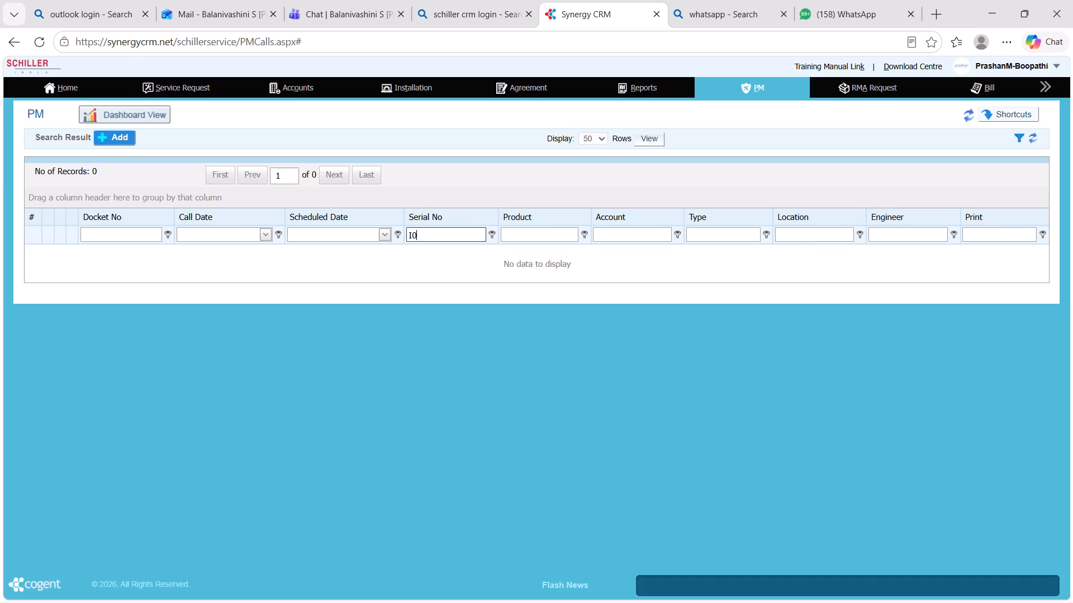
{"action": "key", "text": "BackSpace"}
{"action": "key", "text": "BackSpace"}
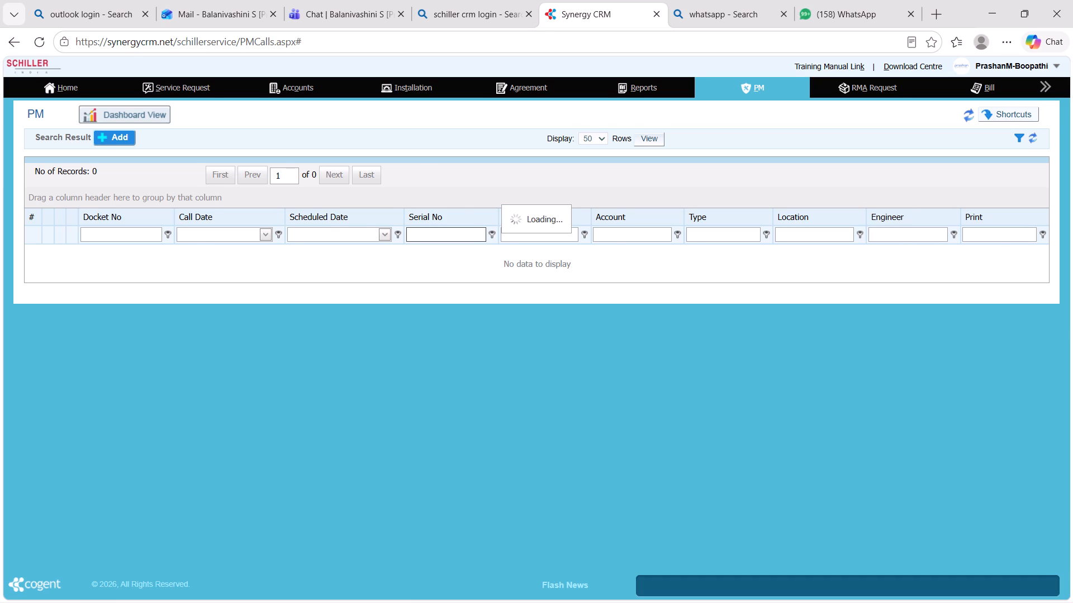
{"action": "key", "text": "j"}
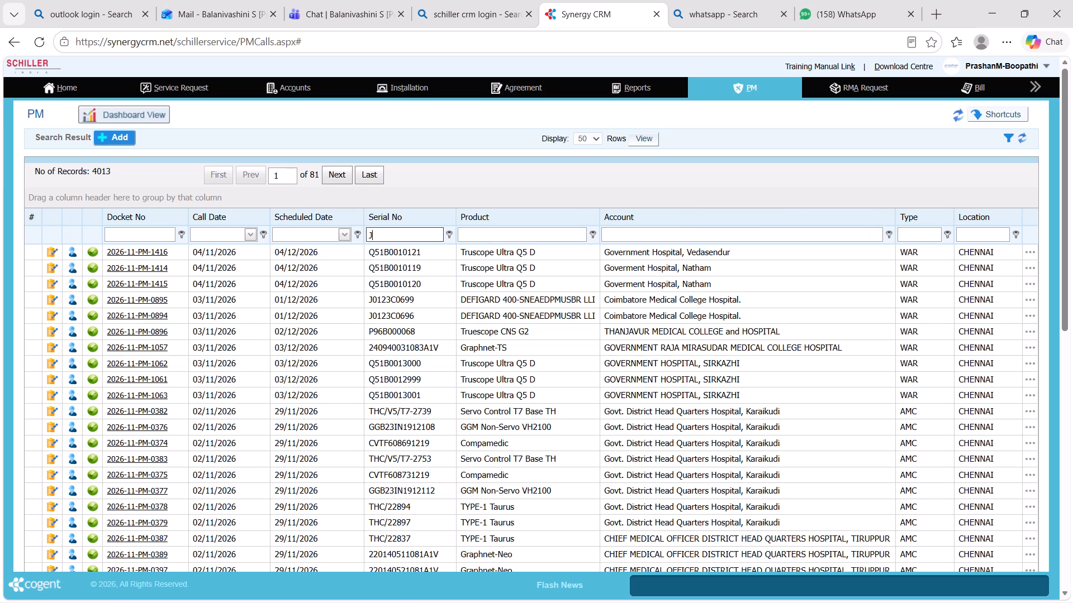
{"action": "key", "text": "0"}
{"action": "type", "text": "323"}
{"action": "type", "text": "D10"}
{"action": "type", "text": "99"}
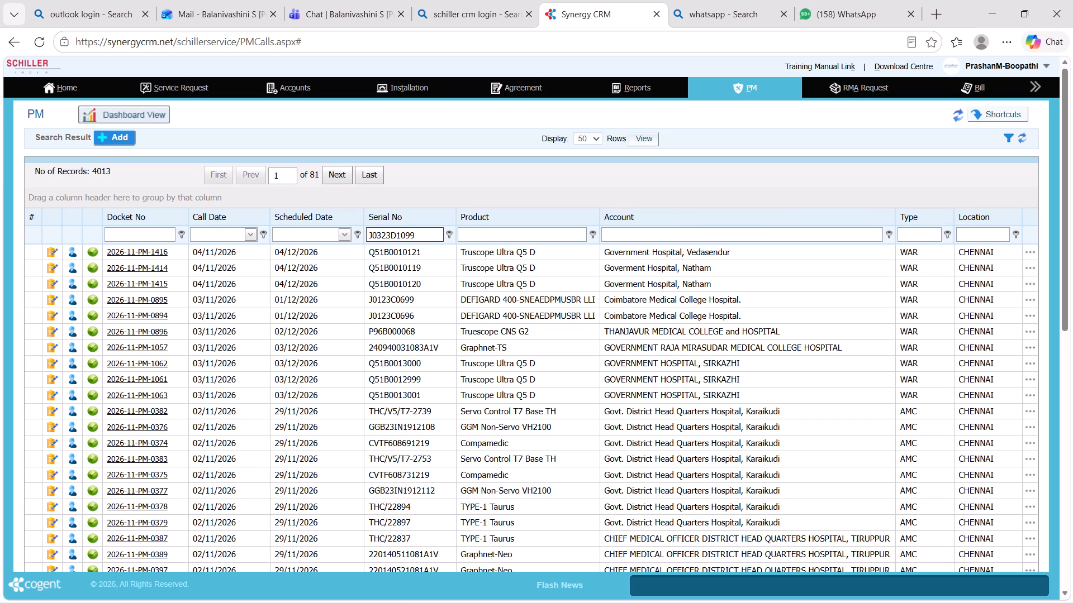
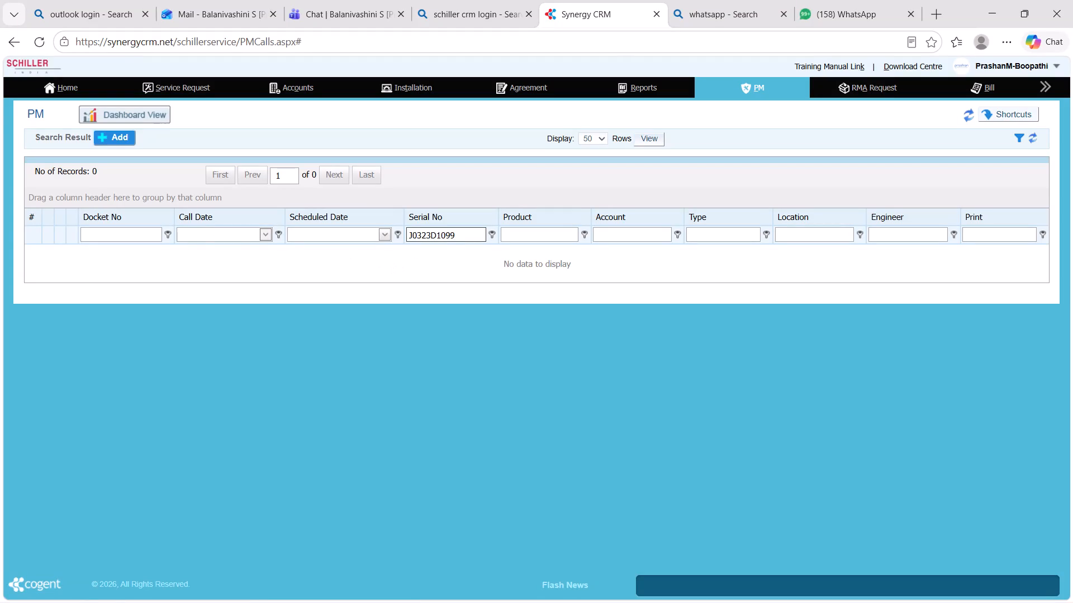
Replace the serial number filter in the PM list with J0122A011 to find the matching PM calls.
{"action": "left_click", "coordinate": [462, 238]}
{"action": "key", "text": "BackSpace"}
{"action": "key", "text": "BackSpace"}
{"action": "key", "text": "BackSpace"}
{"action": "key", "text": "BackSpace"}
{"action": "key", "text": "BackSpace"}
{"action": "key", "text": "BackSpace"}
{"action": "key", "text": "BackSpace"}
{"action": "key", "text": "BackSpace"}
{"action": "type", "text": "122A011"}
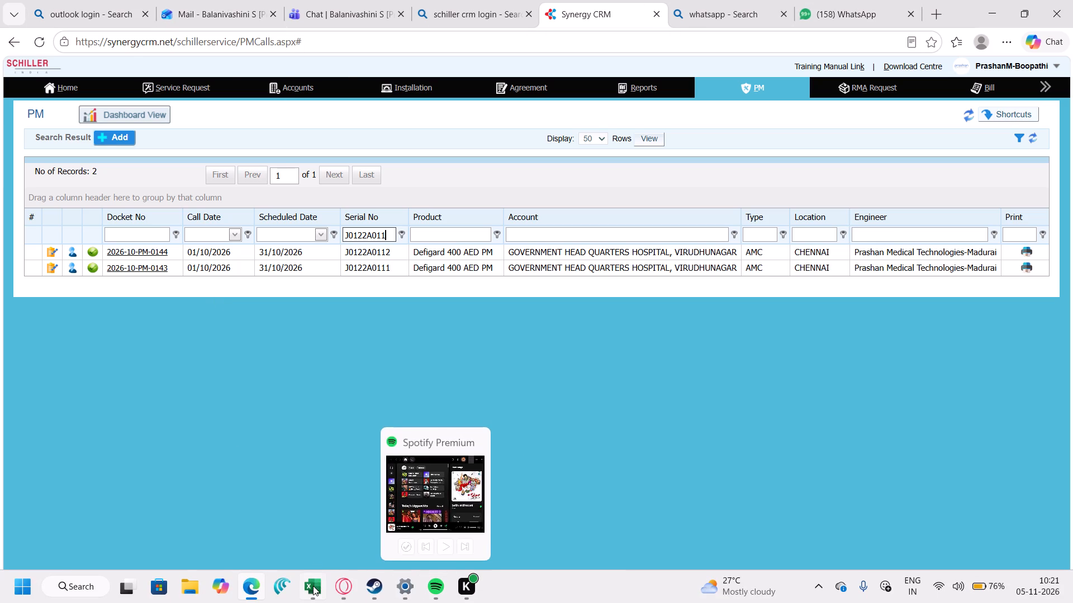
Switch to the CallDetailReport workbook in Excel and look up 51456 among the Report No filter values.
{"action": "left_click", "coordinate": [313, 586]}
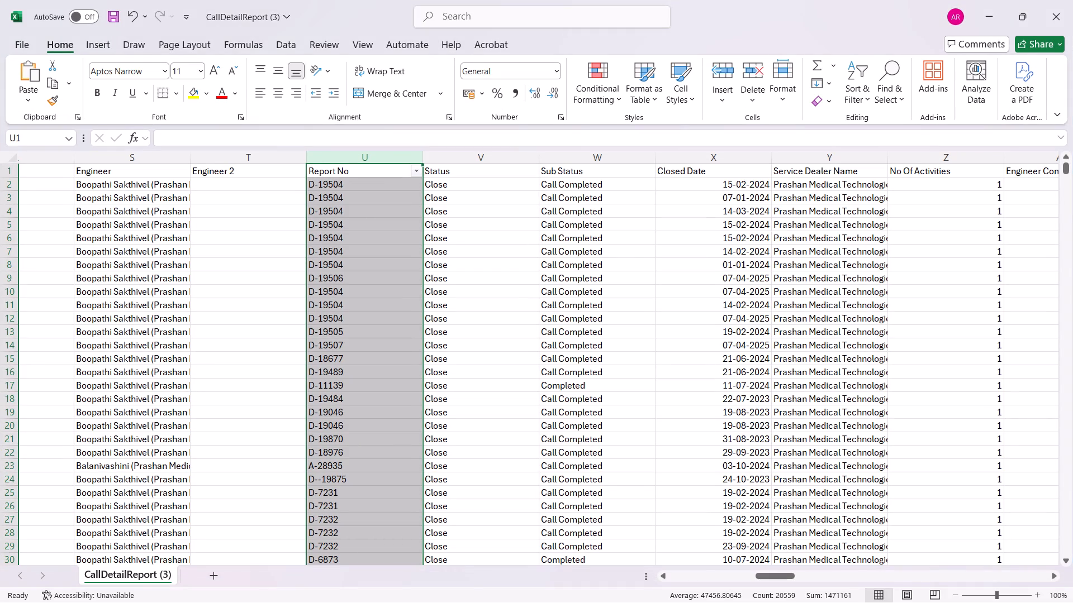
{"action": "left_click", "coordinate": [419, 172]}
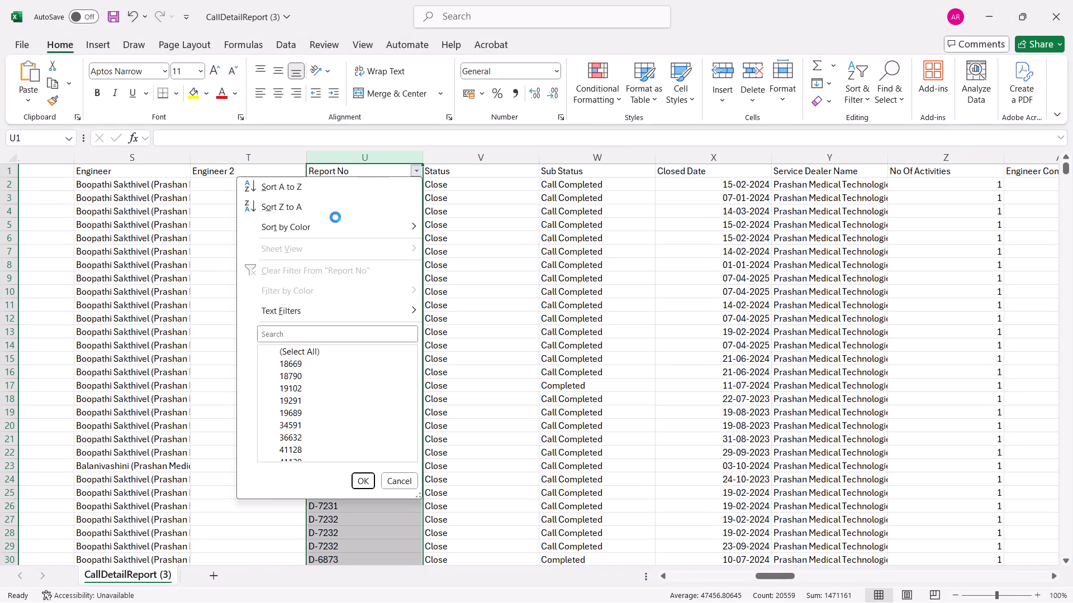
{"action": "left_click", "coordinate": [320, 329]}
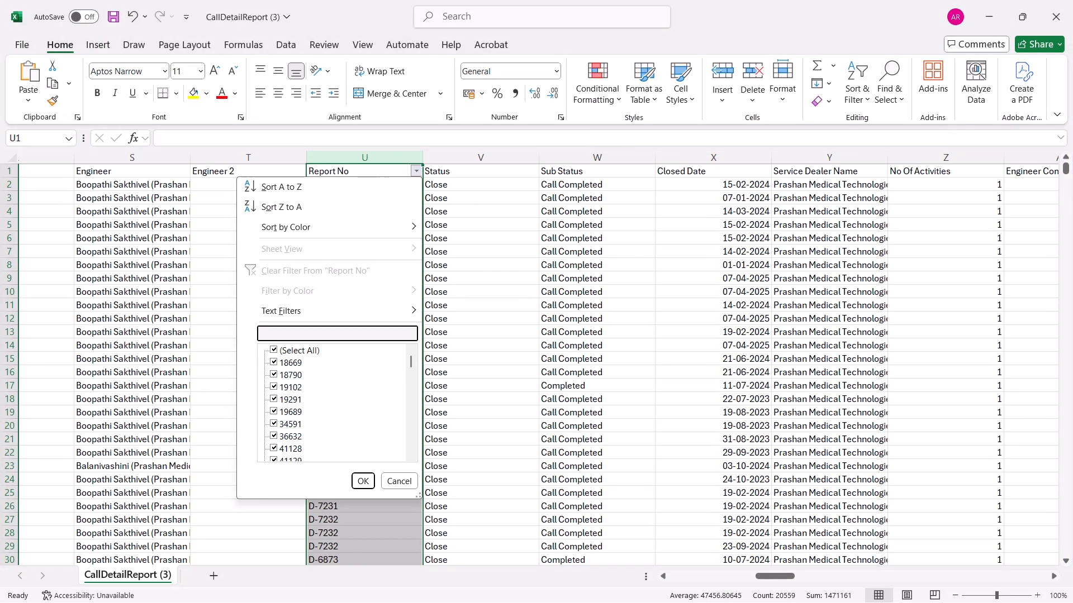
{"action": "type", "text": "514"}
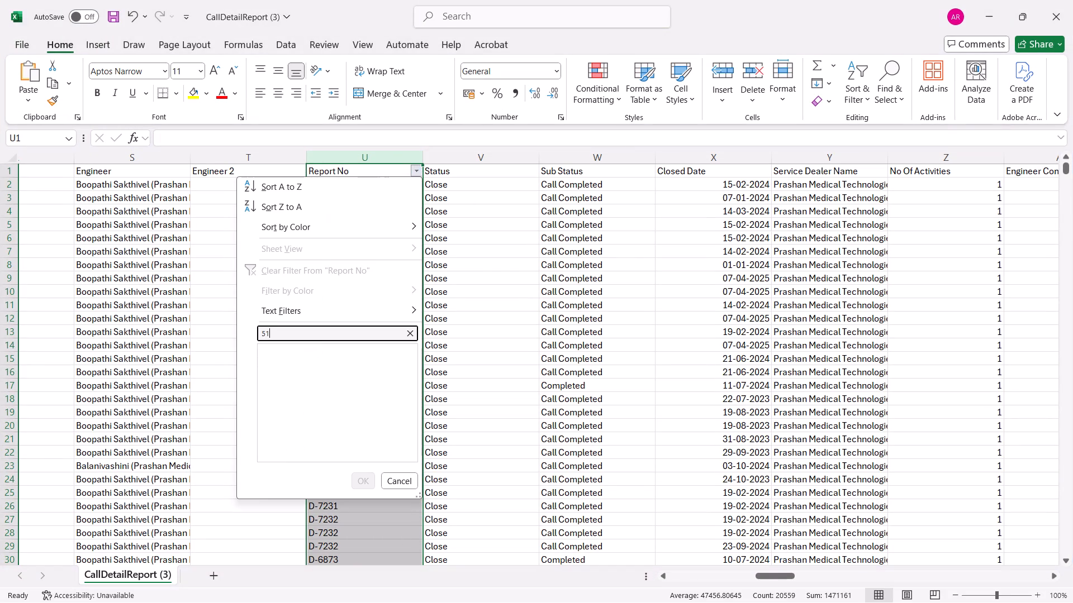
{"action": "type", "text": "56"}
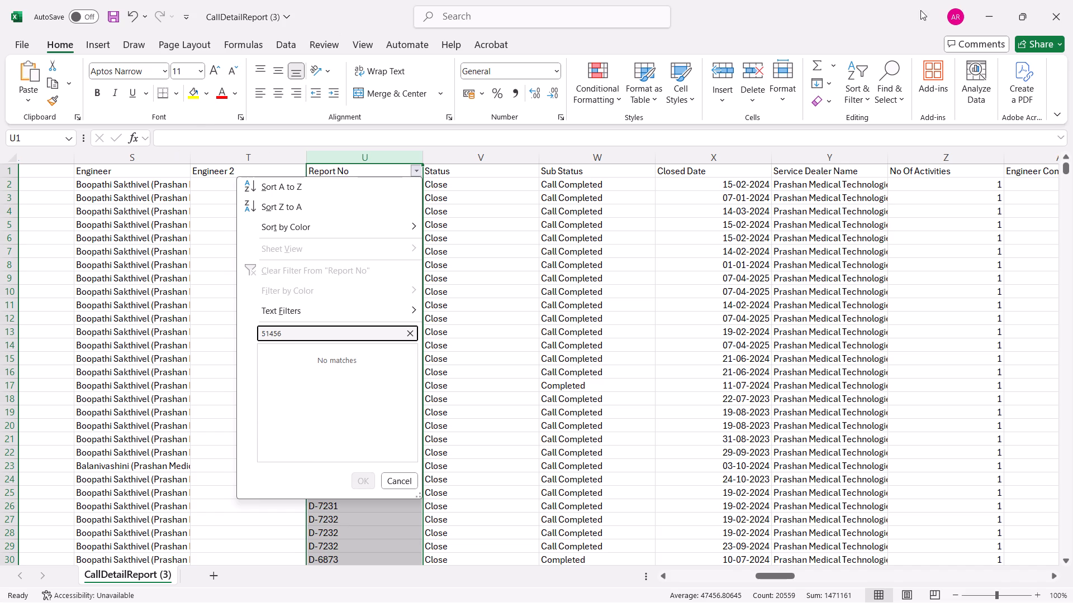
{"action": "left_click", "coordinate": [987, 17]}
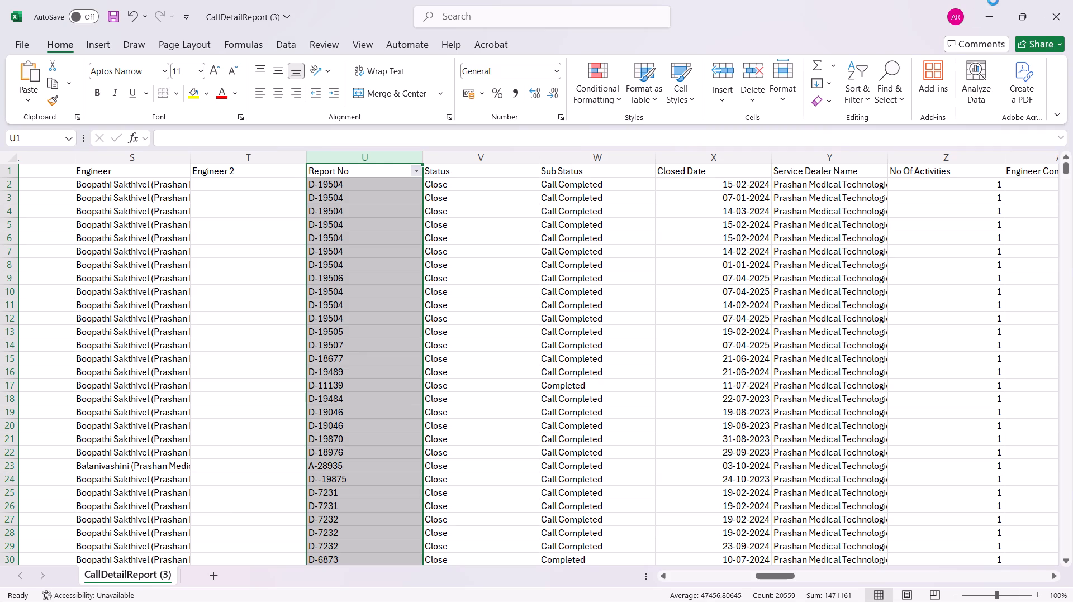
{"action": "left_click", "coordinate": [989, 16]}
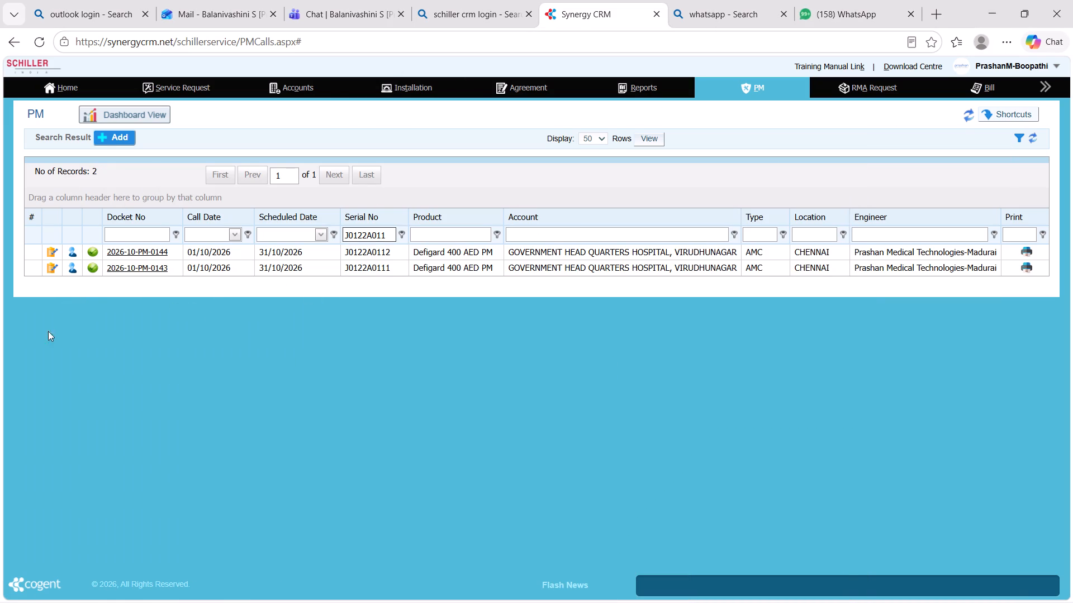
In Synergy CRM, open PM call 2026-10-PM-0143 for modification and set its call date to 29/09/2026.
{"action": "left_click", "coordinate": [118, 268]}
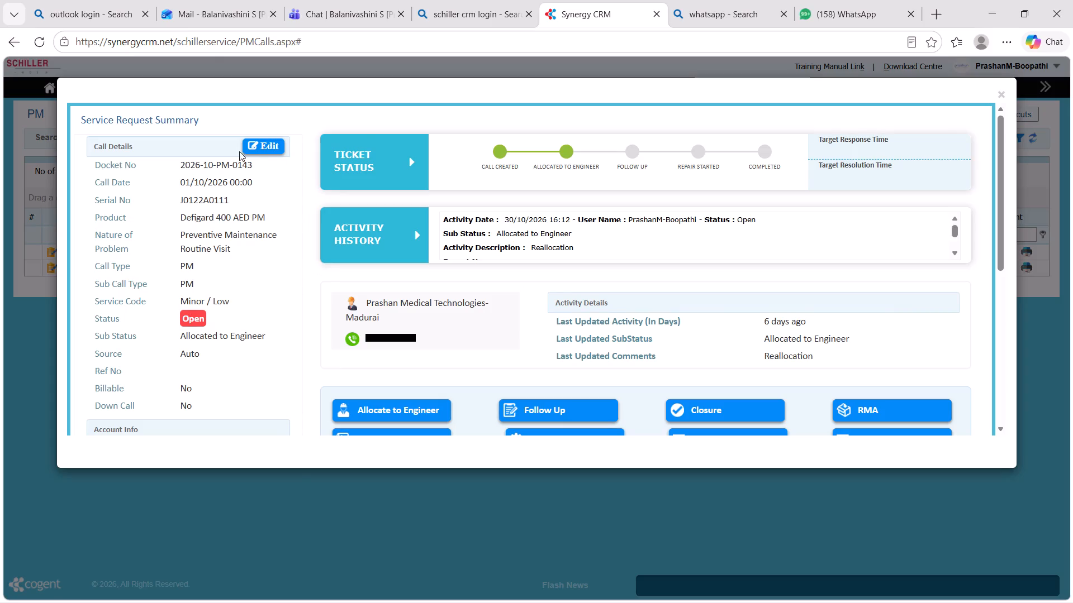
{"action": "left_click", "coordinate": [268, 145]}
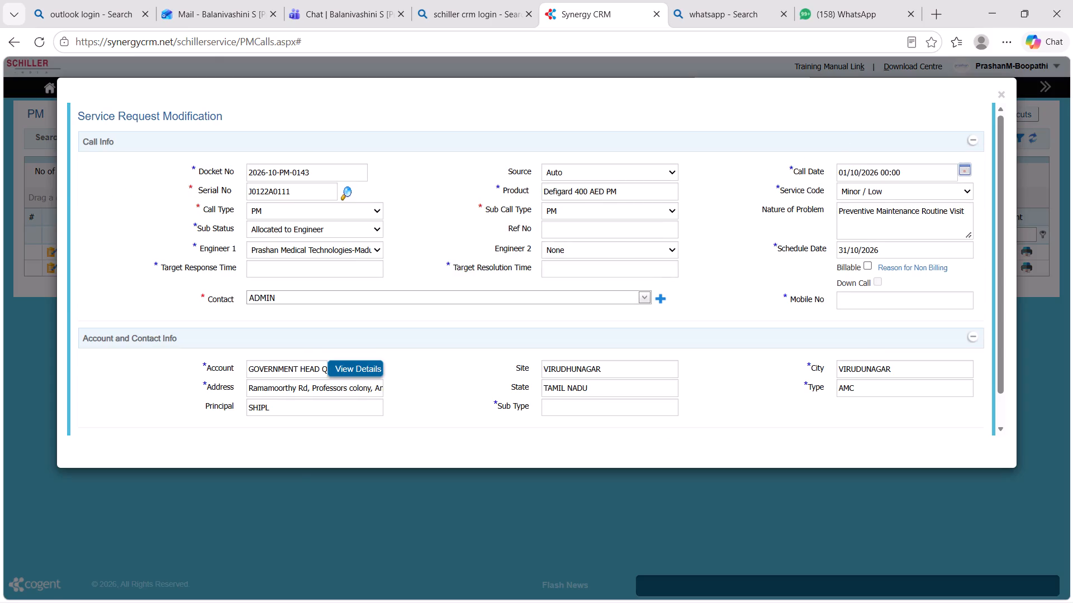
{"action": "left_click", "coordinate": [963, 169]}
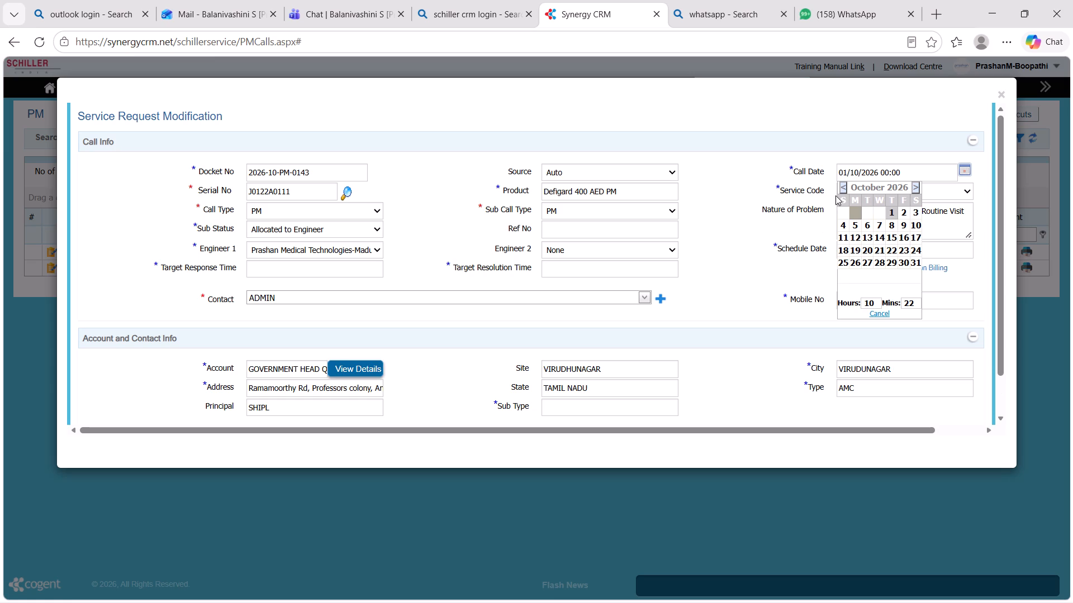
{"action": "left_click", "coordinate": [841, 188]}
{"action": "left_click", "coordinate": [865, 274]}
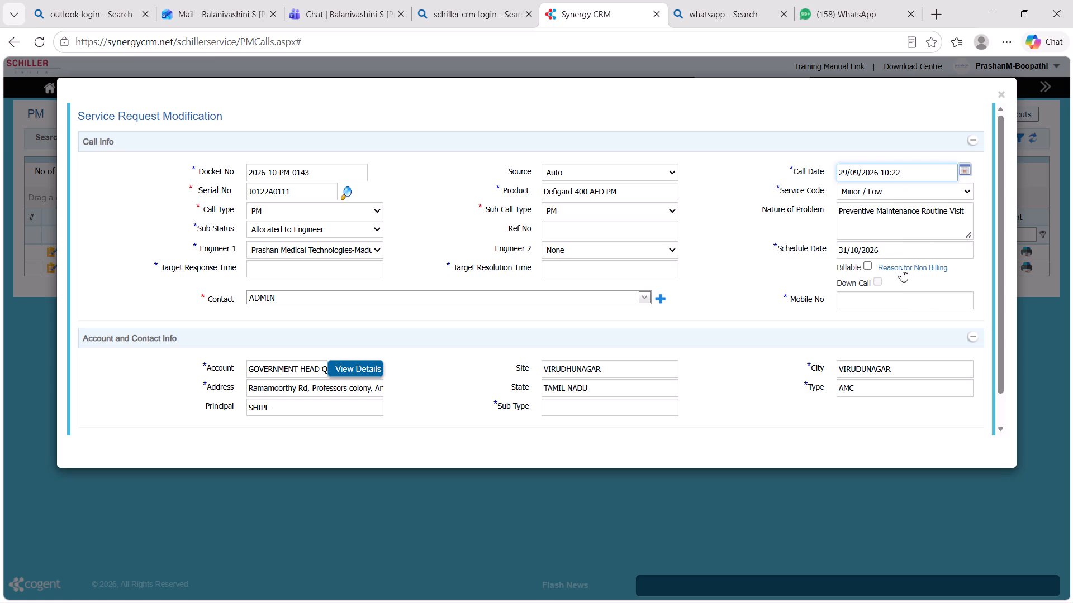
Record AMC as the justification for non-billing and save the modified service request.
{"action": "left_click", "coordinate": [903, 267]}
{"action": "left_click", "coordinate": [174, 112]}
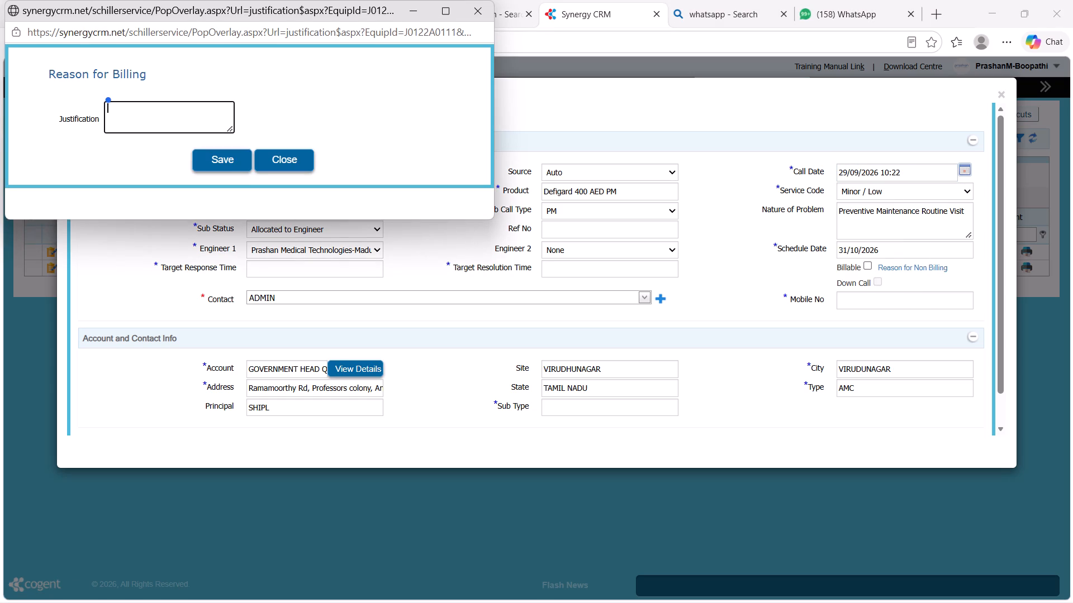
{"action": "type", "text": "AMC"}
{"action": "left_click", "coordinate": [238, 162]}
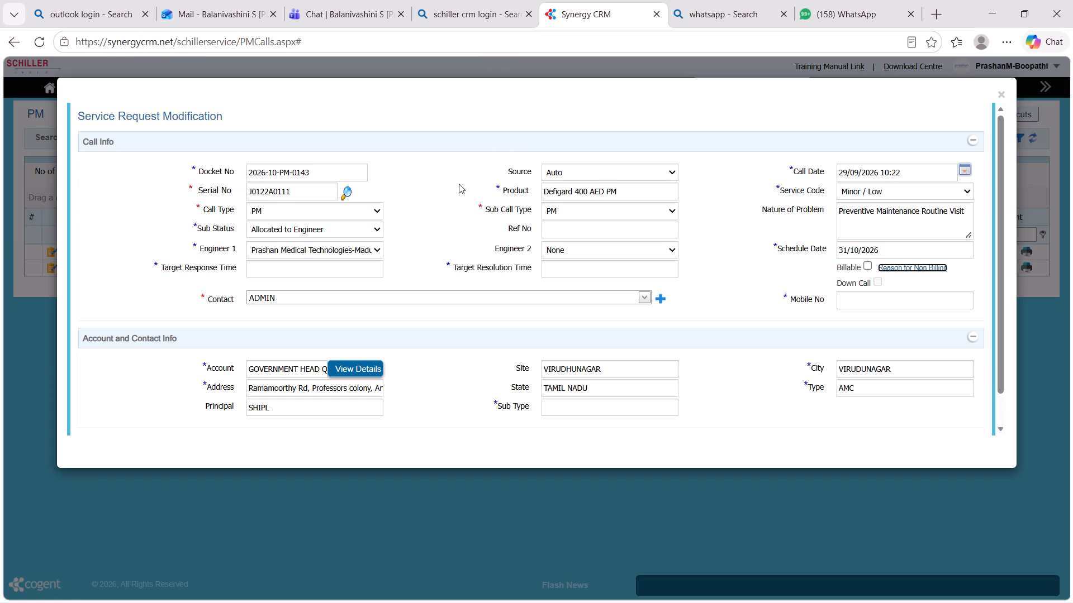
{"action": "scroll", "coordinate": [552, 226], "scroll_direction": "down", "scroll_amount": 4}
{"action": "left_click", "coordinate": [520, 419]}
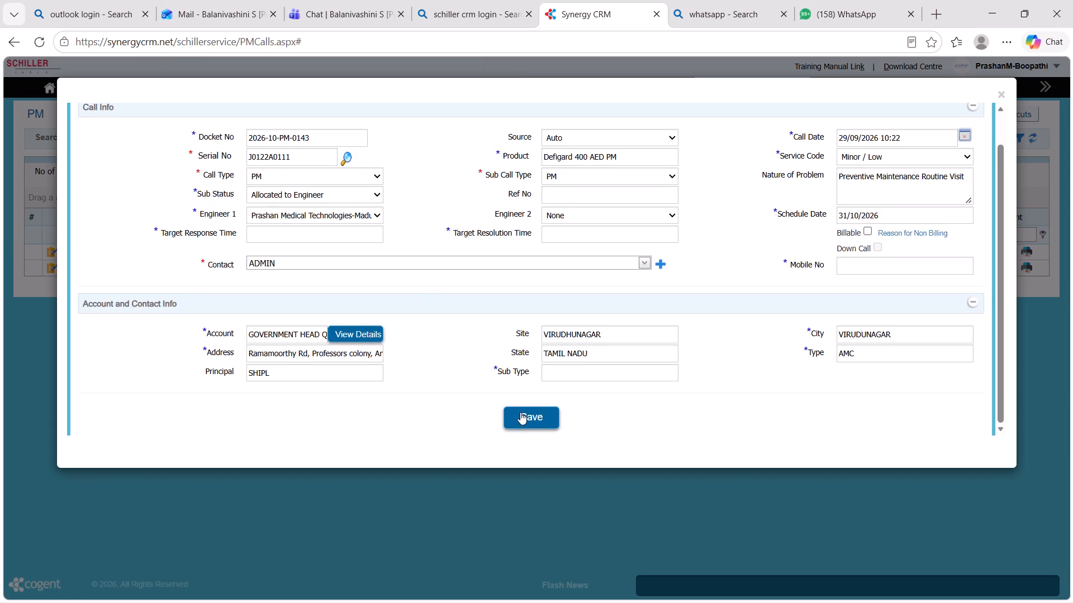
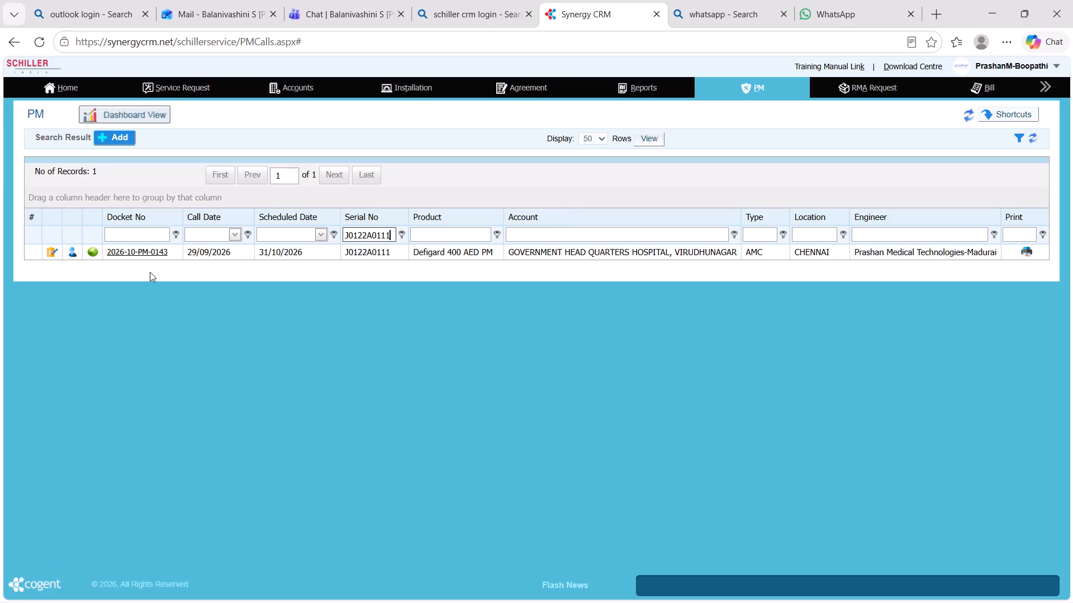
Open the summary of PM call 2026-10-PM-0143 and attach the image WhatsApp Image 2026-11-05 at 10.23.10 AM to it.
{"action": "left_click", "coordinate": [148, 255]}
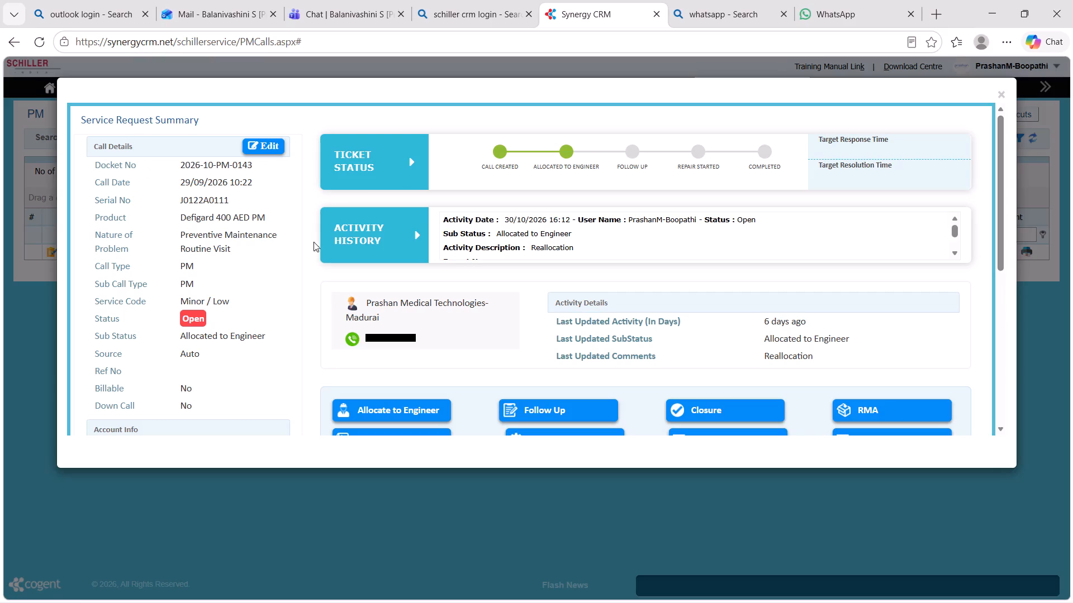
{"action": "scroll", "coordinate": [490, 270], "scroll_direction": "down", "scroll_amount": 2}
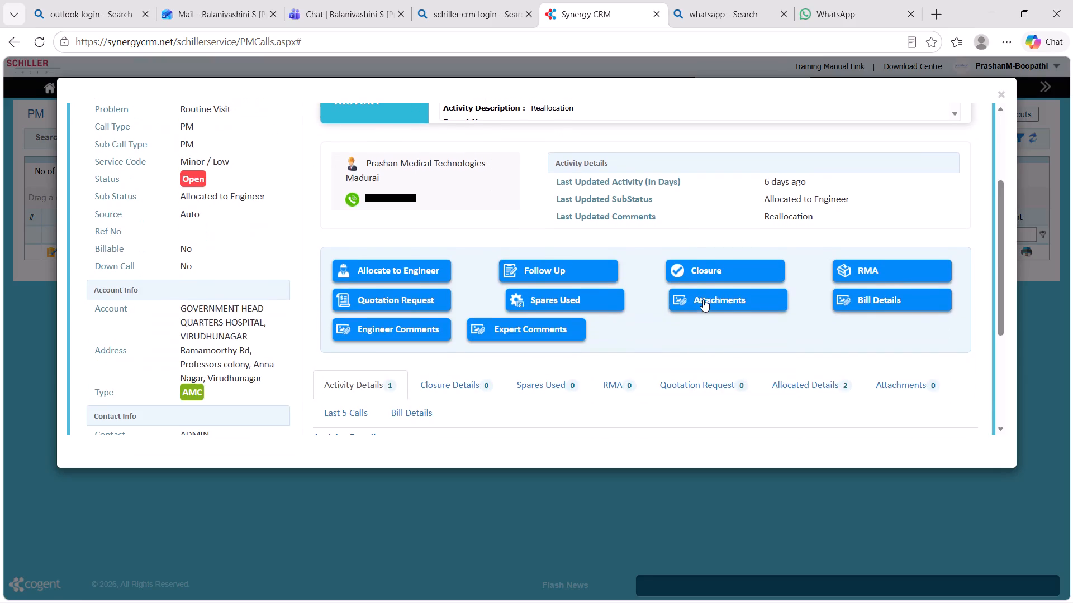
{"action": "left_click", "coordinate": [703, 299]}
{"action": "left_click", "coordinate": [323, 232]}
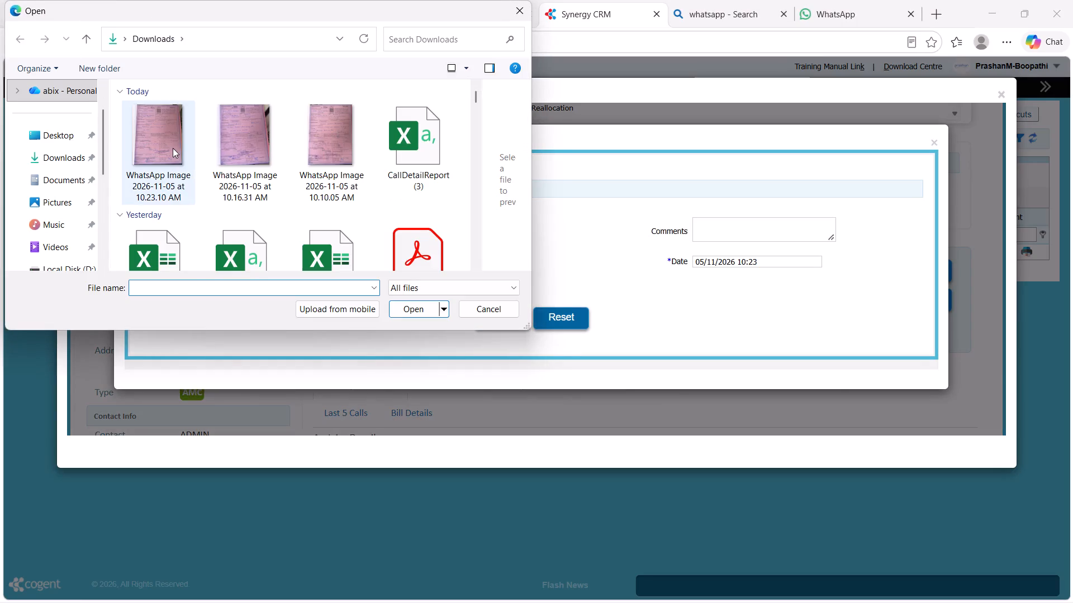
{"action": "left_click", "coordinate": [173, 148]}
{"action": "left_click", "coordinate": [416, 309]}
{"action": "left_click", "coordinate": [502, 319]}
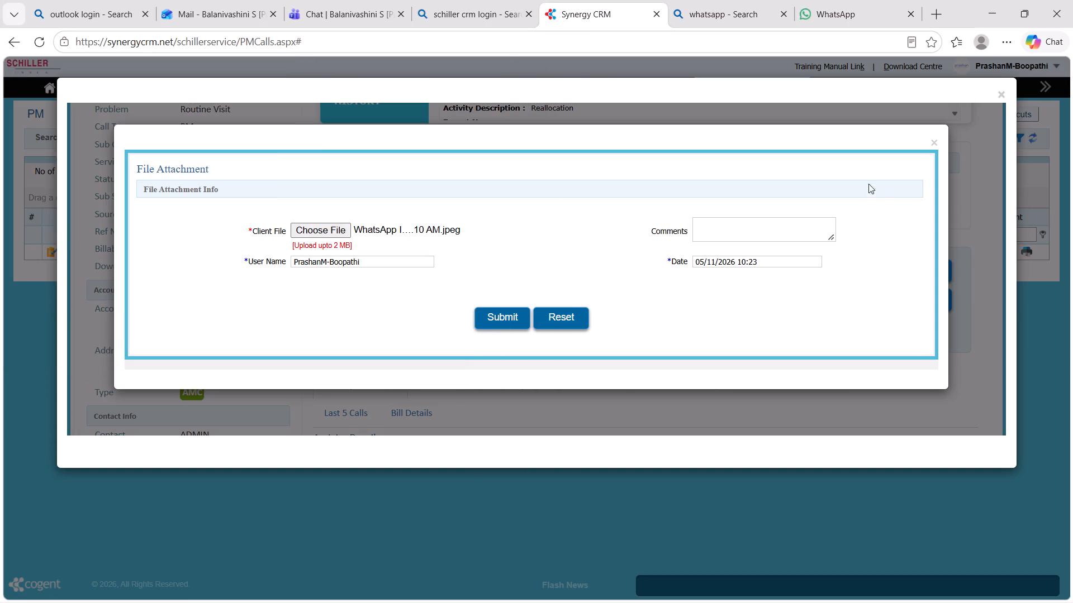
{"action": "left_click", "coordinate": [502, 315]}
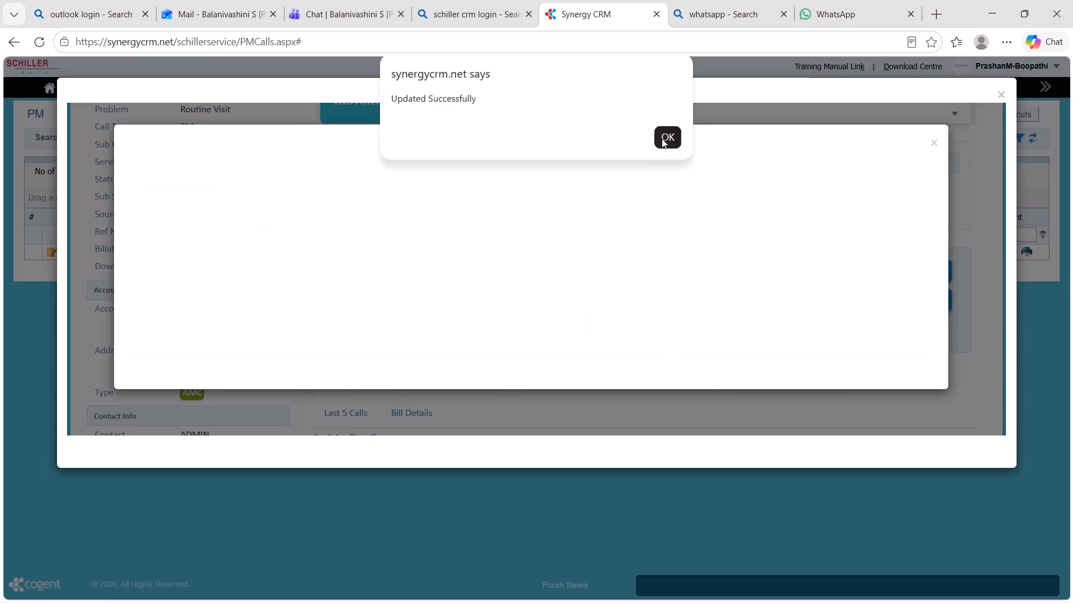
{"action": "left_click", "coordinate": [661, 138]}
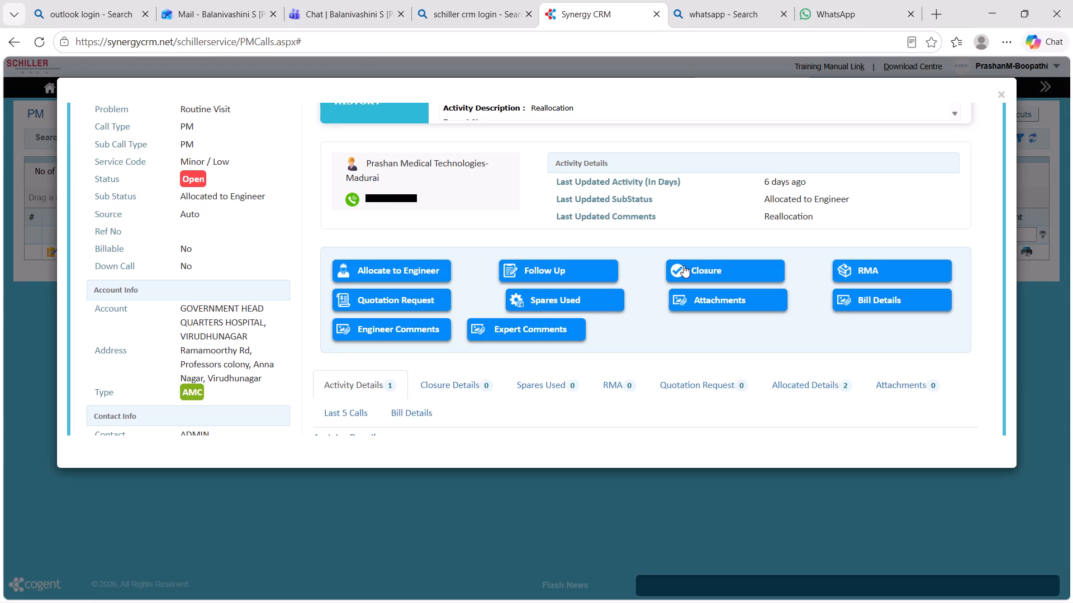
Start the closure of the PM call, setting the activity date to 30/09/2026 and the activity type to PM.
{"action": "left_click", "coordinate": [683, 265]}
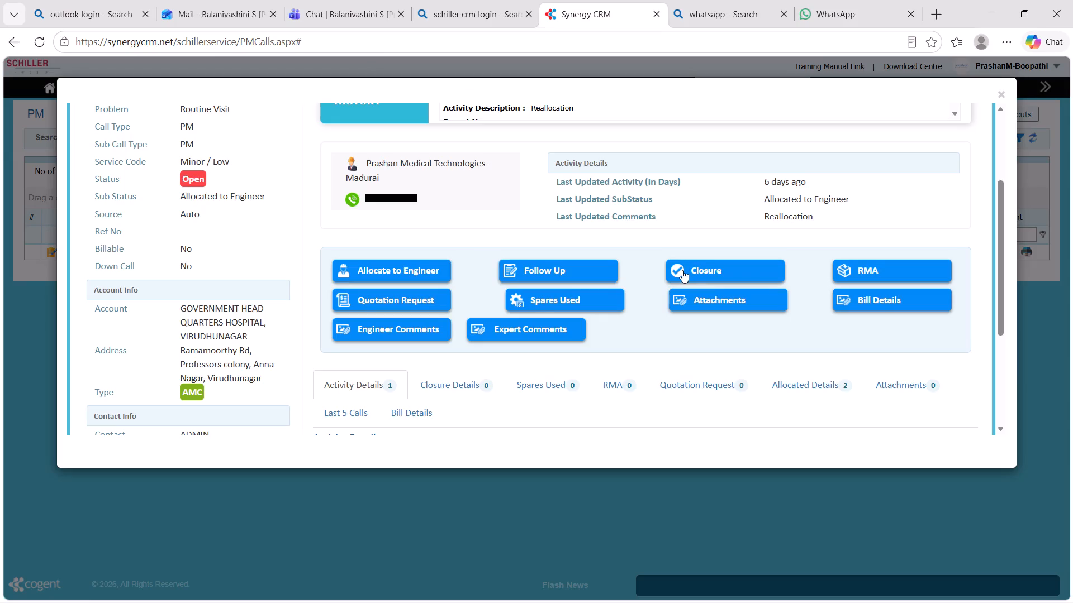
{"action": "scroll", "coordinate": [354, 275], "scroll_direction": "down", "scroll_amount": 2}
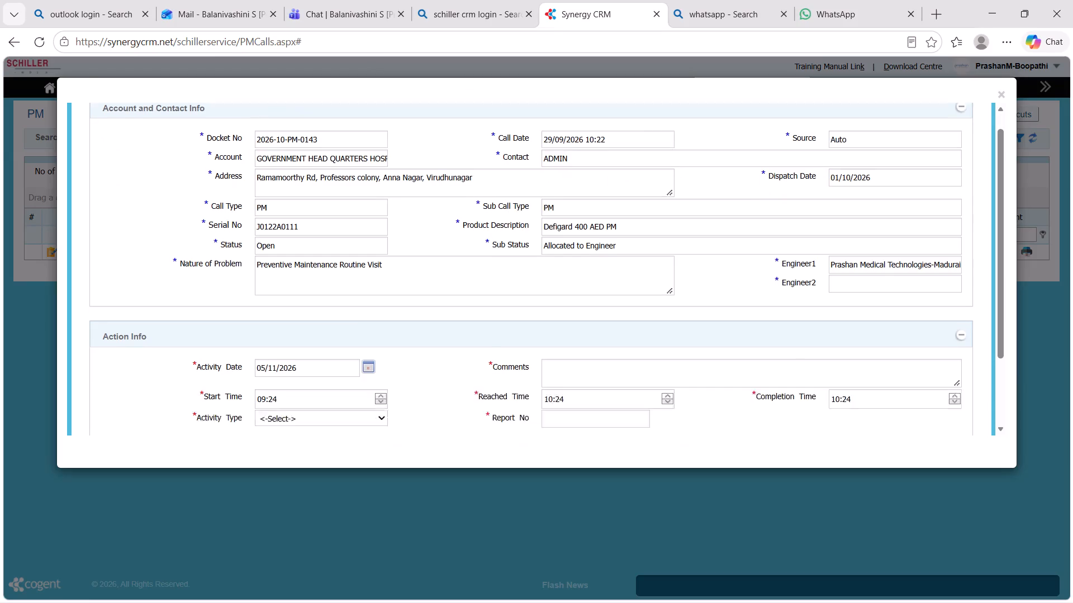
{"action": "scroll", "coordinate": [354, 275], "scroll_direction": "down", "scroll_amount": 2}
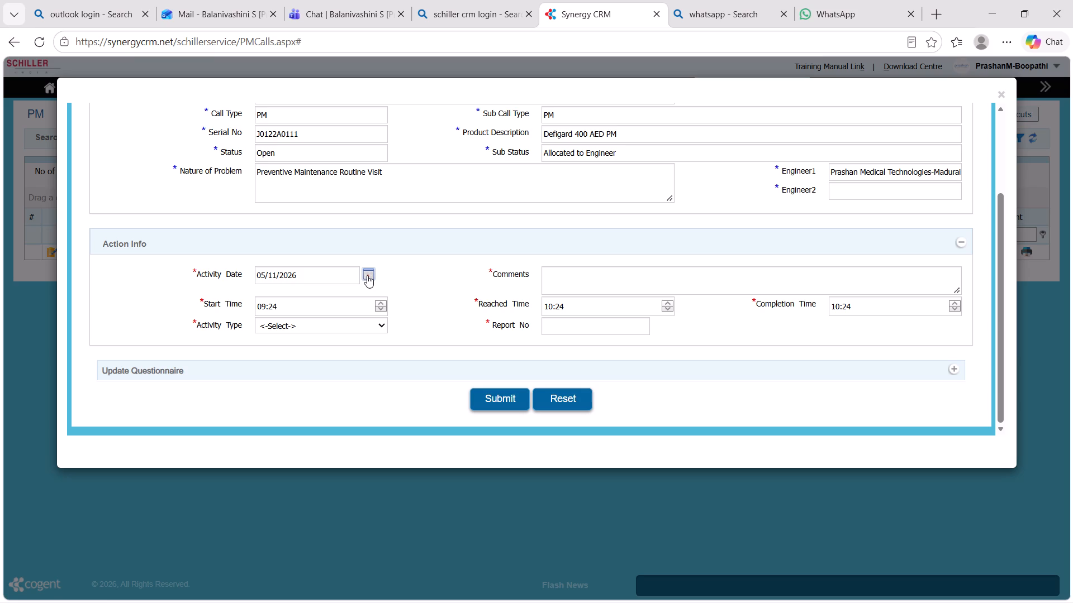
{"action": "left_click", "coordinate": [367, 275]}
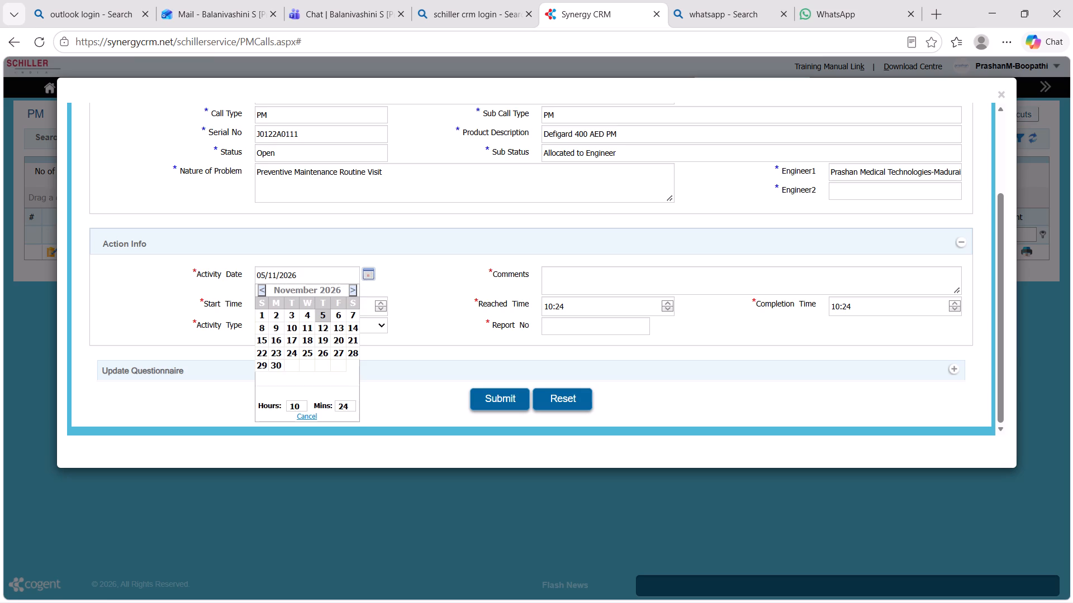
{"action": "double_click", "coordinate": [262, 290]}
{"action": "left_click", "coordinate": [309, 363]}
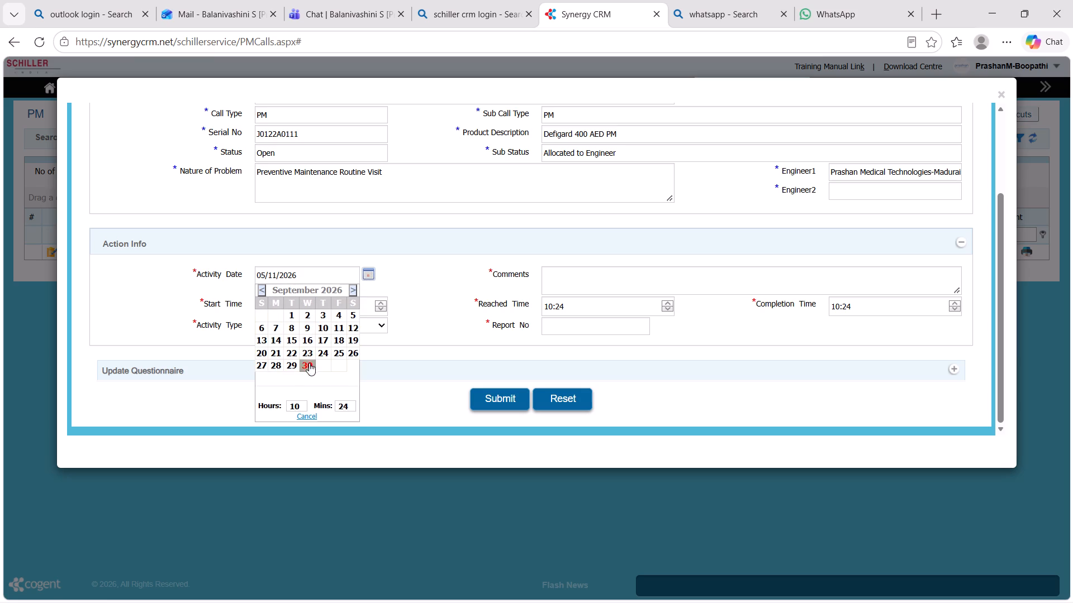
{"action": "left_click", "coordinate": [316, 327]}
{"action": "left_click", "coordinate": [320, 432]}
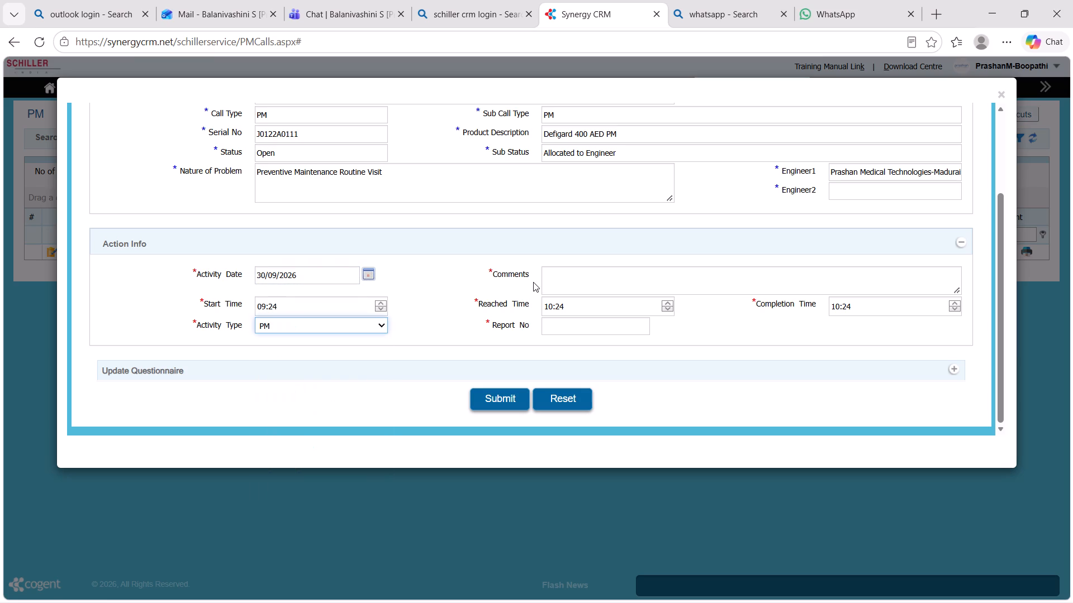
Enter PM COMPLETED as the closure comments and D-51456 as the report number.
{"action": "left_click", "coordinate": [566, 283]}
{"action": "type", "text": "PM COMPLETED"}
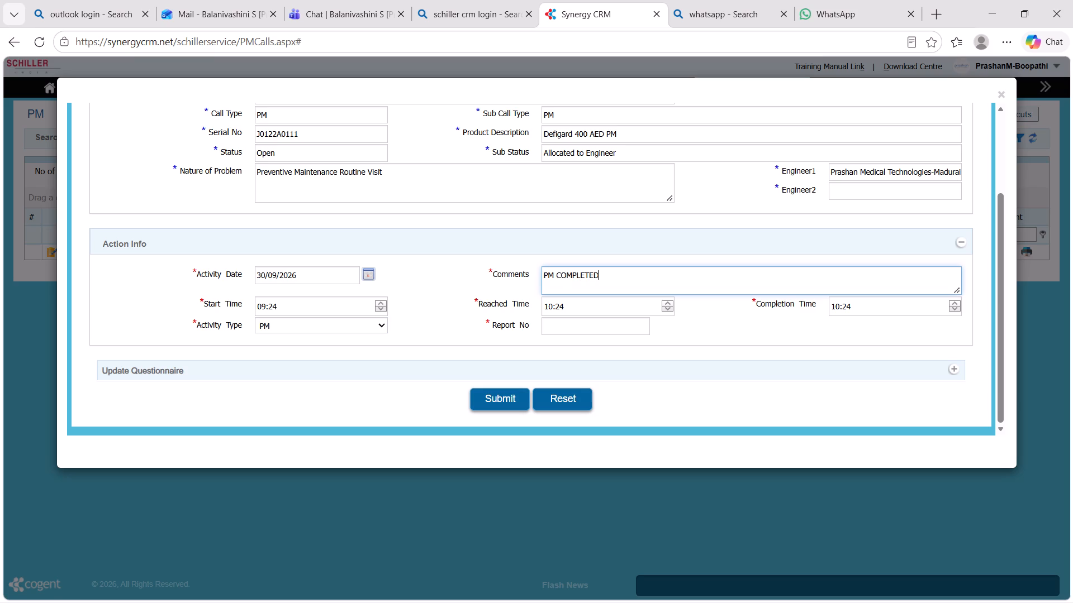
{"action": "left_click", "coordinate": [576, 321]}
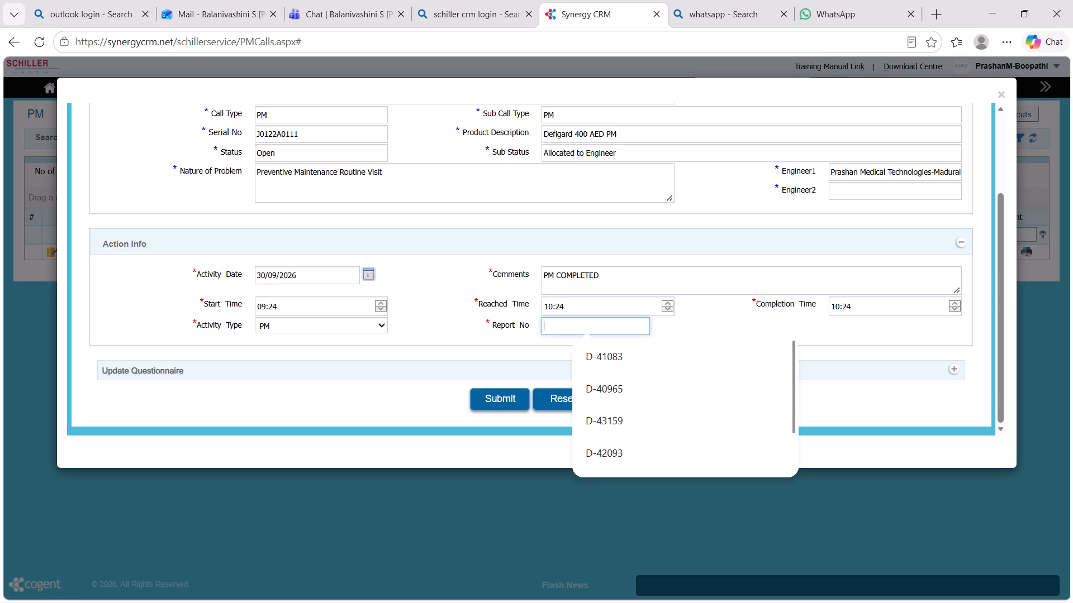
{"action": "key", "text": "ctrl+v"}
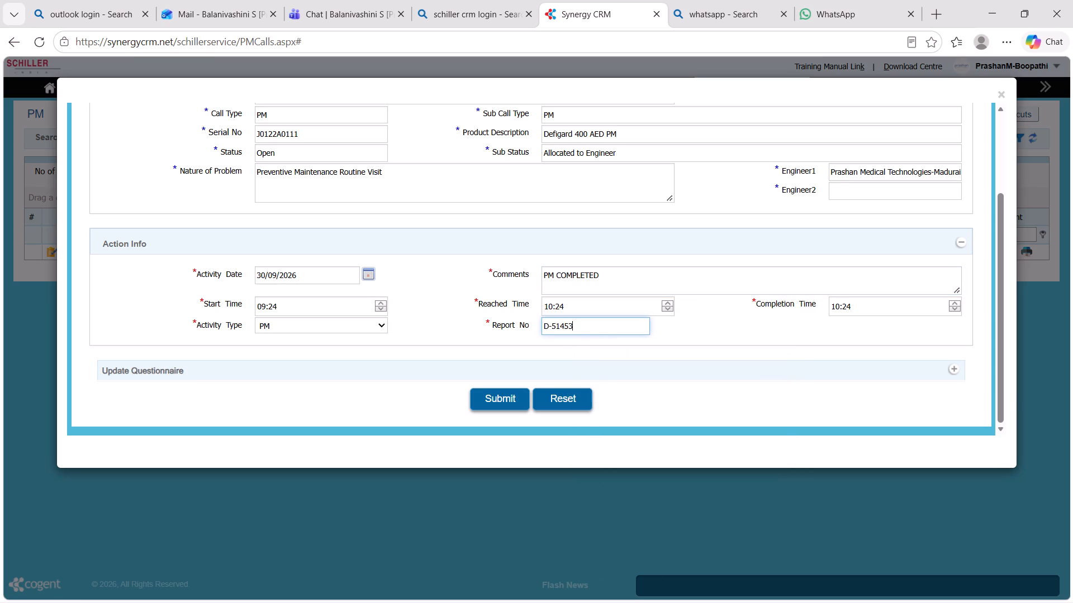
{"action": "key", "text": "BackSpace"}
{"action": "key", "text": "6"}
In the questionnaire, answer mains supply voltage 230V, grounding 0, UPS/stabilizer NA, and both accessories and environmental condition GOOD.
{"action": "scroll", "coordinate": [873, 307], "scroll_direction": "down", "scroll_amount": 3}
{"action": "left_click", "coordinate": [952, 368]}
{"action": "scroll", "coordinate": [494, 337], "scroll_direction": "down", "scroll_amount": 4}
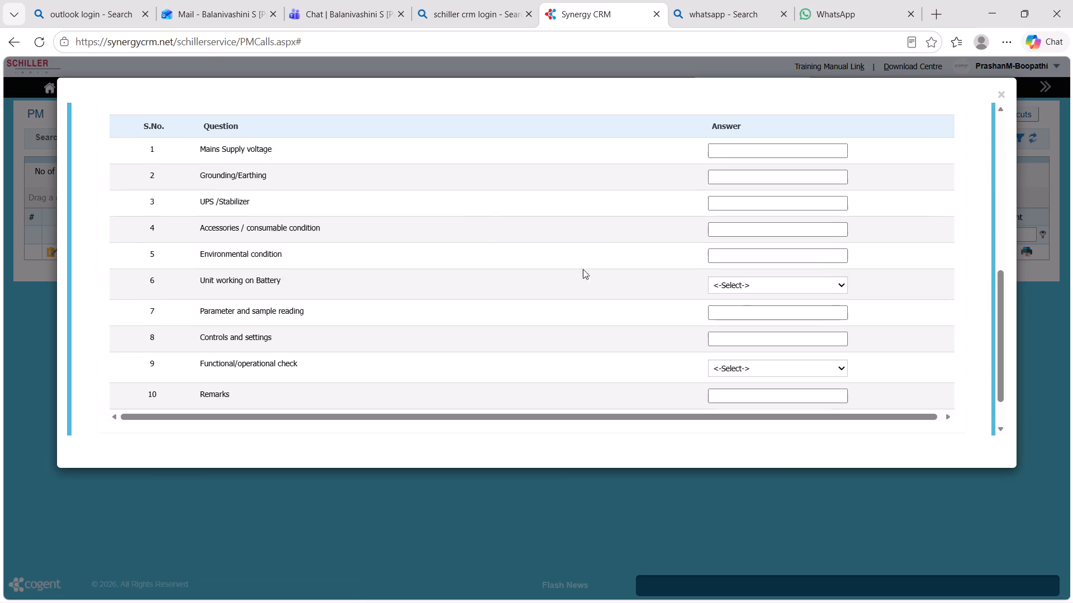
{"action": "left_click", "coordinate": [771, 150]}
{"action": "left_click", "coordinate": [797, 238]}
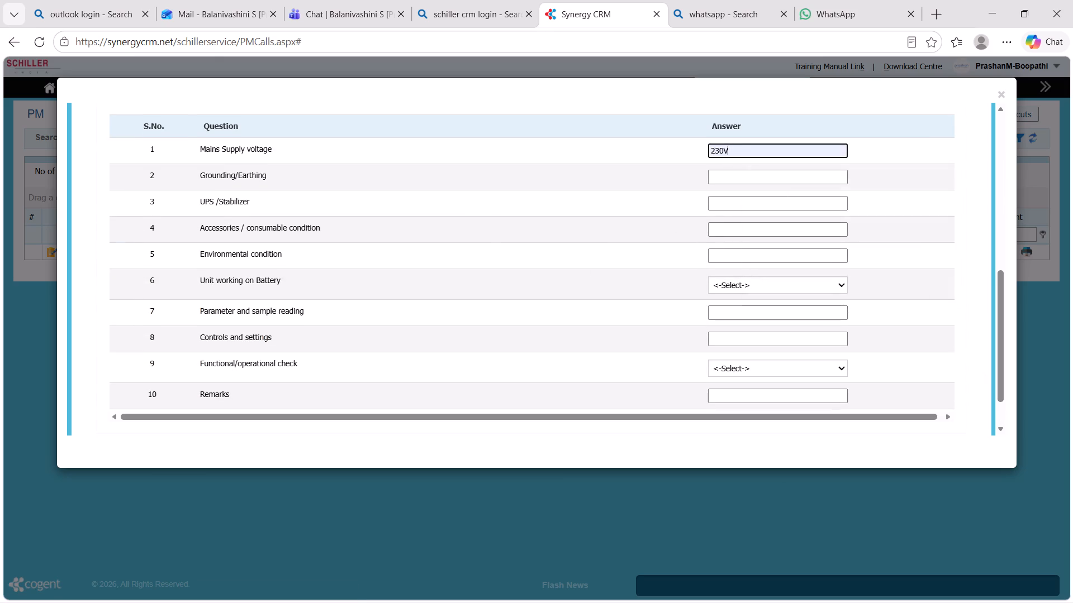
{"action": "left_click", "coordinate": [776, 176]}
{"action": "left_click", "coordinate": [789, 206]}
{"action": "left_click_drag", "start_coordinate": [747, 180], "coordinate": [679, 179]}
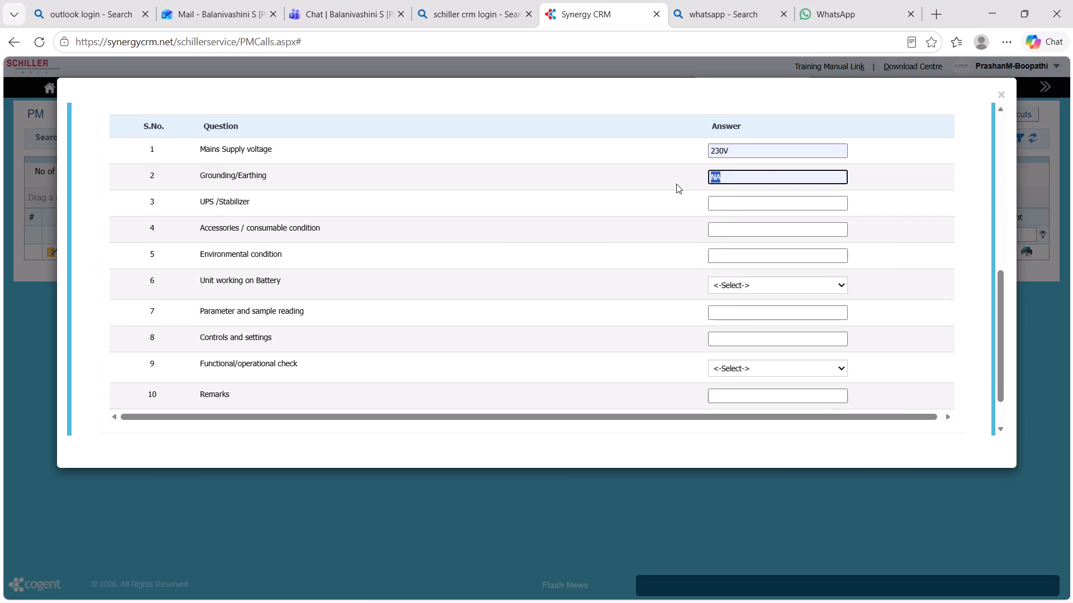
{"action": "key", "text": "BackSpace"}
{"action": "key", "text": "0"}
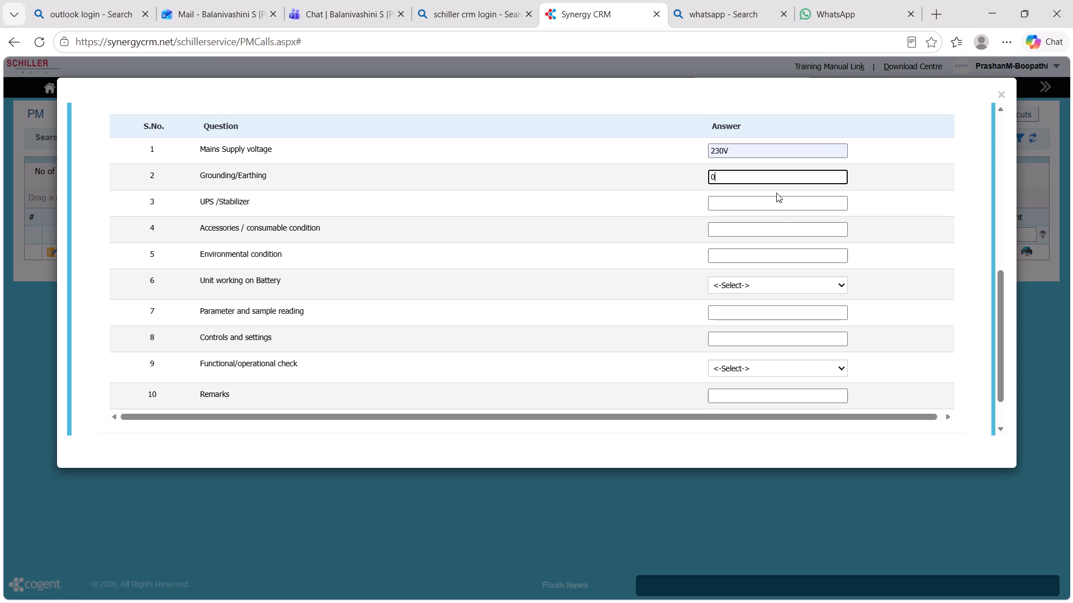
{"action": "left_click", "coordinate": [775, 200]}
{"action": "left_click", "coordinate": [766, 241]}
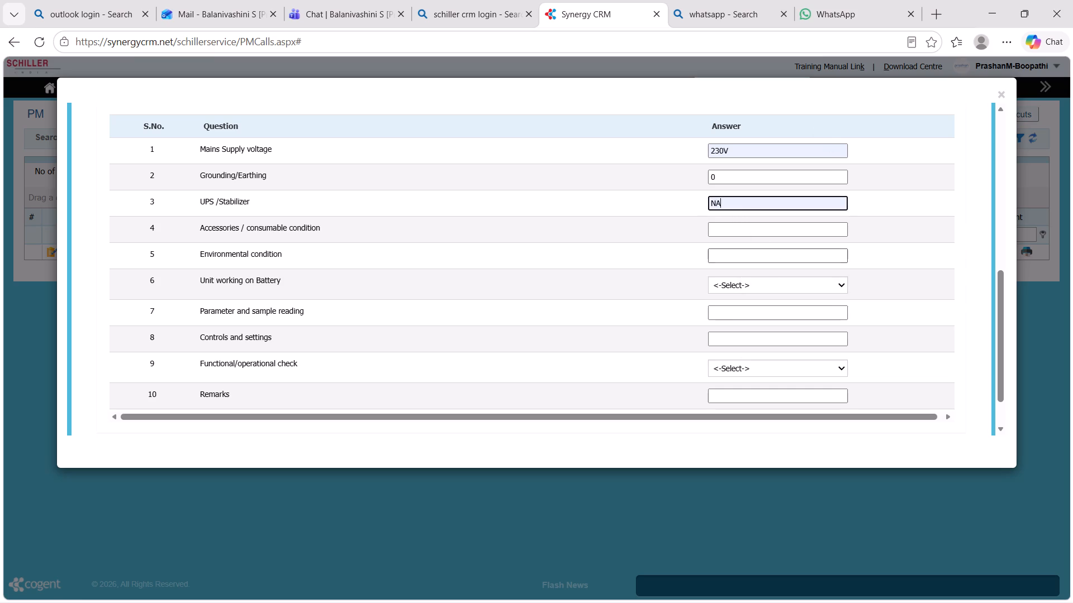
{"action": "left_click", "coordinate": [760, 229]}
{"action": "left_click", "coordinate": [767, 288]}
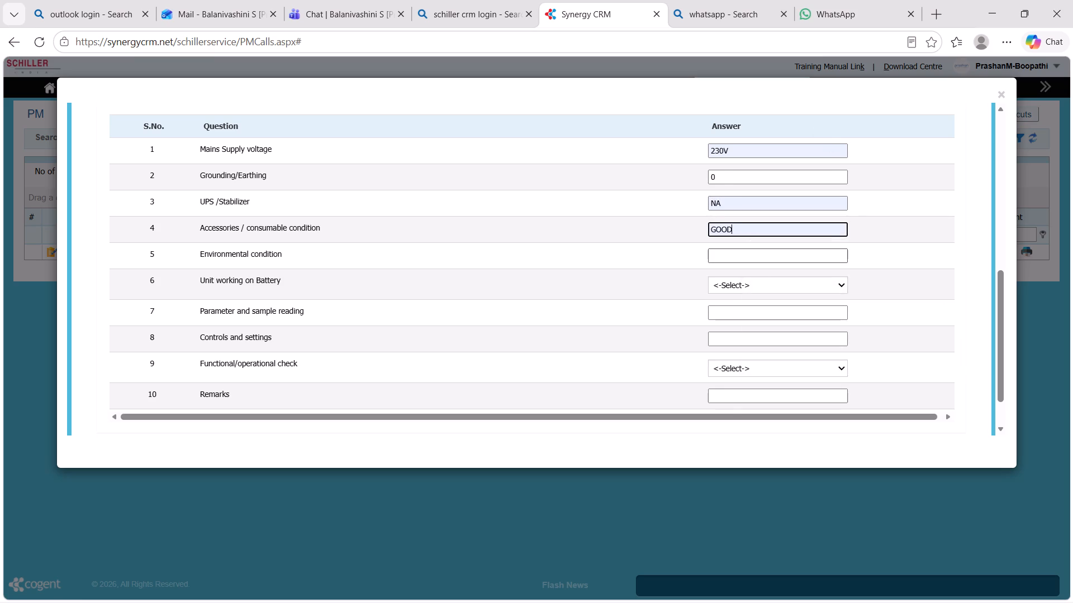
{"action": "left_click", "coordinate": [752, 253]}
{"action": "left_click", "coordinate": [797, 313]}
Answer battery operation Yes, parameter reading NA, controls and settings YES, functional check OK, remarks CALL COMPLETED, and submit the closure.
{"action": "left_click", "coordinate": [752, 318]}
{"action": "left_click", "coordinate": [734, 289]}
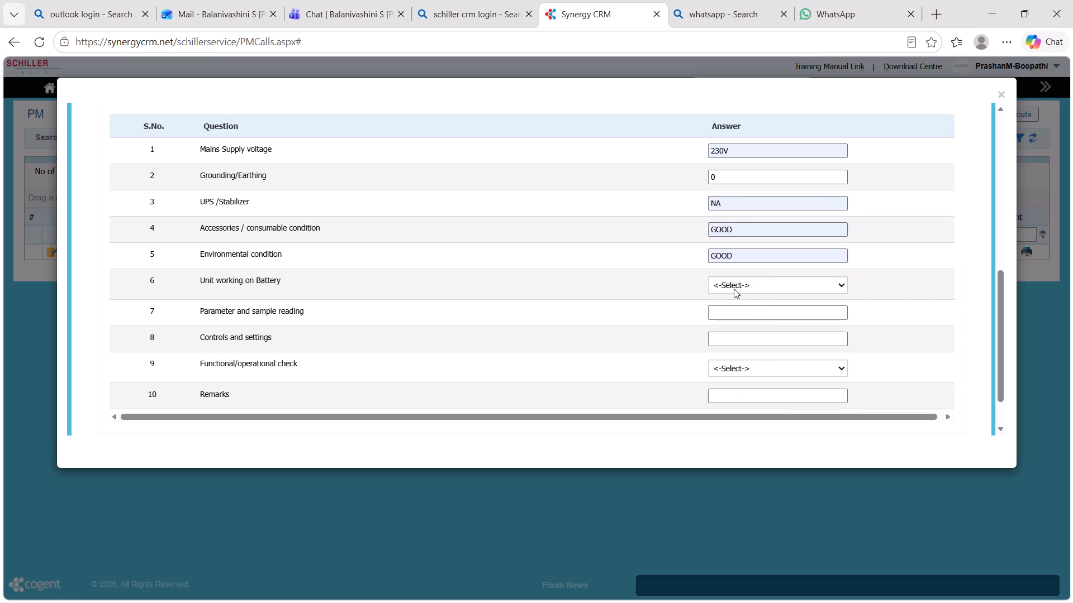
{"action": "left_click", "coordinate": [748, 325]}
{"action": "scroll", "coordinate": [748, 315], "scroll_direction": "down", "scroll_amount": 3}
{"action": "left_click", "coordinate": [739, 264]}
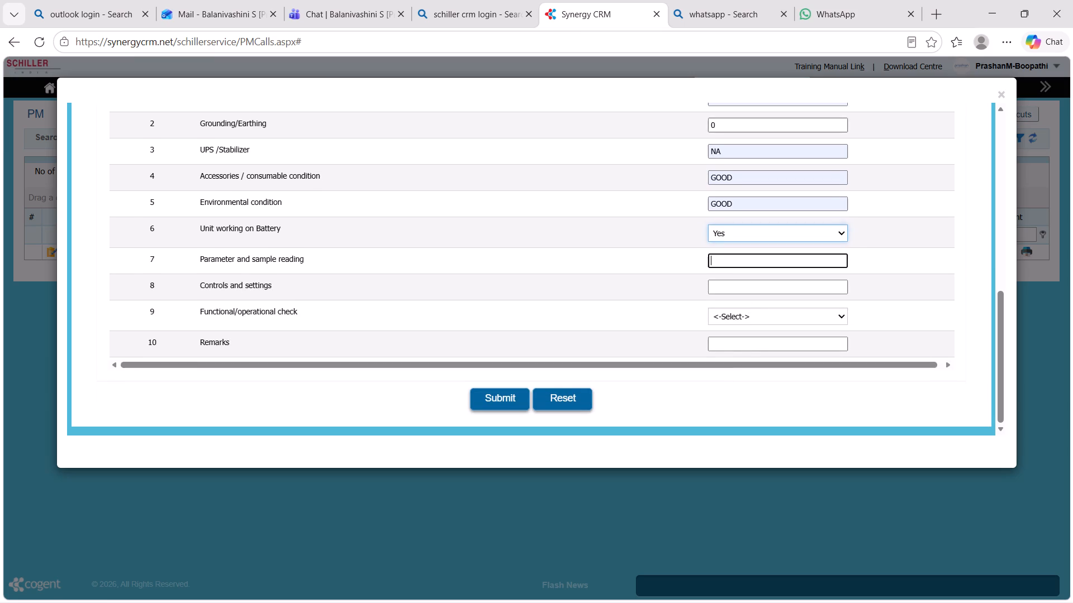
{"action": "left_click", "coordinate": [757, 299]}
{"action": "left_click", "coordinate": [743, 286]}
{"action": "scroll", "coordinate": [788, 350], "scroll_direction": "down", "scroll_amount": 4}
{"action": "left_click", "coordinate": [785, 386]}
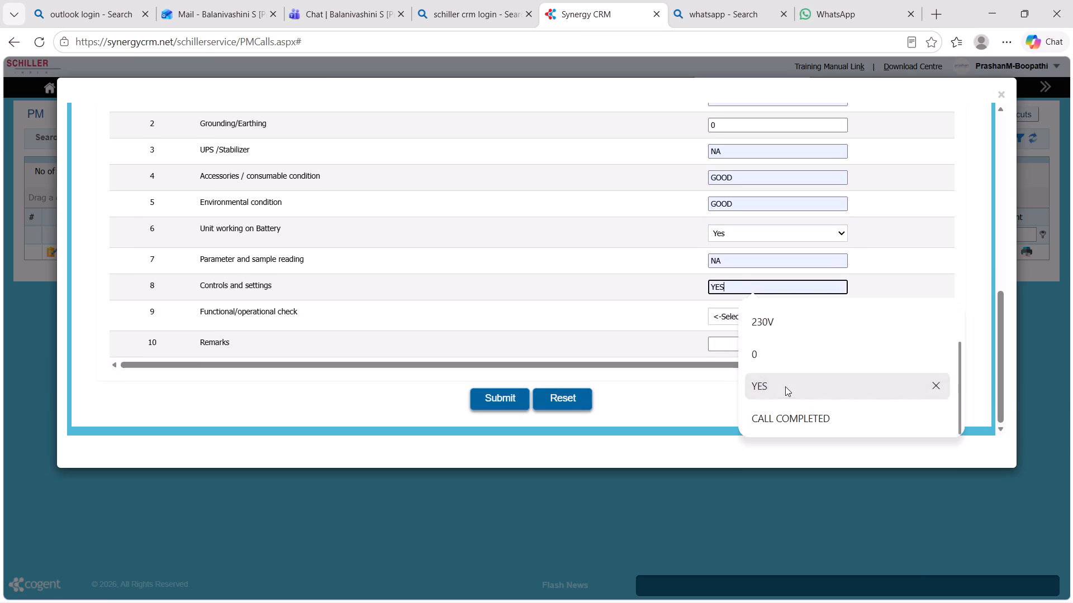
{"action": "left_click", "coordinate": [755, 314]}
{"action": "left_click", "coordinate": [751, 354]}
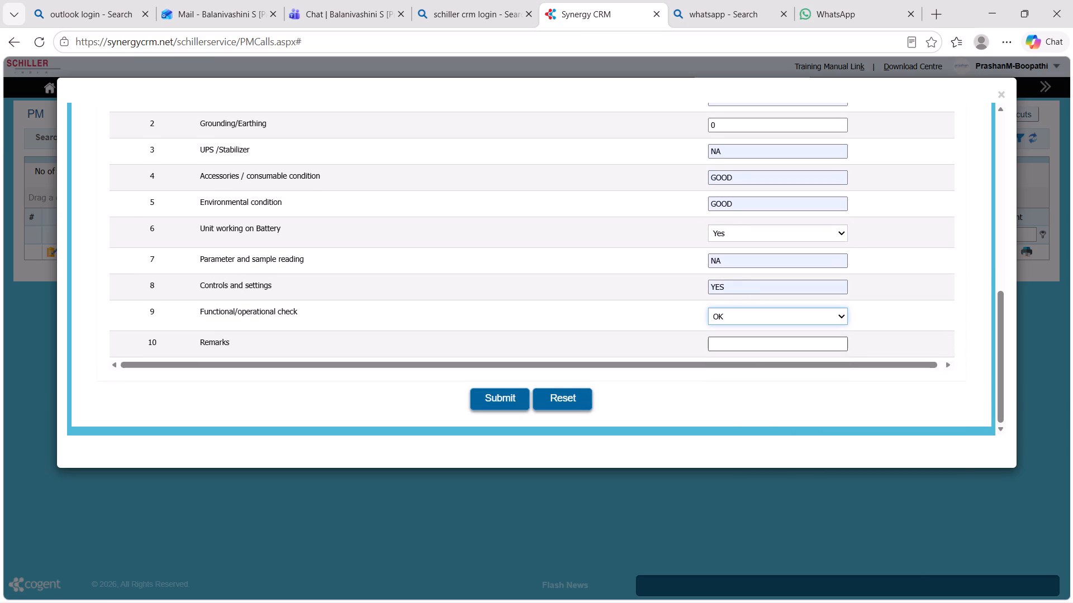
{"action": "left_click", "coordinate": [751, 345]}
{"action": "scroll", "coordinate": [794, 454], "scroll_direction": "down", "scroll_amount": 4}
{"action": "left_click", "coordinate": [804, 472]}
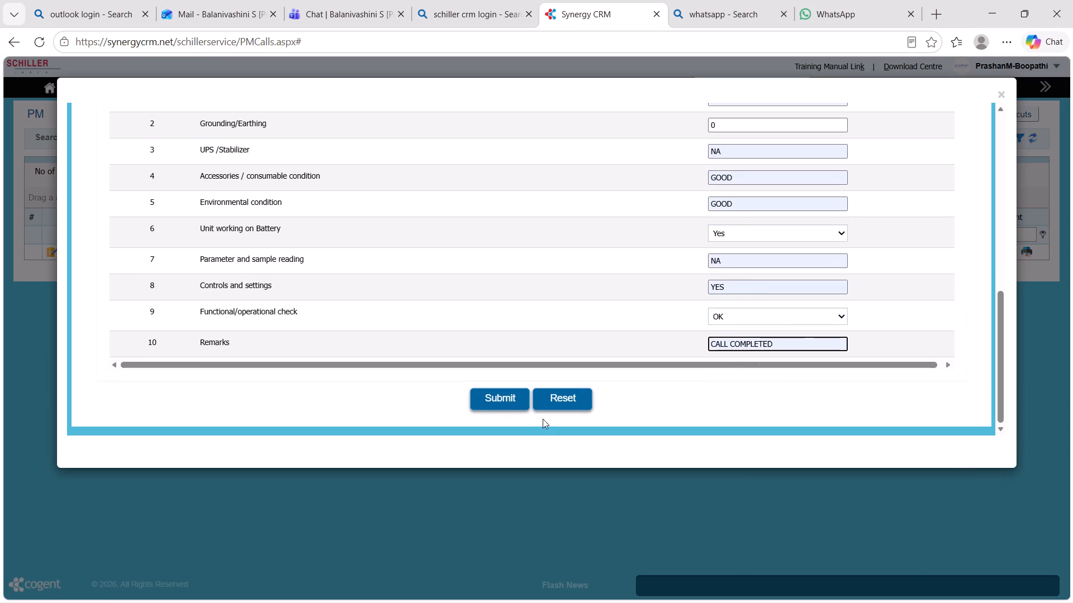
{"action": "left_click", "coordinate": [499, 399]}
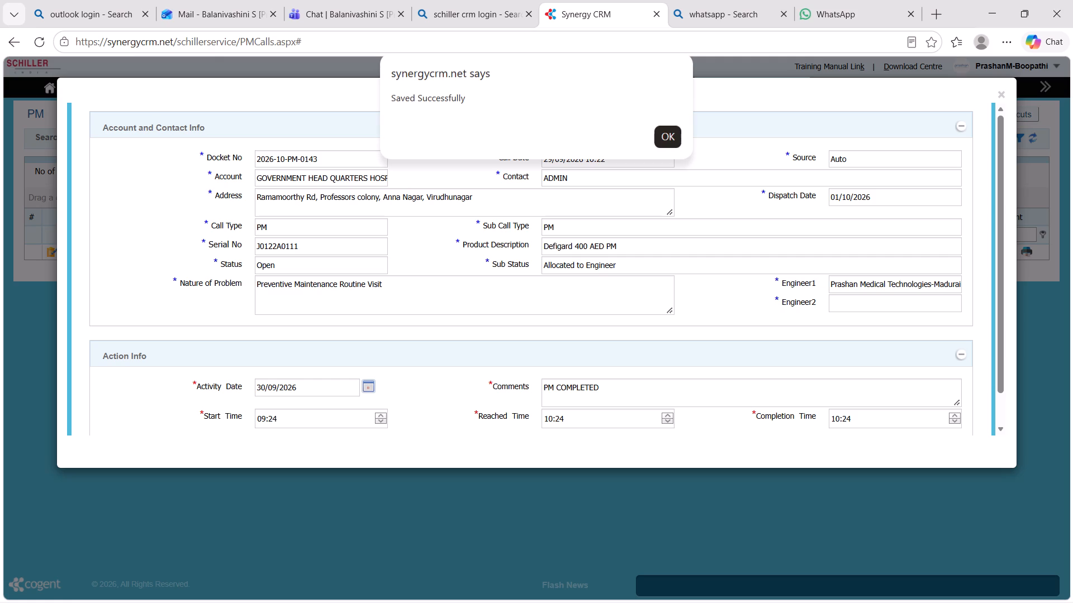
{"action": "left_click", "coordinate": [667, 146]}
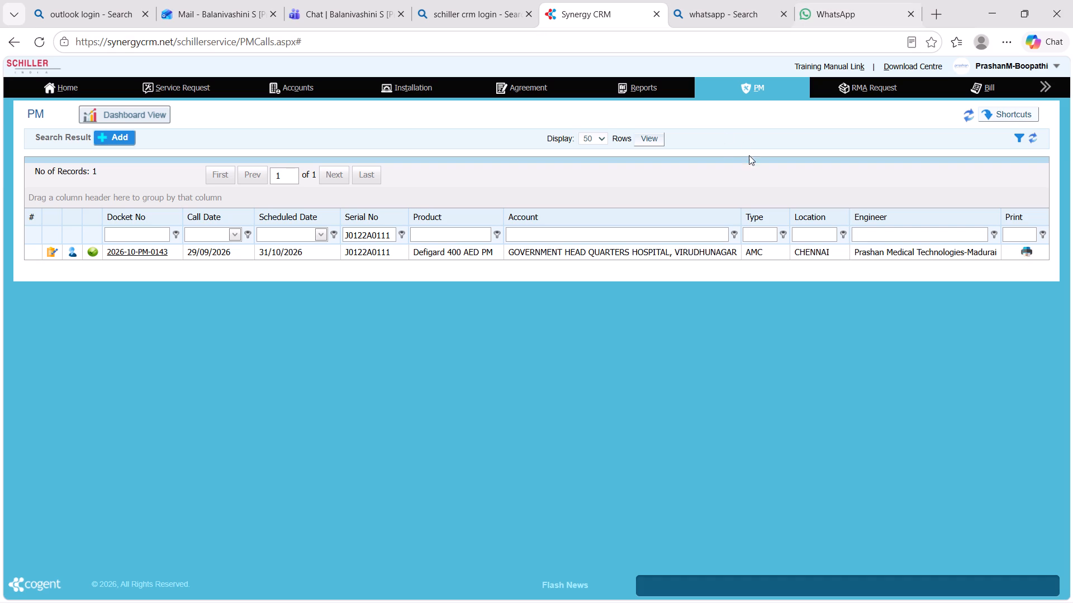
Change the serial number filter in the PM list to J0122A0112.
{"action": "left_click", "coordinate": [393, 236]}
{"action": "key", "text": "BackSpace"}
{"action": "key", "text": "2"}
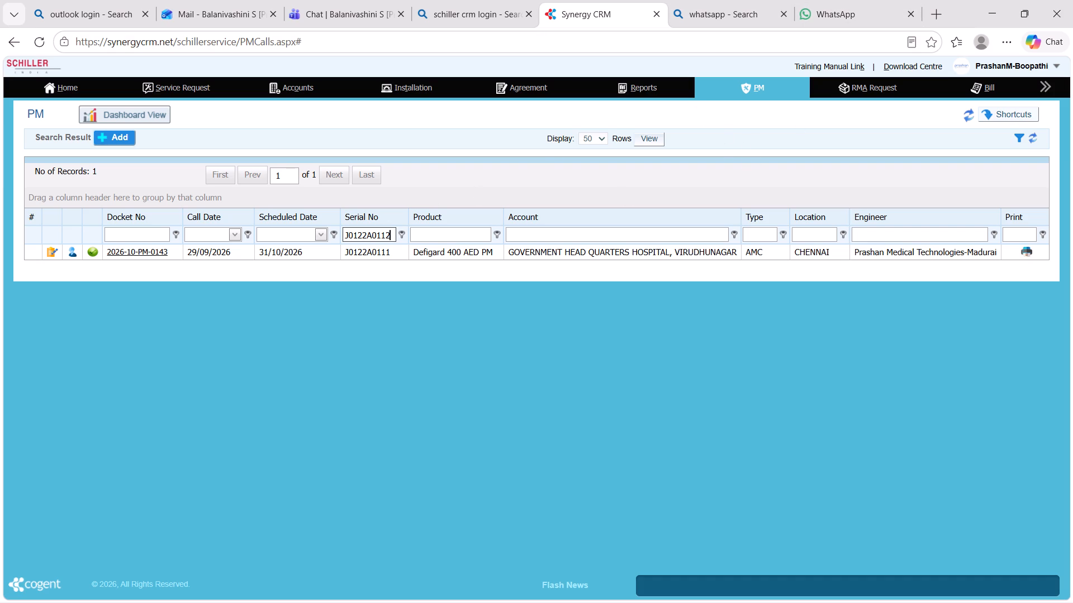
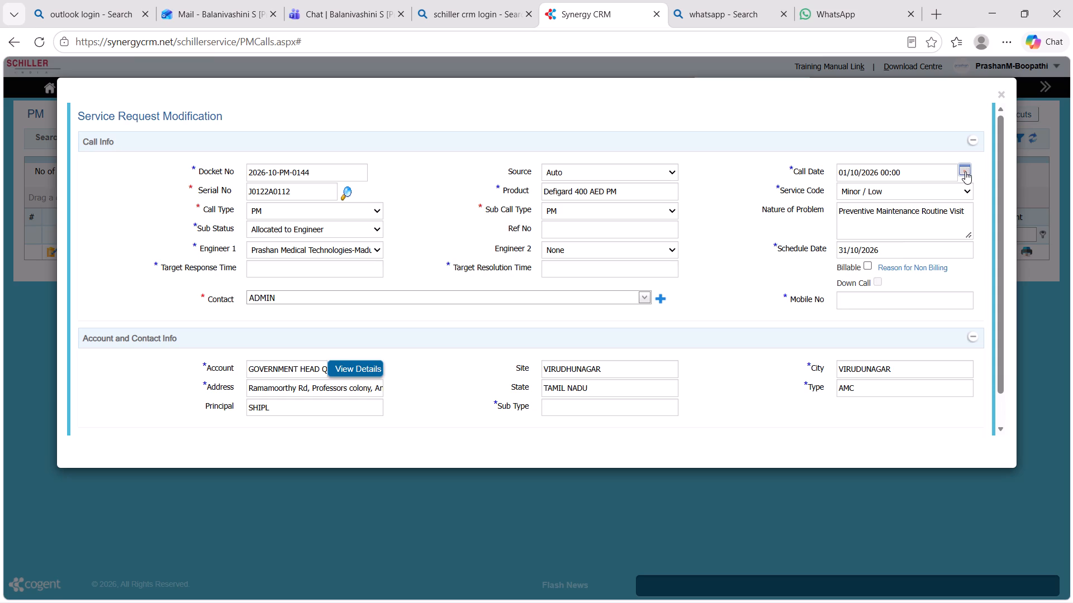
{"action": "left_click", "coordinate": [845, 186]}
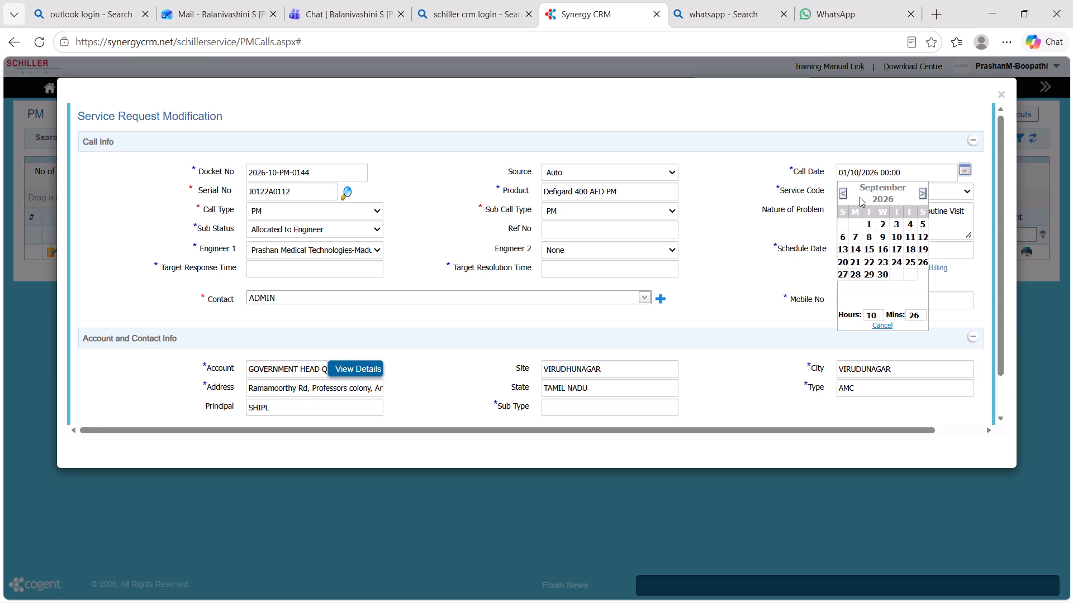
{"action": "left_click", "coordinate": [871, 271]}
Open the reason for non billing and go to its justification entry.
{"action": "left_click", "coordinate": [903, 270]}
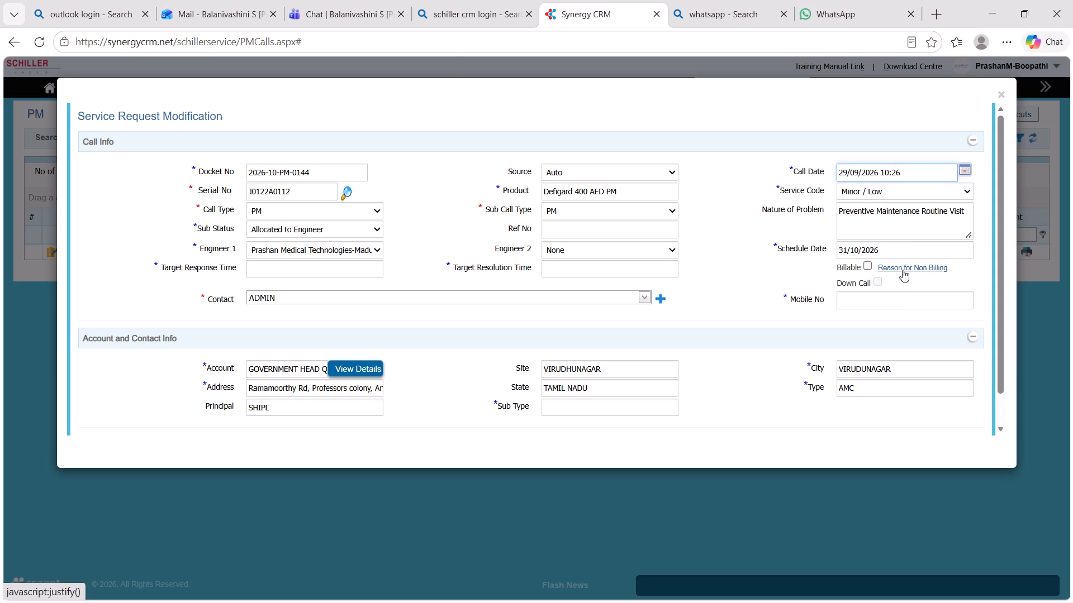
{"action": "left_click", "coordinate": [147, 119]}
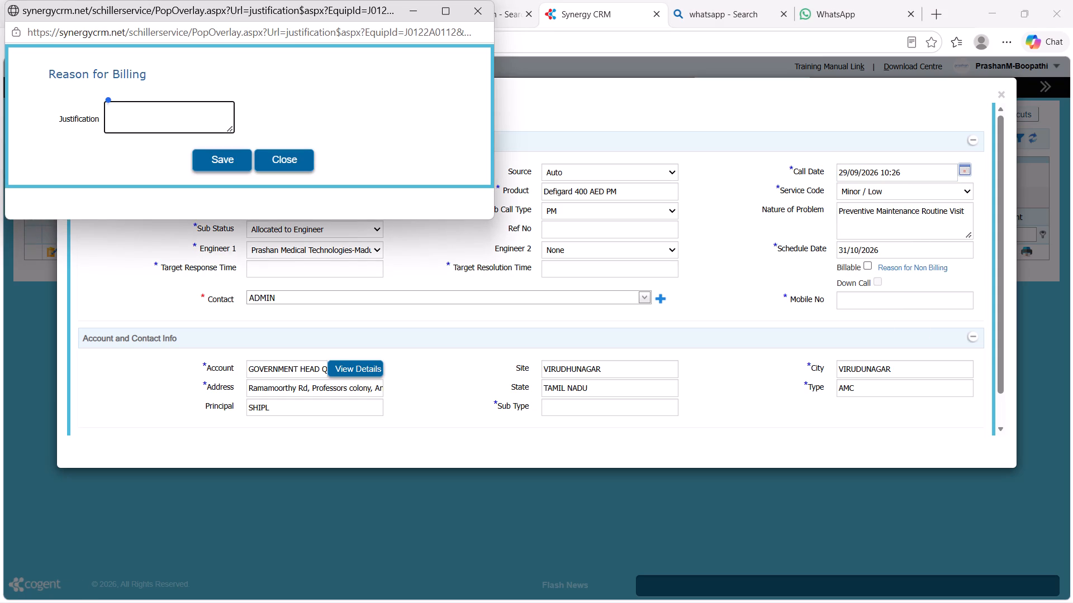
{"action": "type", "text": "AMC"}
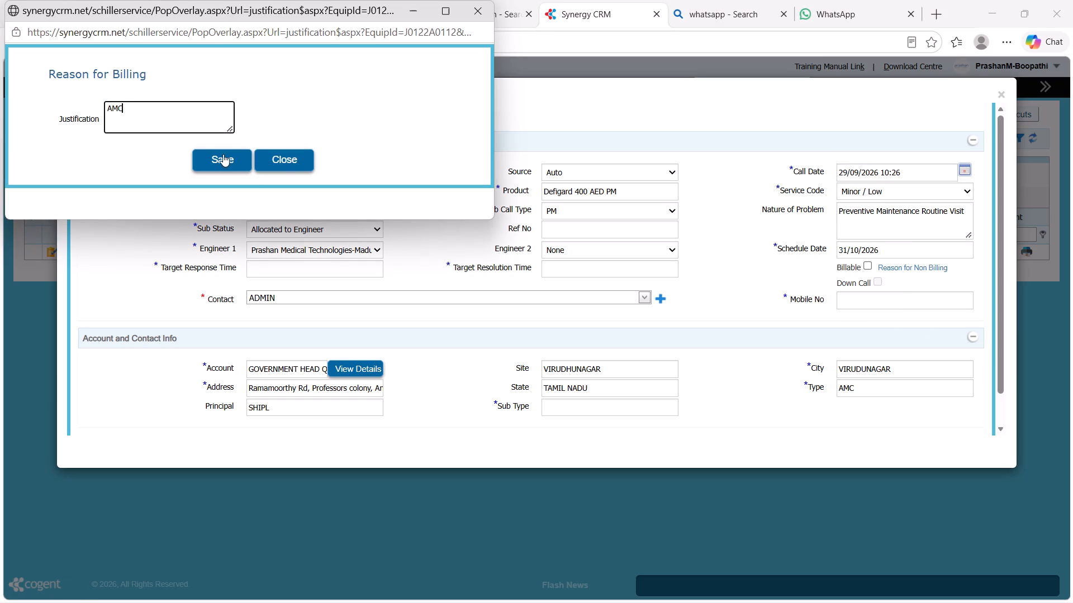
{"action": "left_click", "coordinate": [221, 153]}
Save the service request modification for PM call 2026-10-PM-0144.
{"action": "scroll", "coordinate": [408, 274], "scroll_direction": "down", "scroll_amount": 6}
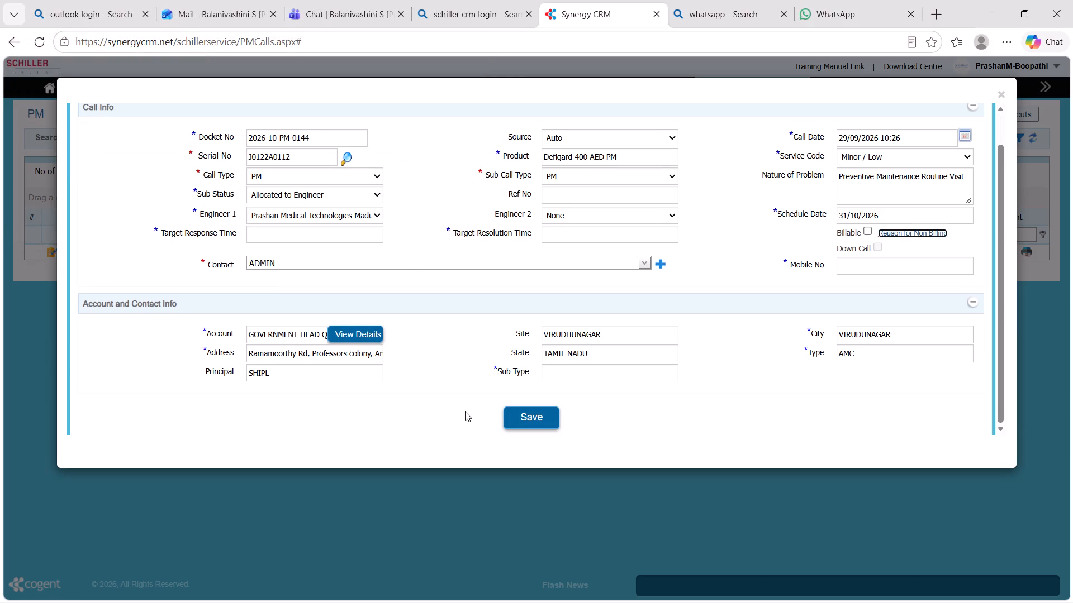
{"action": "left_click", "coordinate": [543, 418]}
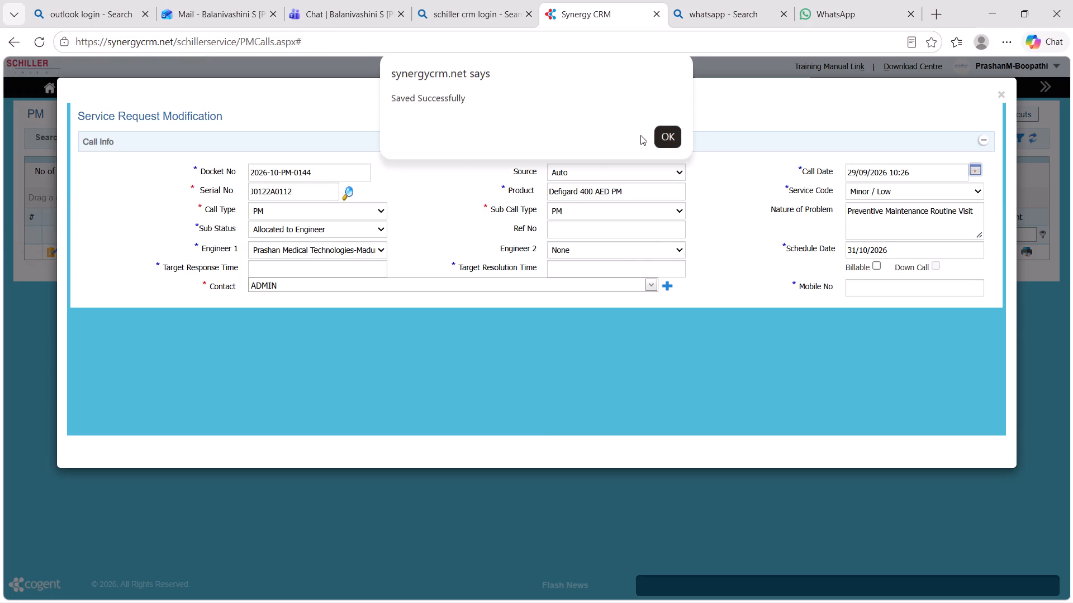
{"action": "left_click", "coordinate": [662, 138]}
Open the summary of PM call 2026-10-PM-0144 and attach the report image WhatsApp Image 2026-11-05 at 10.26.14 AM.
{"action": "left_click", "coordinate": [145, 251]}
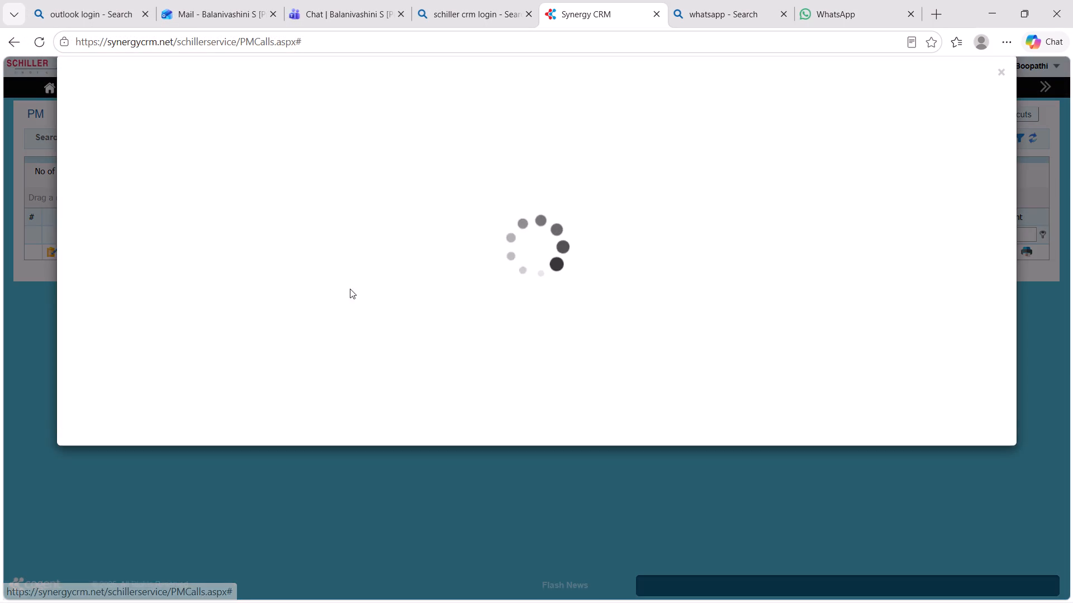
{"action": "scroll", "coordinate": [599, 375], "scroll_direction": "down", "scroll_amount": 2}
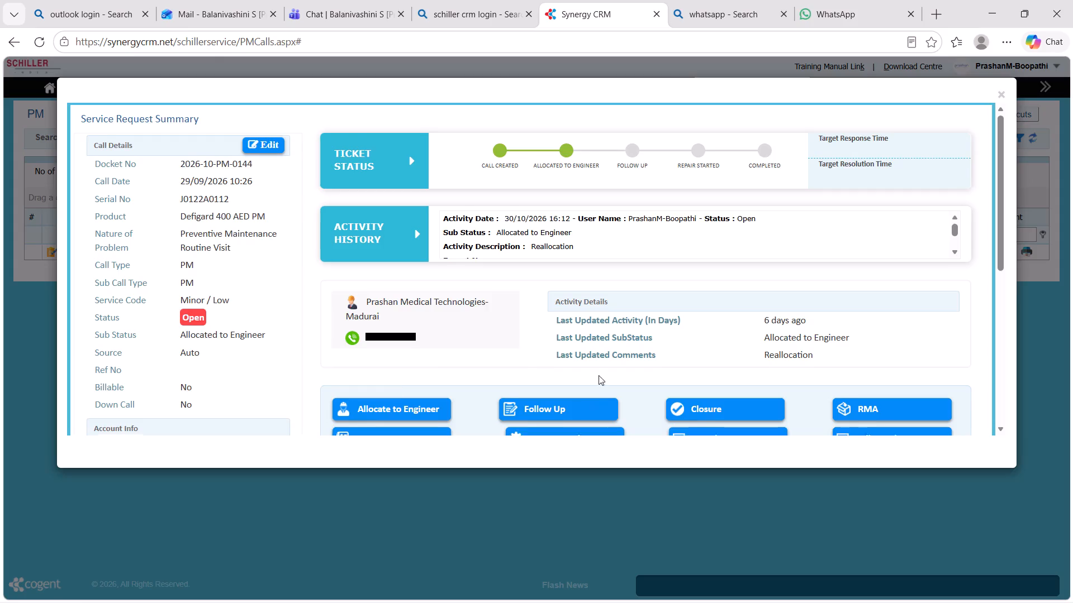
{"action": "scroll", "coordinate": [599, 375], "scroll_direction": "down", "scroll_amount": 2}
{"action": "left_click", "coordinate": [696, 156]}
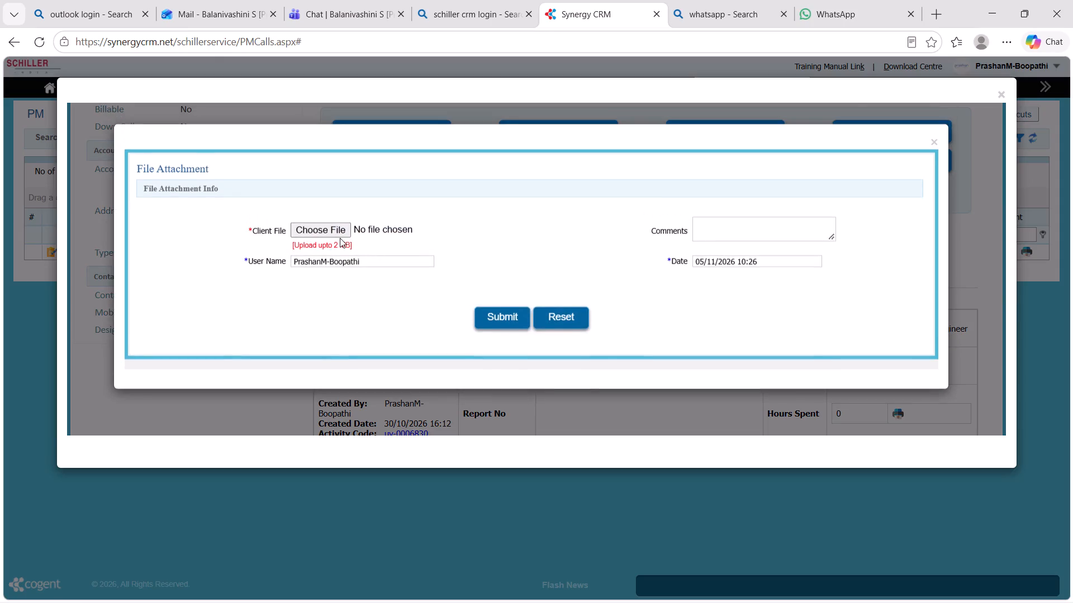
{"action": "left_click", "coordinate": [325, 228]}
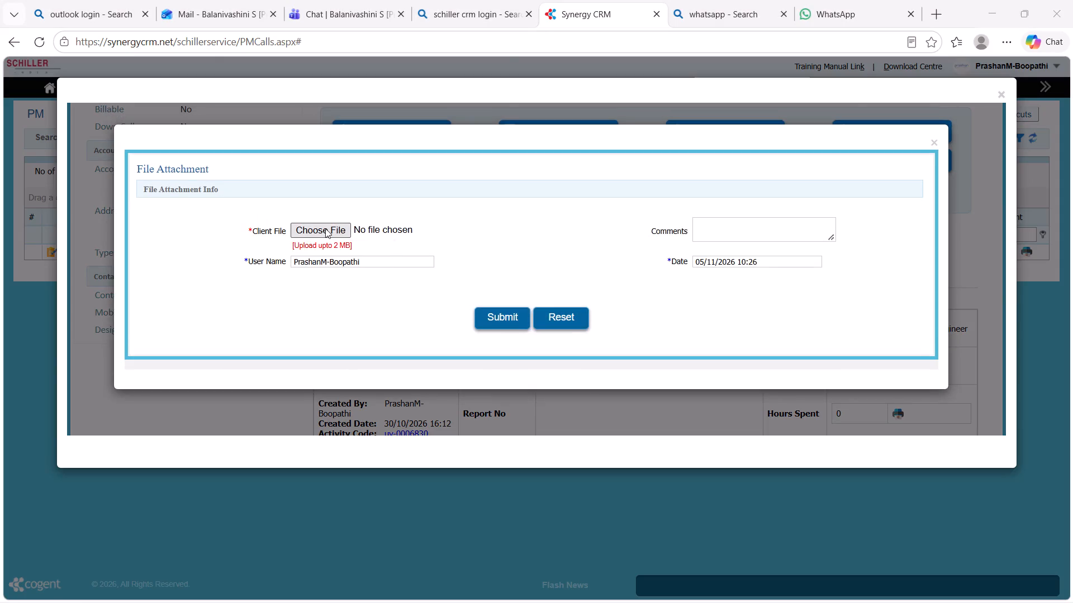
{"action": "left_click", "coordinate": [169, 139]}
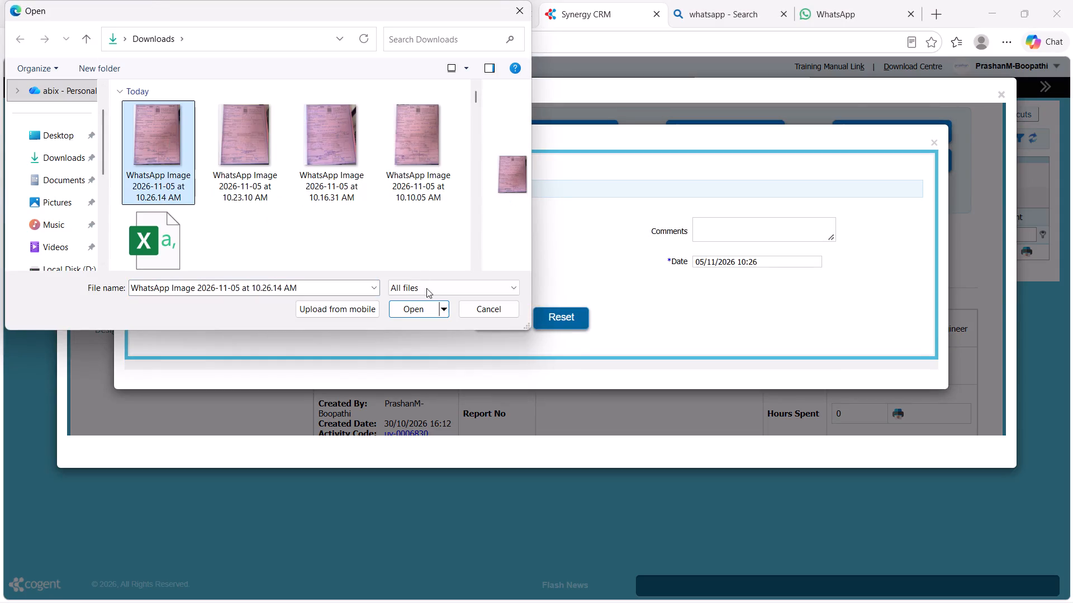
{"action": "left_click", "coordinate": [424, 312]}
{"action": "left_click", "coordinate": [507, 317]}
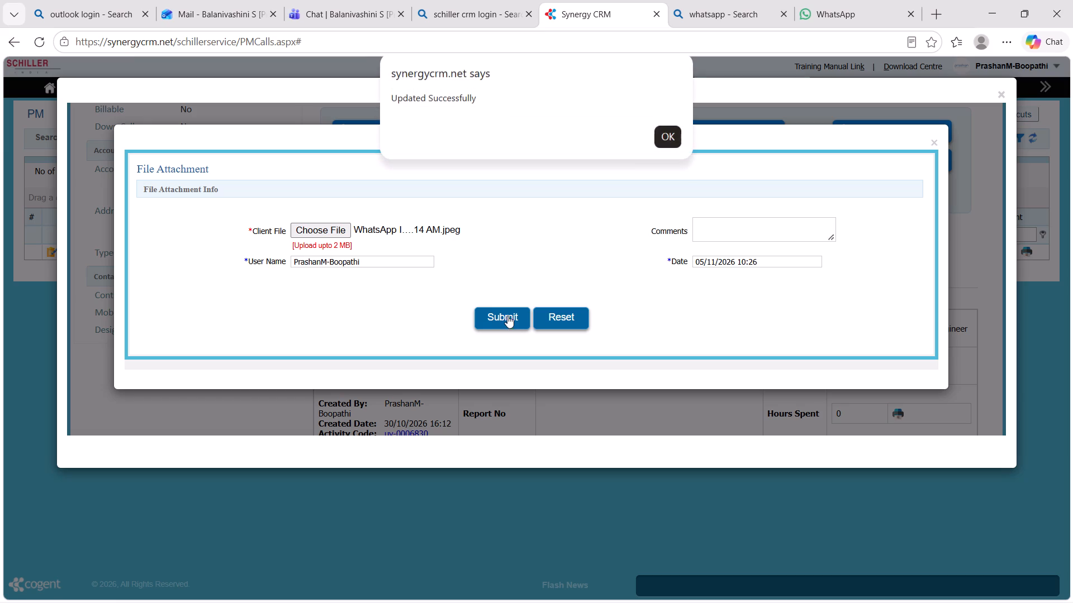
{"action": "left_click", "coordinate": [666, 140]}
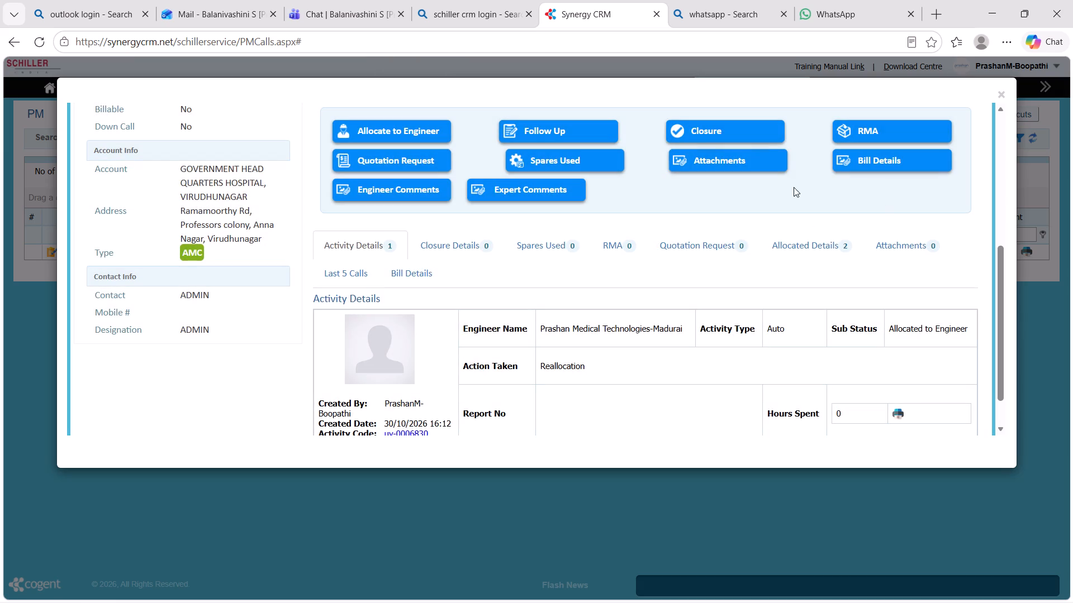
Start the call's closure, setting the activity date to 30/09/2026 and the activity type to PM.
{"action": "left_click", "coordinate": [718, 137]}
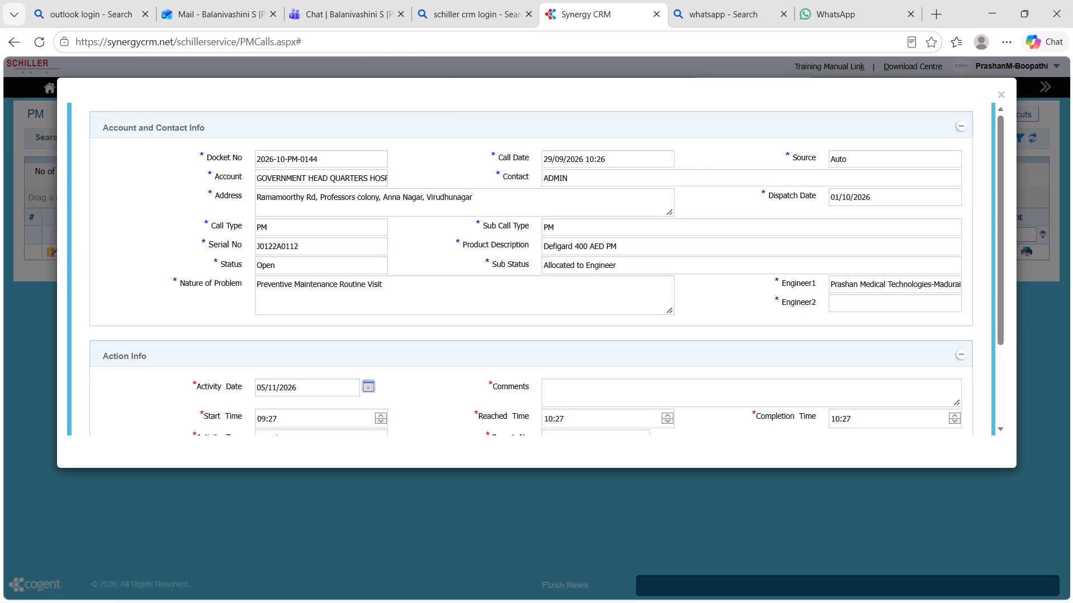
{"action": "scroll", "coordinate": [502, 208], "scroll_direction": "down", "scroll_amount": 4}
{"action": "left_click", "coordinate": [368, 273]}
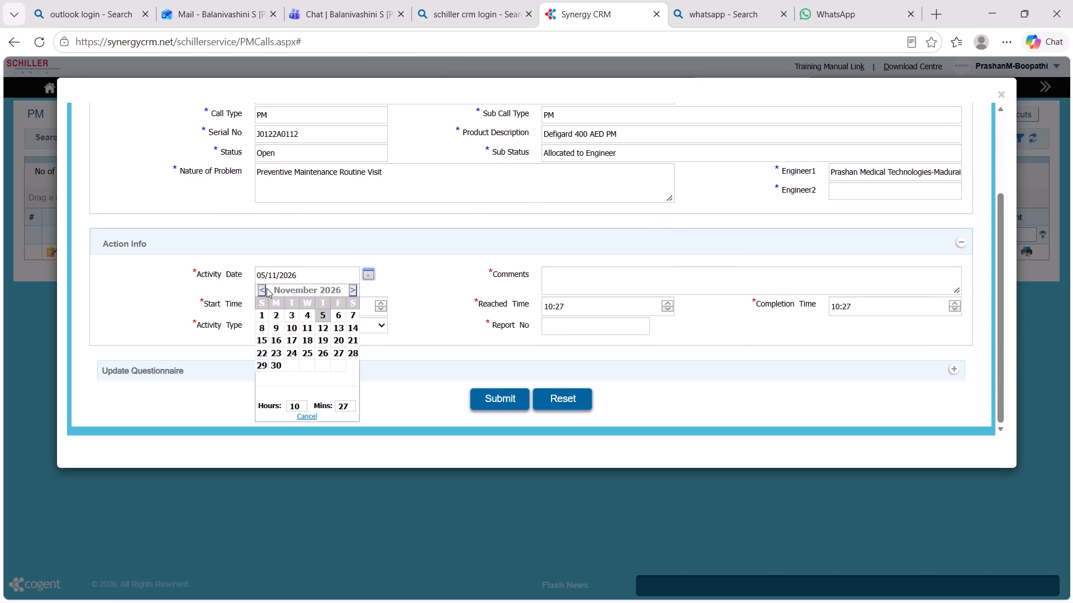
{"action": "left_click", "coordinate": [267, 288]}
{"action": "double_click", "coordinate": [259, 291]}
{"action": "left_click", "coordinate": [307, 361]}
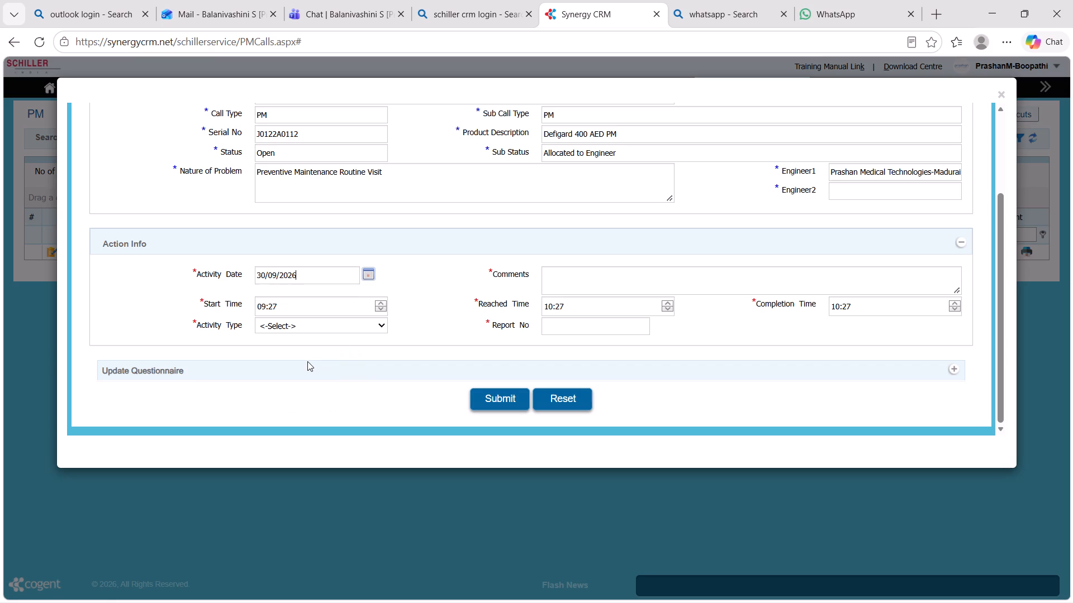
{"action": "left_click", "coordinate": [316, 324]}
{"action": "left_click", "coordinate": [310, 426]}
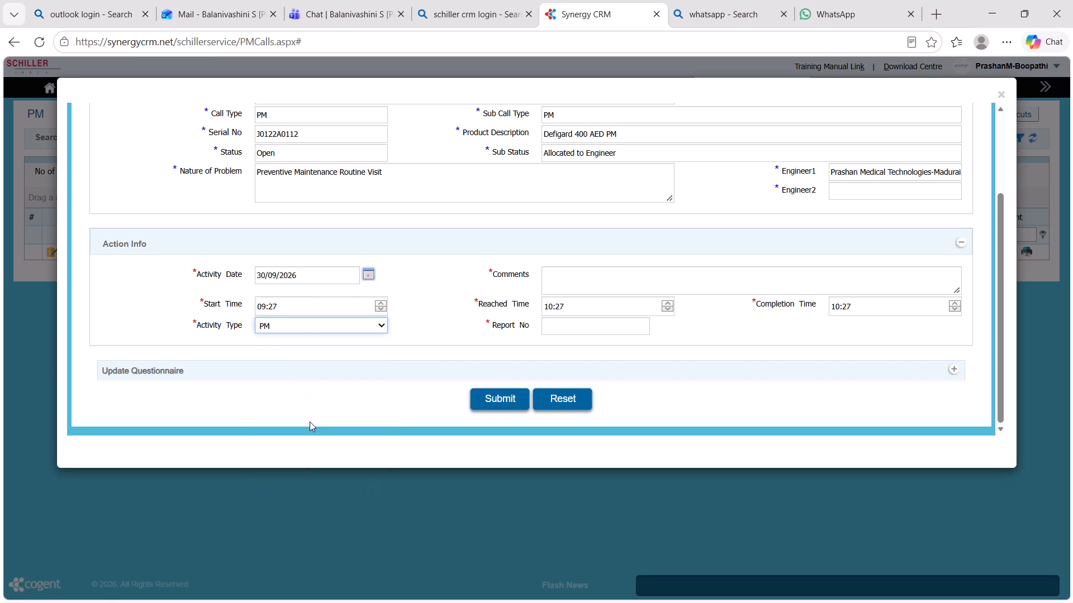
Enter PM COMPLETED as the closure comments and D-51457 as the report number.
{"action": "left_click", "coordinate": [651, 272]}
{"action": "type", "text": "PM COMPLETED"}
{"action": "left_click", "coordinate": [645, 329]}
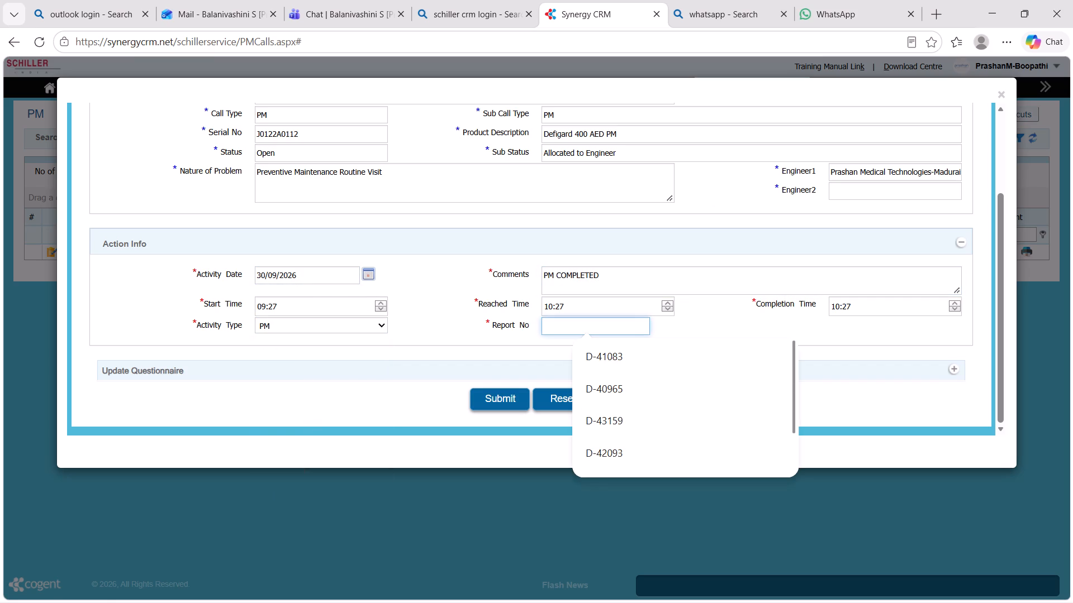
{"action": "key", "text": "ctrl+v"}
{"action": "key", "text": "BackSpace"}
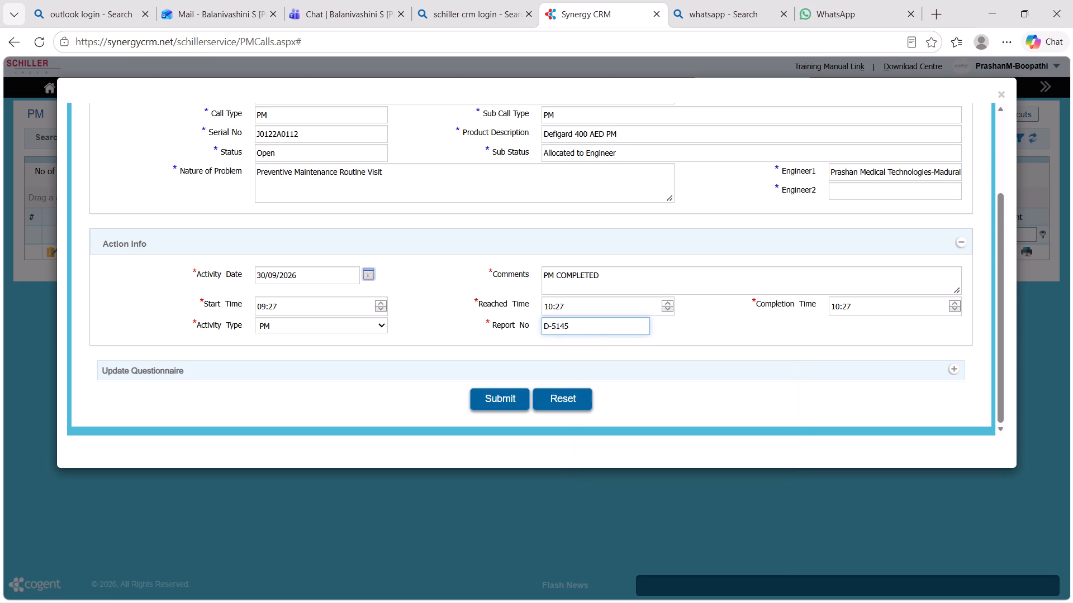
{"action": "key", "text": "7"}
In the questionnaire, answer mains supply voltage 230V, grounding 0, UPS/stabilizer NA, and both accessories and environmental condition GOOD.
{"action": "left_click", "coordinate": [950, 367]}
{"action": "scroll", "coordinate": [901, 347], "scroll_direction": "down", "scroll_amount": 4}
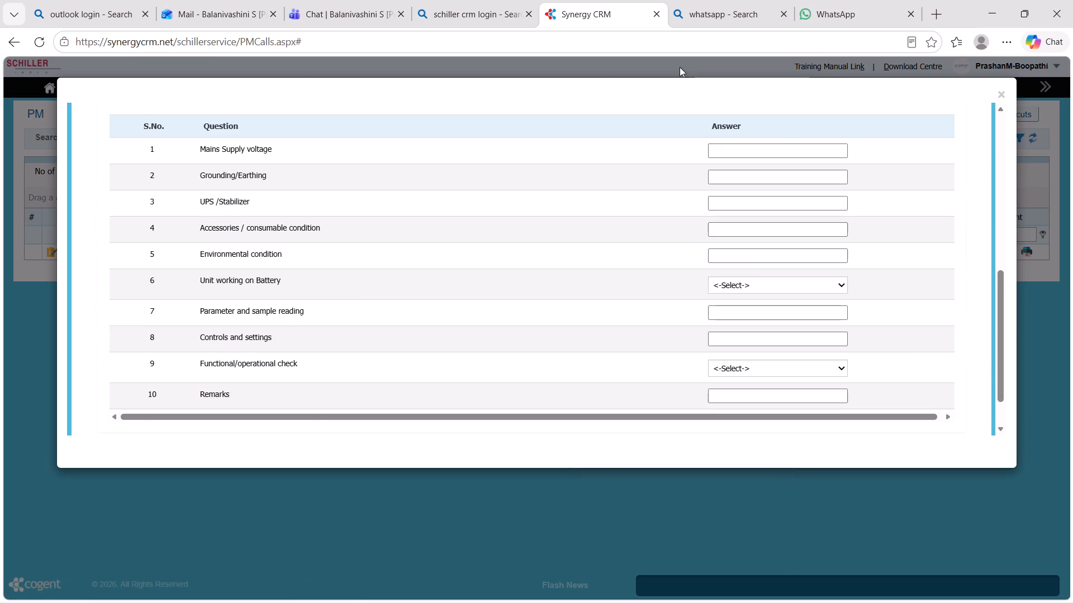
{"action": "left_click", "coordinate": [772, 146]}
{"action": "left_click", "coordinate": [760, 245]}
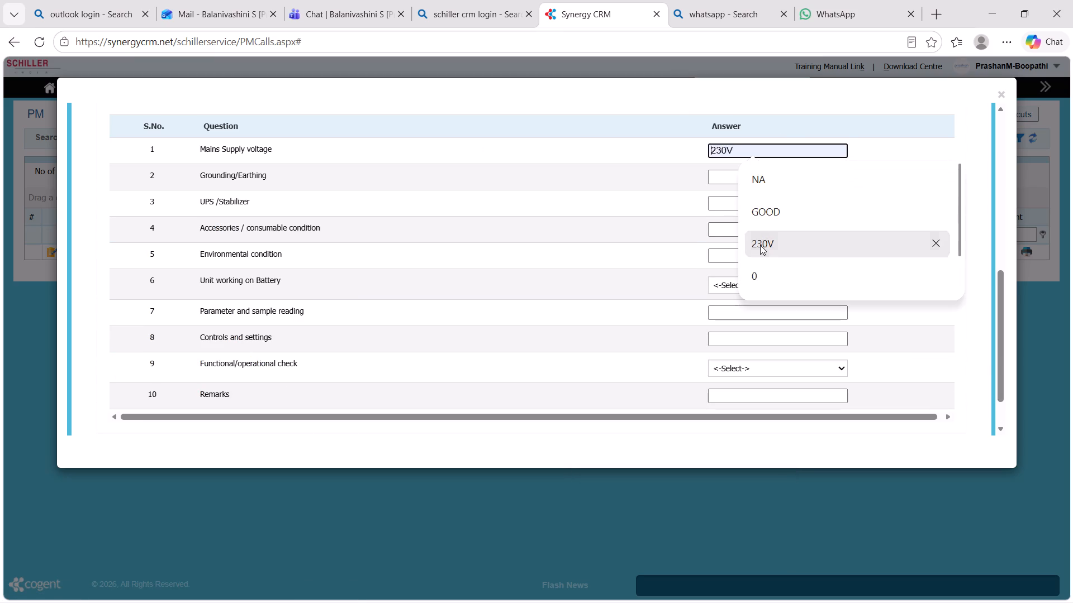
{"action": "left_click", "coordinate": [750, 183]}
{"action": "left_click", "coordinate": [780, 302]}
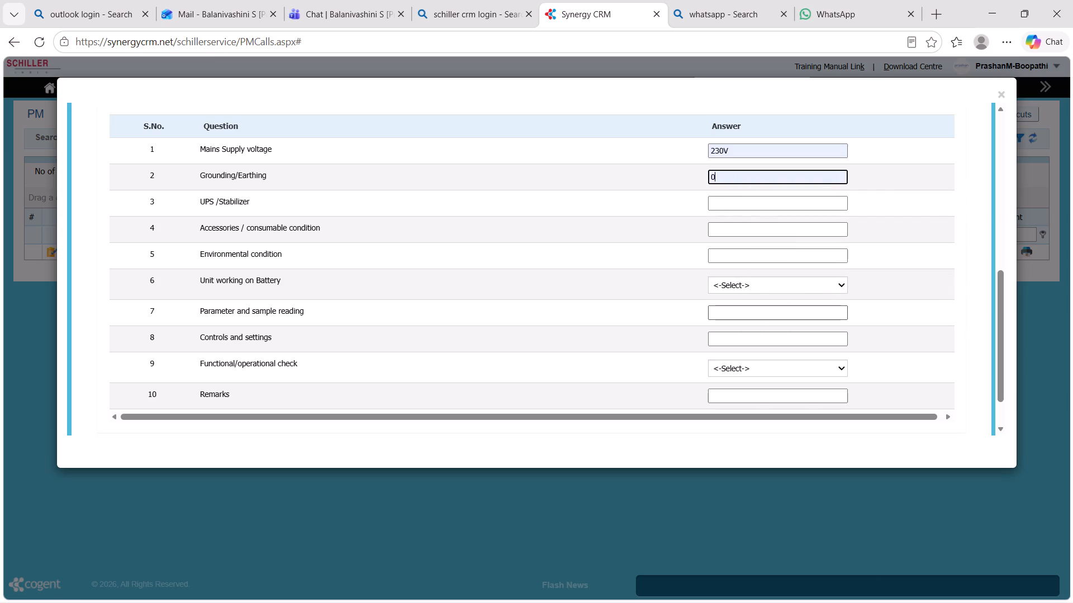
{"action": "left_click", "coordinate": [756, 203]}
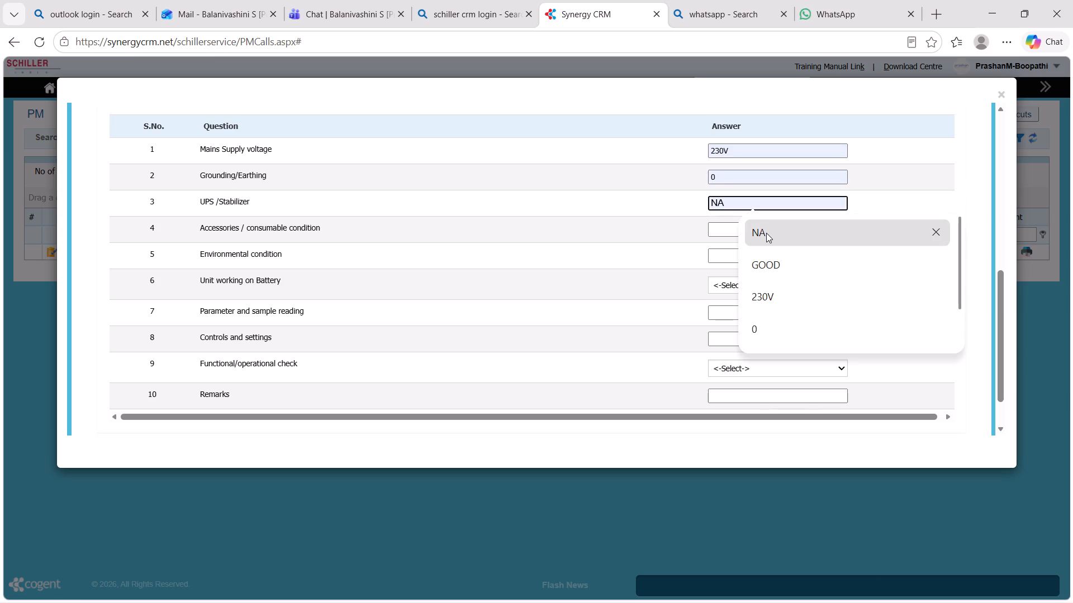
{"action": "left_click", "coordinate": [766, 233]}
{"action": "left_click", "coordinate": [766, 233]}
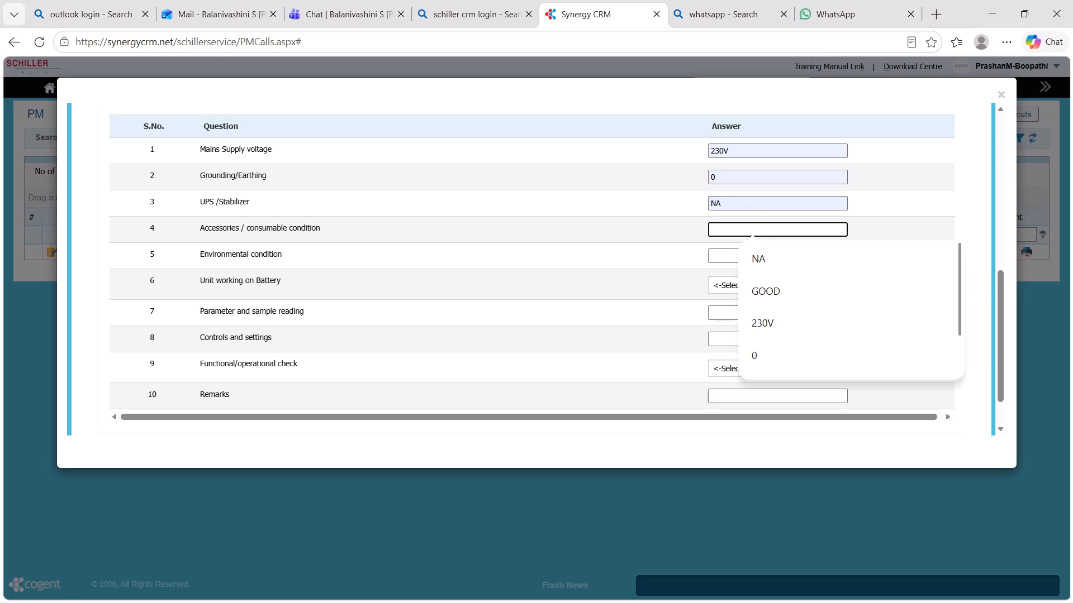
{"action": "left_click", "coordinate": [781, 297]}
{"action": "left_click", "coordinate": [761, 253]}
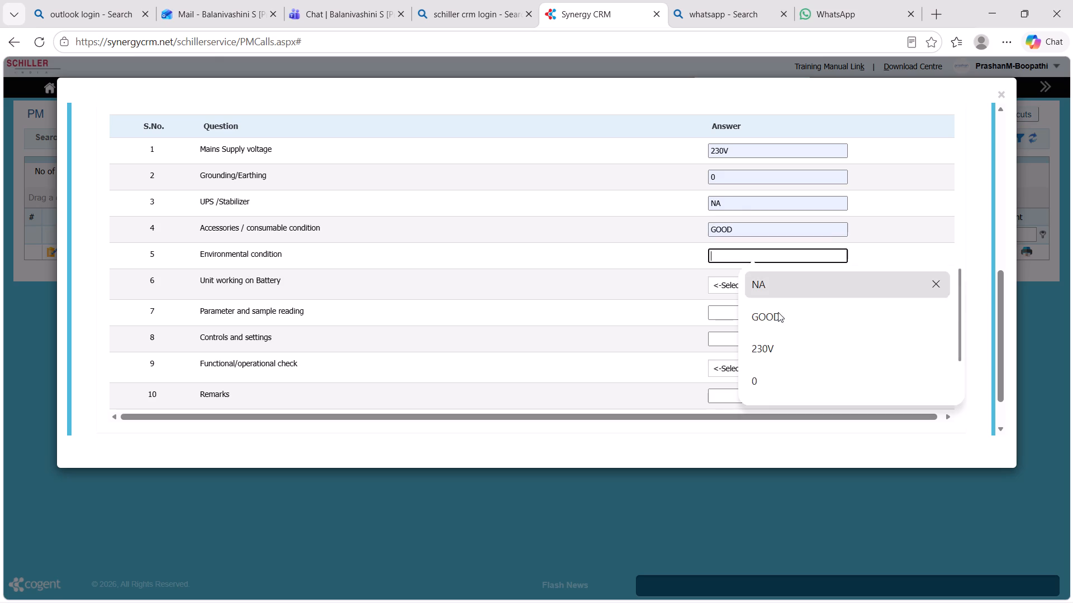
{"action": "left_click", "coordinate": [780, 324]}
Answer battery operation Yes, parameter reading NA, controls and settings YES, functional check OK, and remarks CALL COMPLETED.
{"action": "left_click", "coordinate": [745, 282]}
{"action": "left_click", "coordinate": [751, 323]}
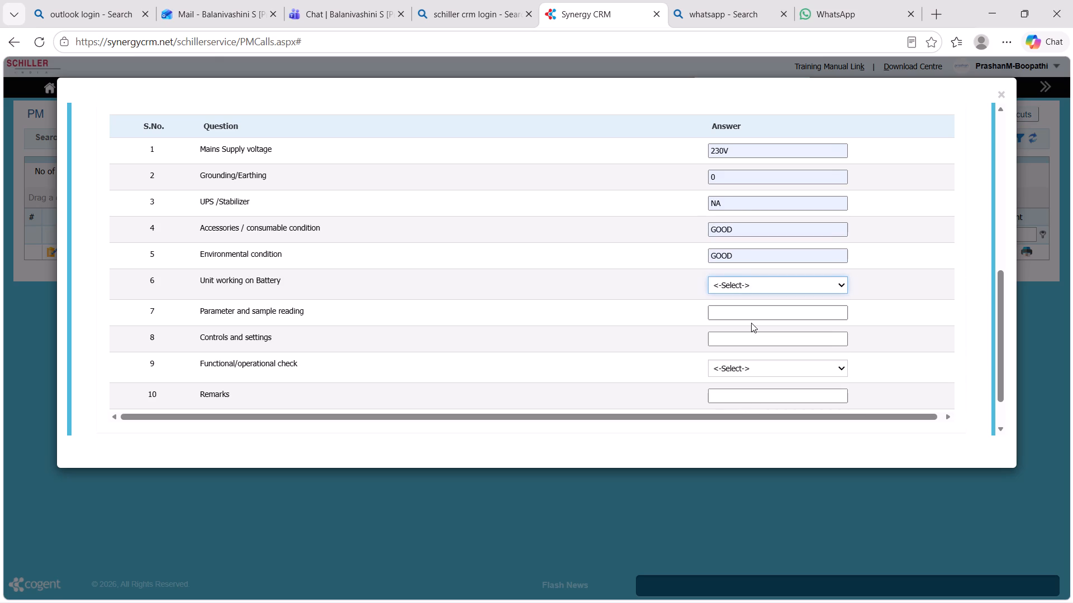
{"action": "left_click", "coordinate": [751, 311]}
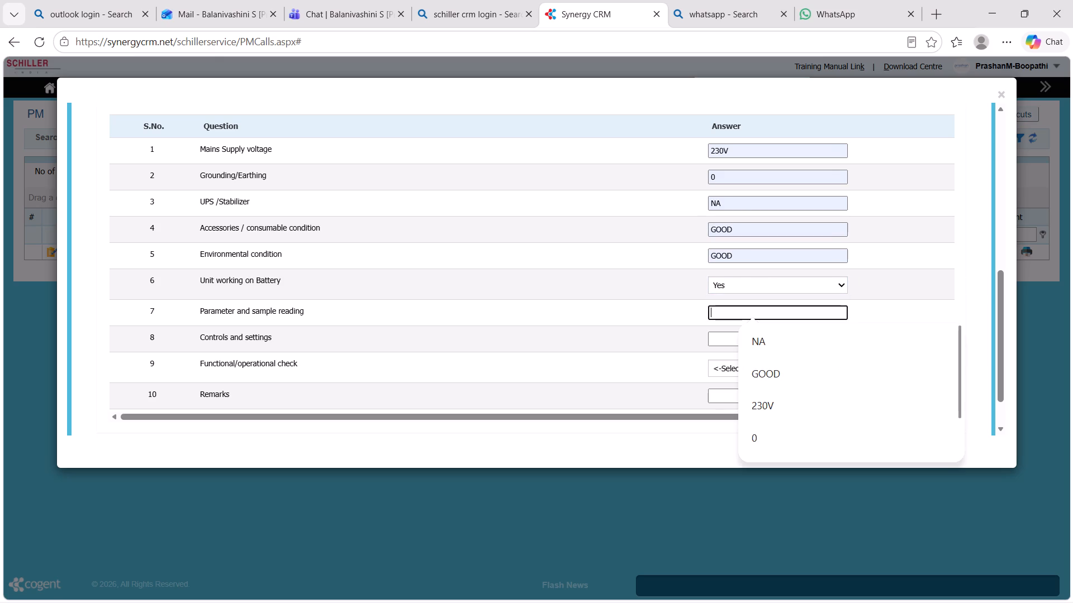
{"action": "left_click", "coordinate": [778, 341]}
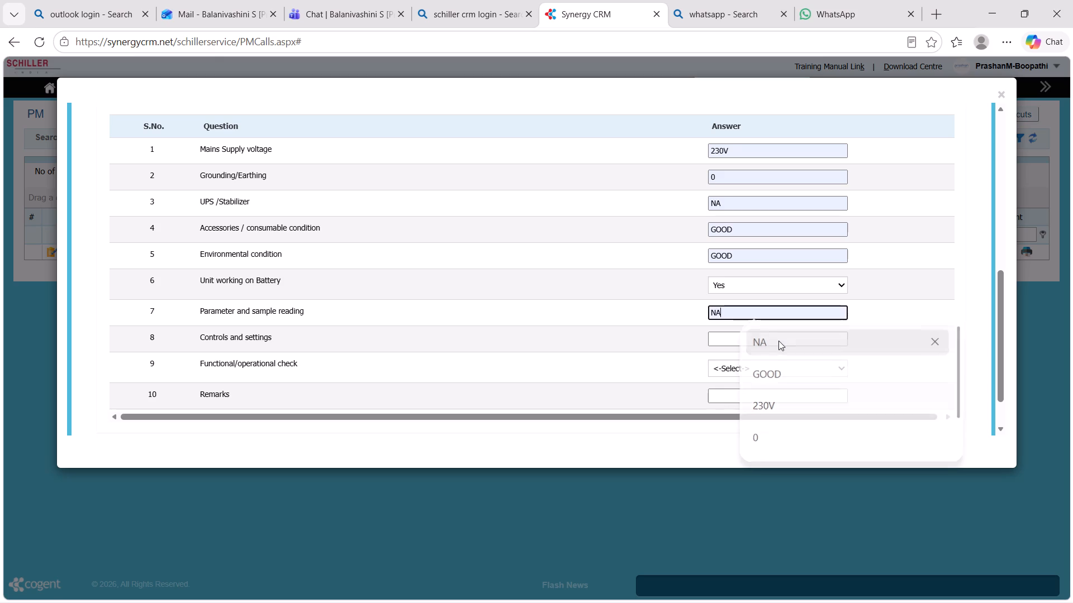
{"action": "left_click", "coordinate": [758, 346]}
{"action": "scroll", "coordinate": [787, 427], "scroll_direction": "down", "scroll_amount": 4}
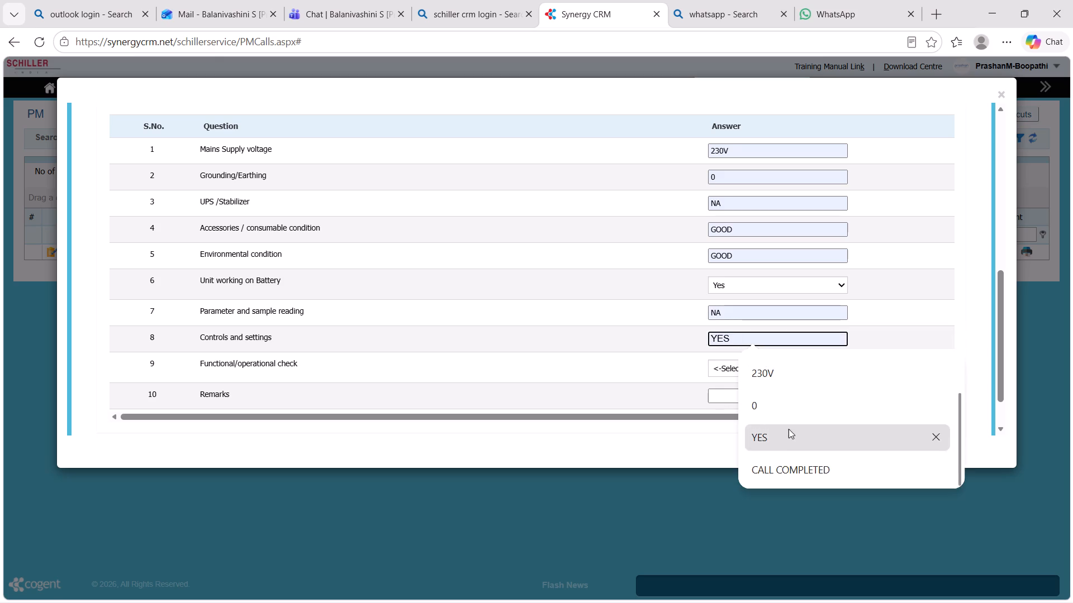
{"action": "left_click", "coordinate": [789, 428]}
{"action": "left_click", "coordinate": [736, 371]}
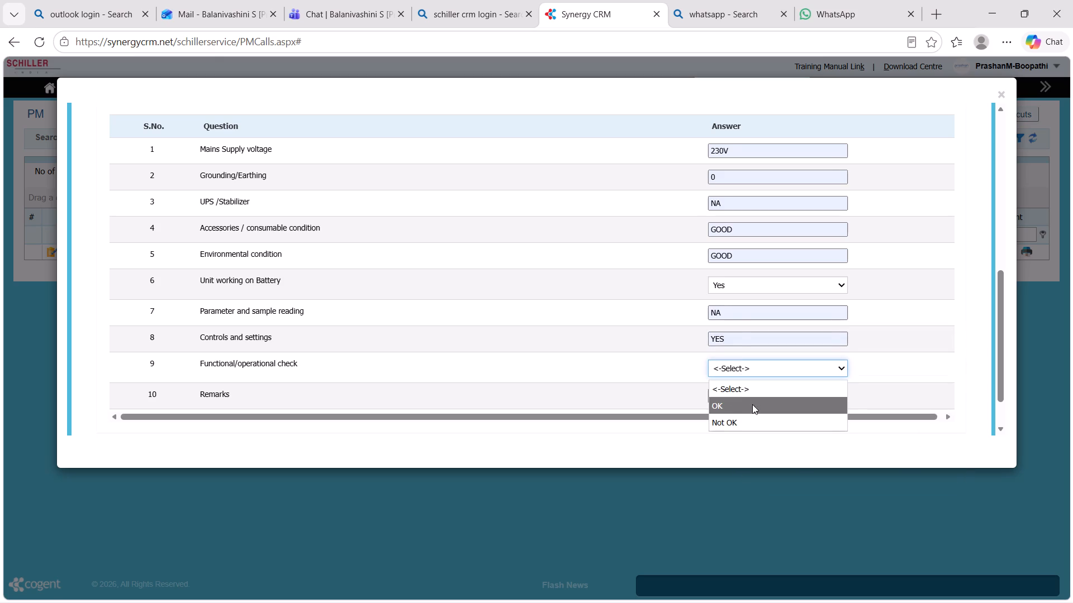
{"action": "left_click", "coordinate": [752, 404]}
{"action": "left_click", "coordinate": [762, 395]}
{"action": "scroll", "coordinate": [778, 453], "scroll_direction": "down", "scroll_amount": 5}
{"action": "left_click", "coordinate": [798, 532]}
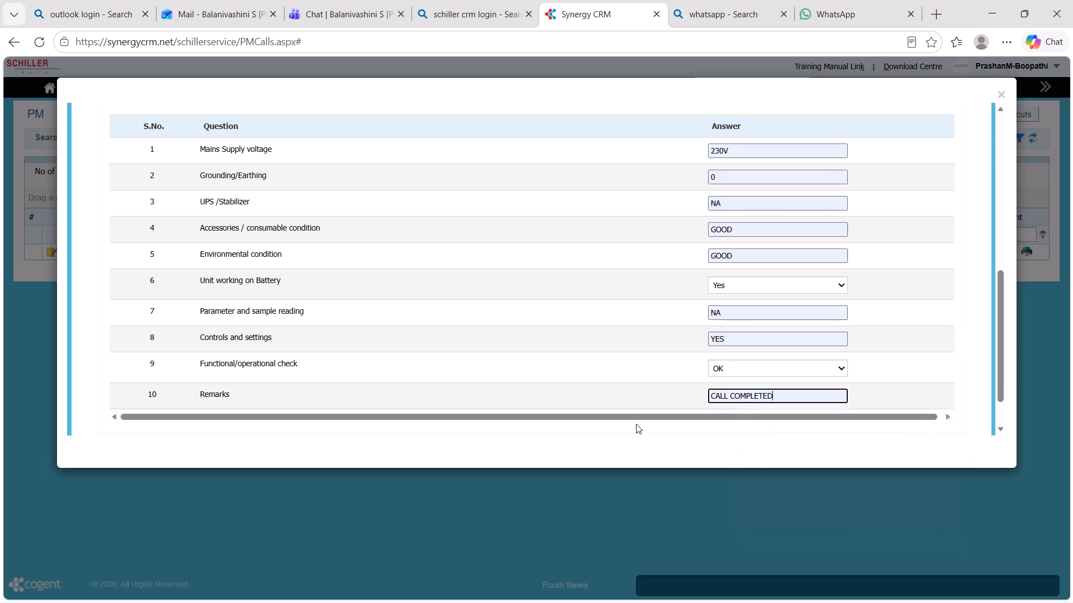
{"action": "scroll", "coordinate": [620, 329], "scroll_direction": "up", "scroll_amount": 5}
{"action": "scroll", "coordinate": [621, 328], "scroll_direction": "down", "scroll_amount": 12}
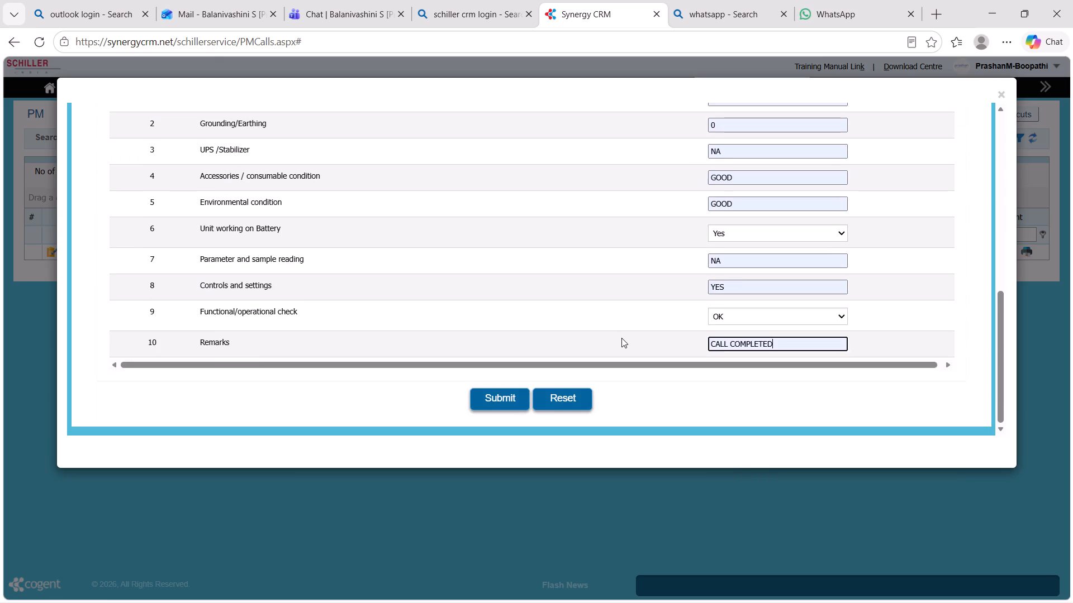
{"action": "scroll", "coordinate": [617, 342], "scroll_direction": "up", "scroll_amount": 8}
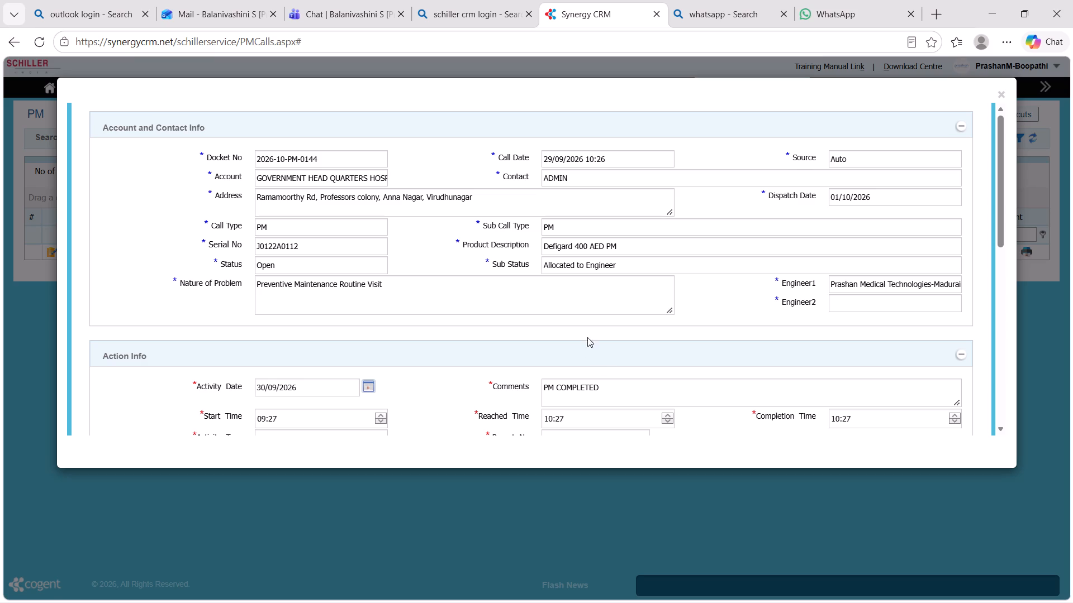
{"action": "scroll", "coordinate": [585, 323], "scroll_direction": "down", "scroll_amount": 8}
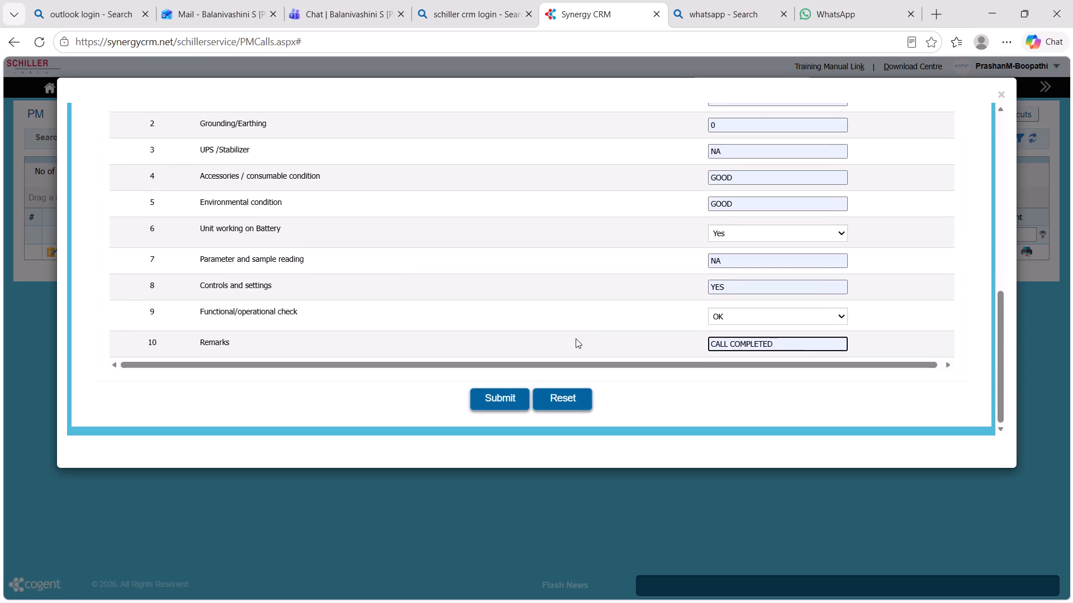
{"action": "scroll", "coordinate": [576, 338], "scroll_direction": "up", "scroll_amount": 3}
{"action": "scroll", "coordinate": [576, 338], "scroll_direction": "down", "scroll_amount": 4}
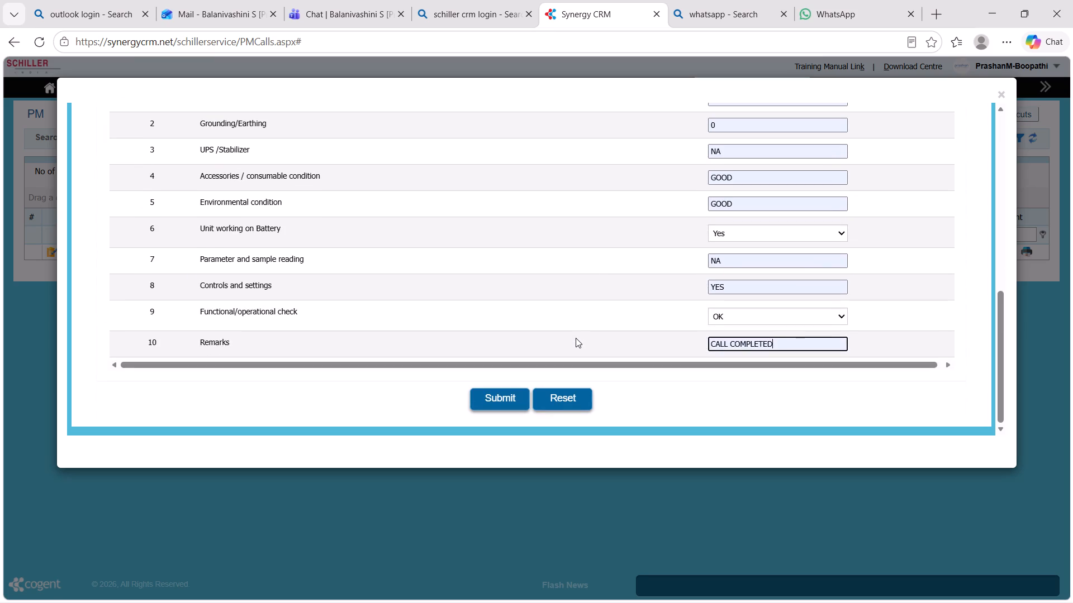
{"action": "scroll", "coordinate": [573, 338], "scroll_direction": "up", "scroll_amount": 4}
{"action": "scroll", "coordinate": [563, 346], "scroll_direction": "down", "scroll_amount": 4}
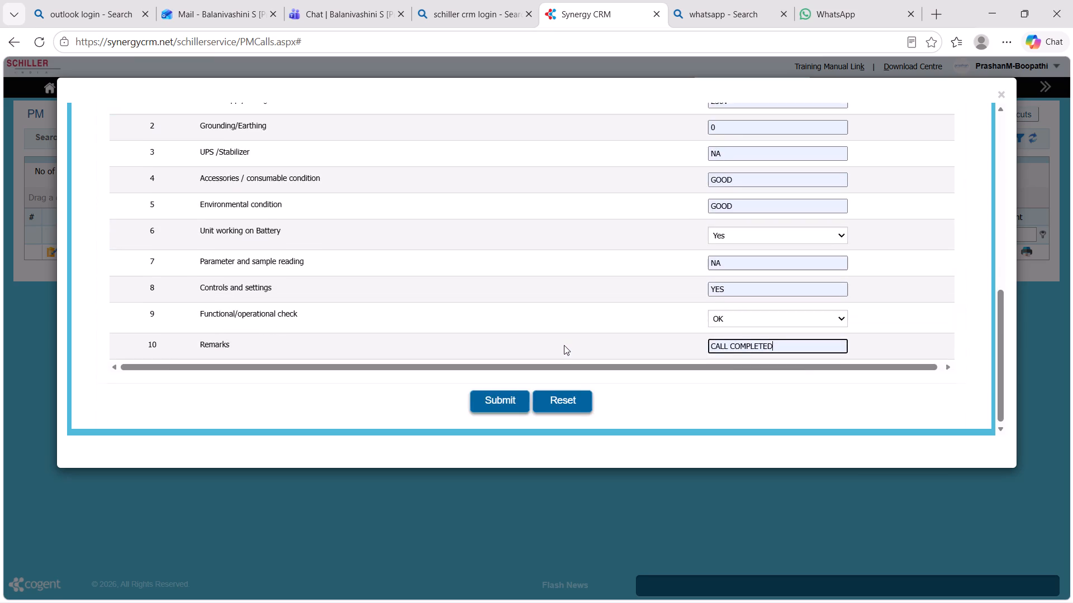
{"action": "scroll", "coordinate": [564, 345], "scroll_direction": "down", "scroll_amount": 4}
{"action": "scroll", "coordinate": [564, 345], "scroll_direction": "up", "scroll_amount": 14}
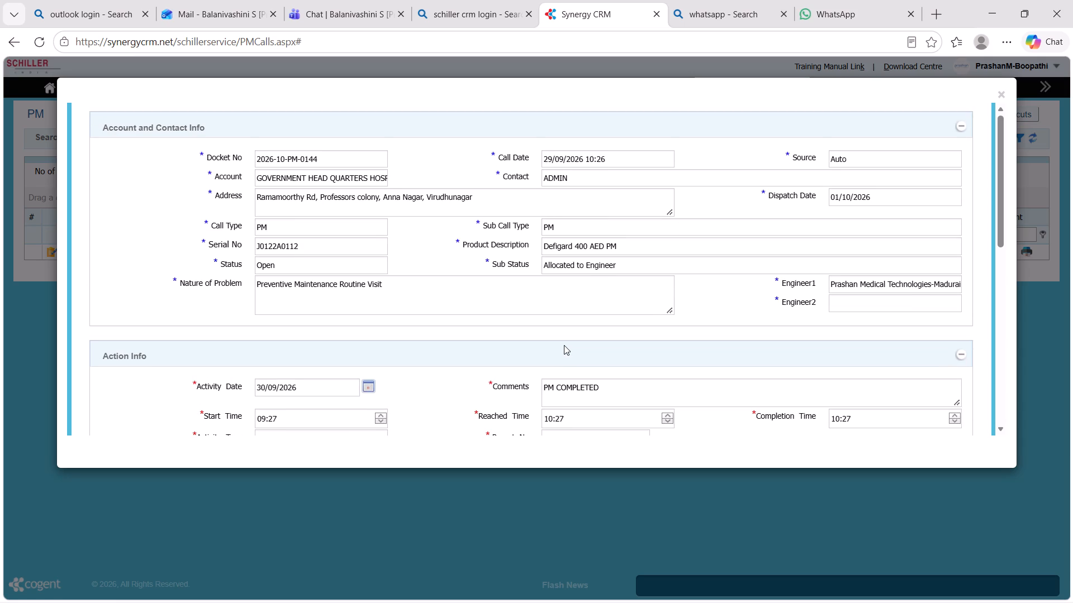
{"action": "scroll", "coordinate": [564, 345], "scroll_direction": "down", "scroll_amount": 9}
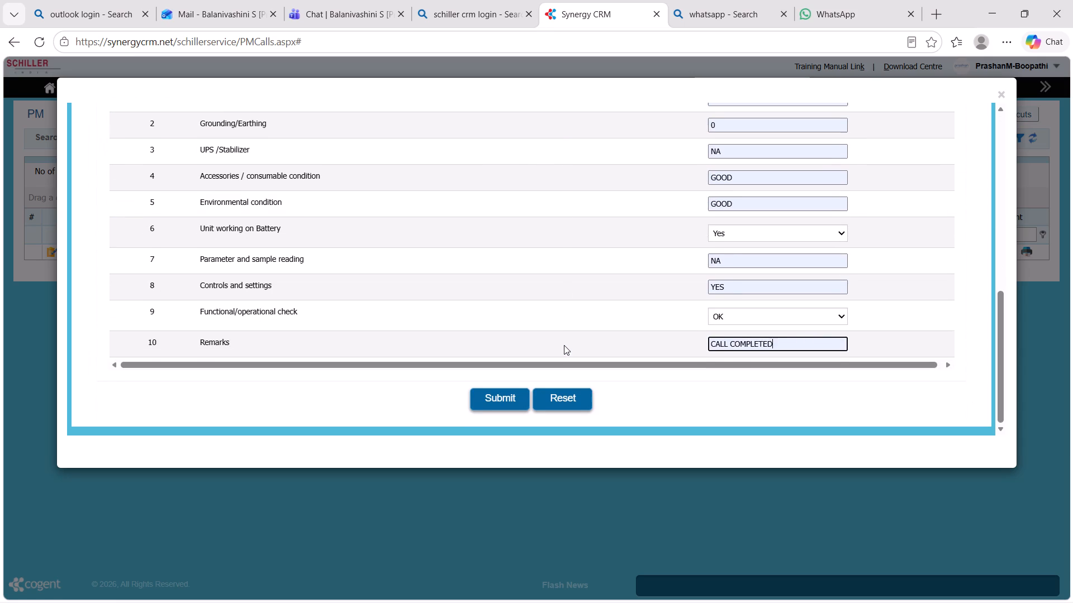
{"action": "scroll", "coordinate": [564, 345], "scroll_direction": "down", "scroll_amount": 3}
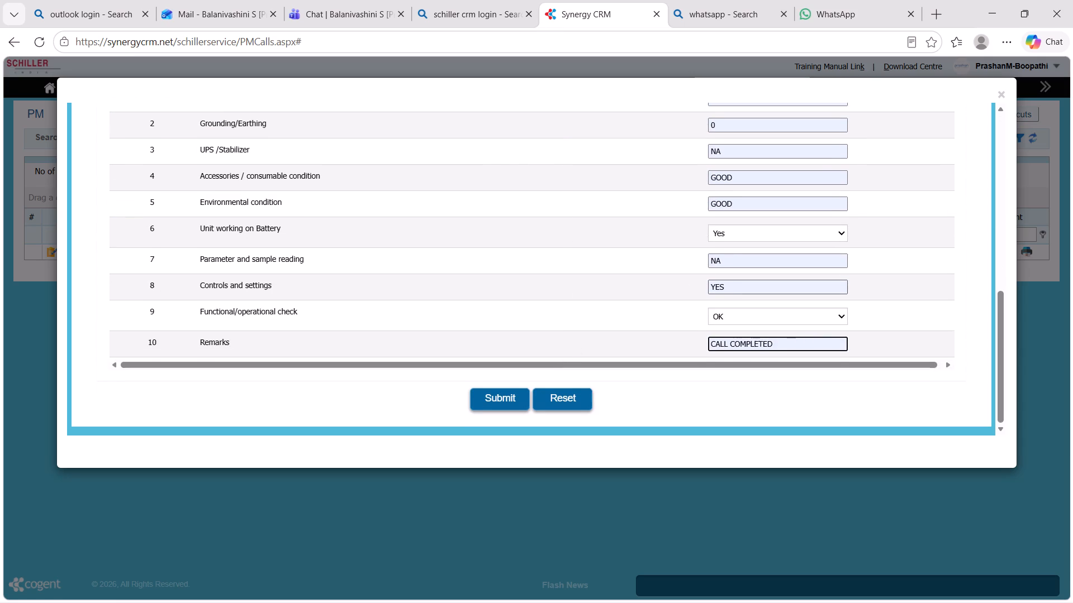
{"action": "scroll", "coordinate": [731, 292], "scroll_direction": "up", "scroll_amount": 6}
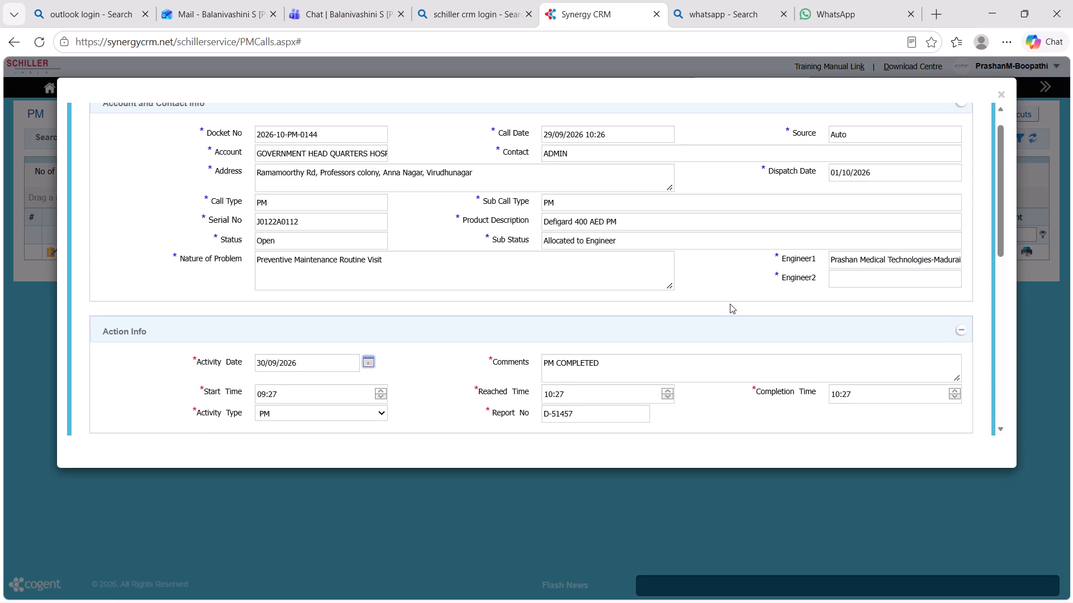
{"action": "scroll", "coordinate": [730, 304], "scroll_direction": "up", "scroll_amount": 1}
{"action": "scroll", "coordinate": [730, 302], "scroll_direction": "down", "scroll_amount": 7}
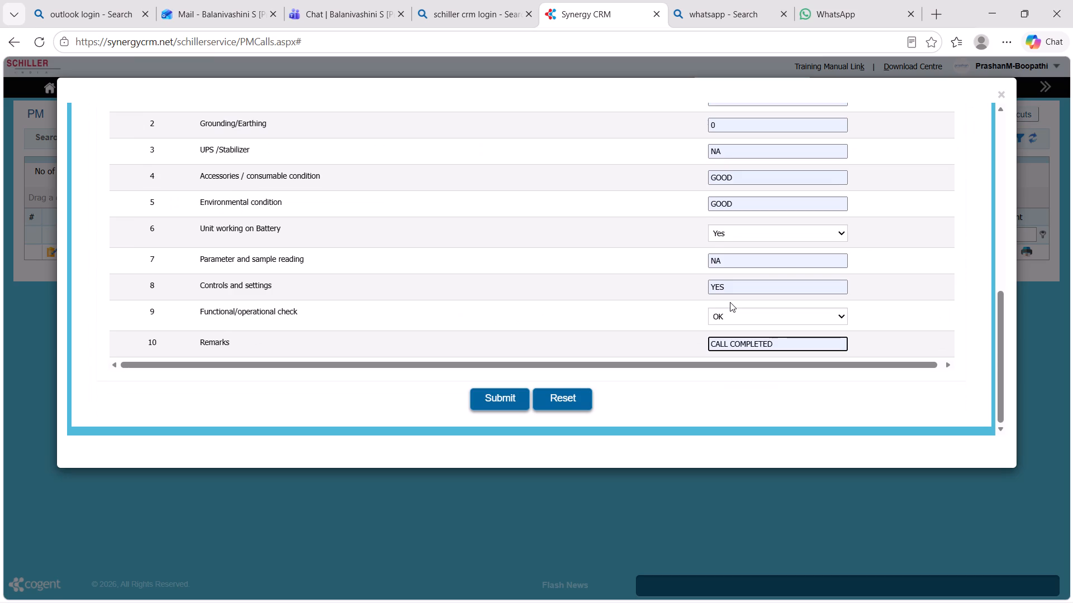
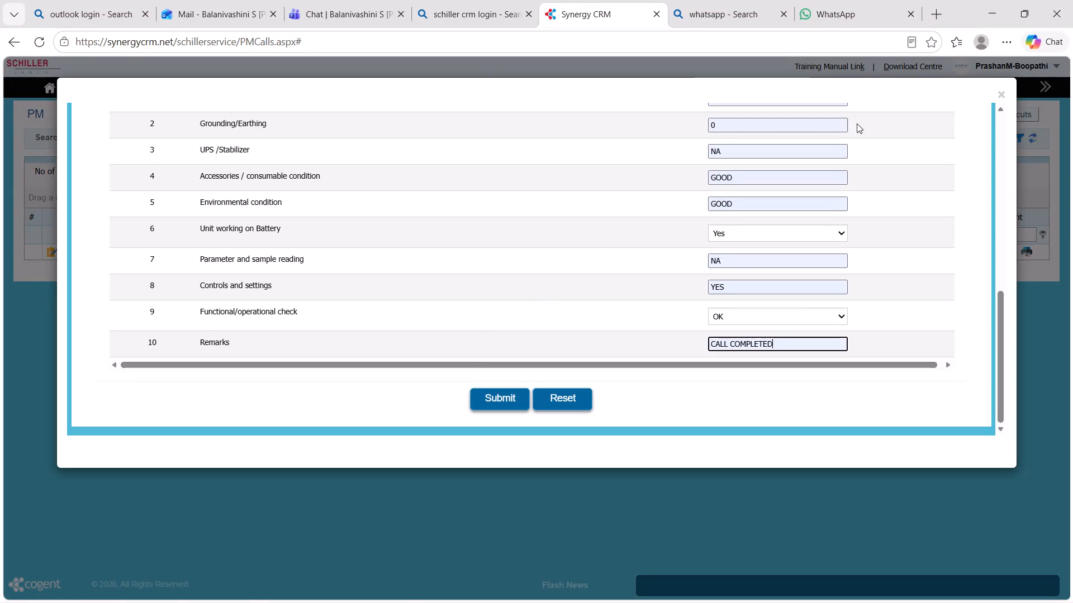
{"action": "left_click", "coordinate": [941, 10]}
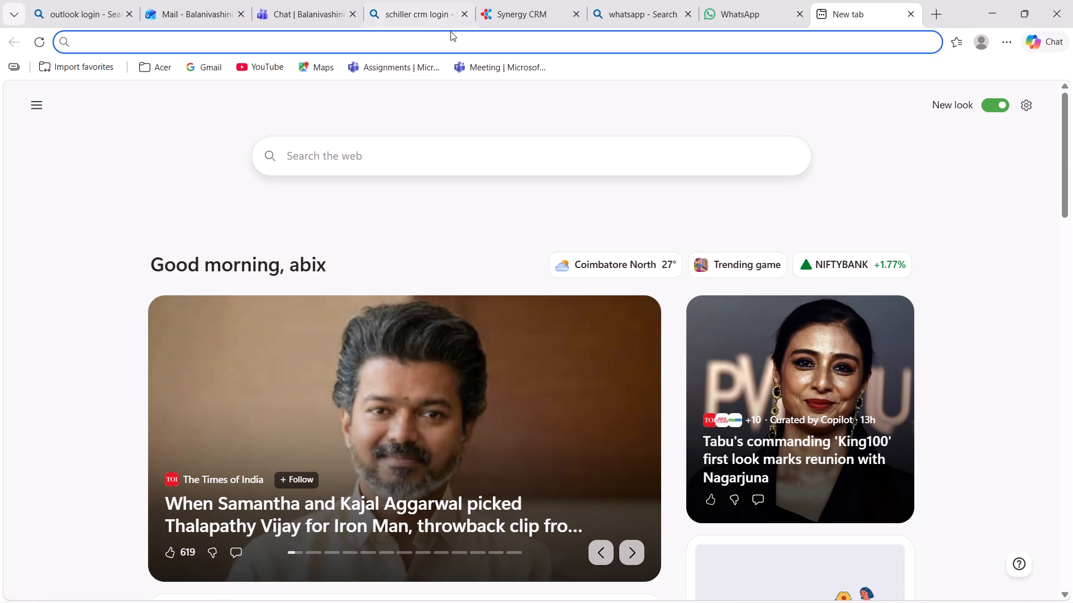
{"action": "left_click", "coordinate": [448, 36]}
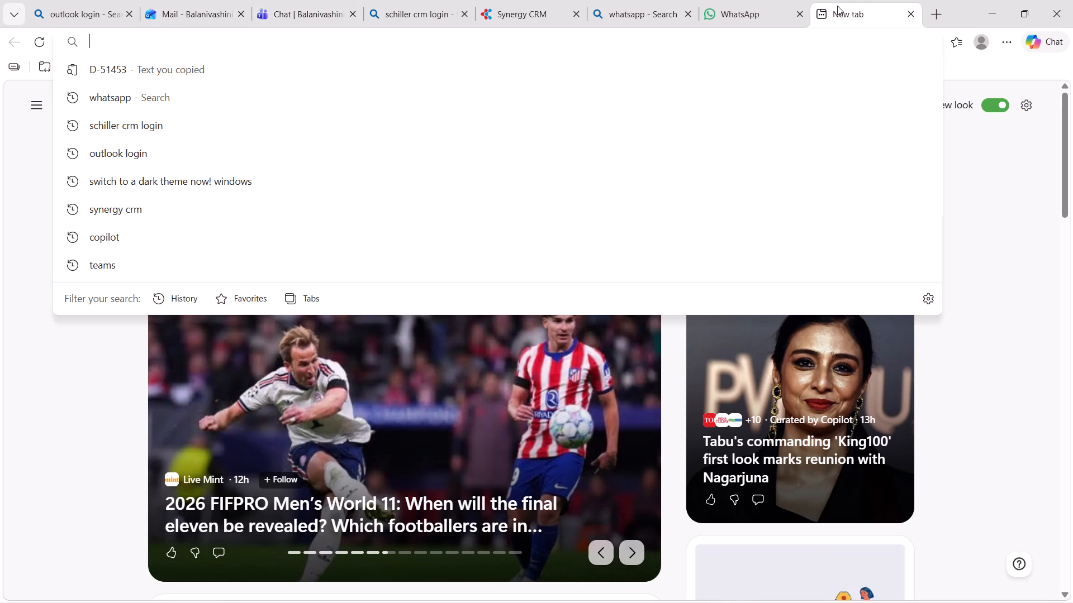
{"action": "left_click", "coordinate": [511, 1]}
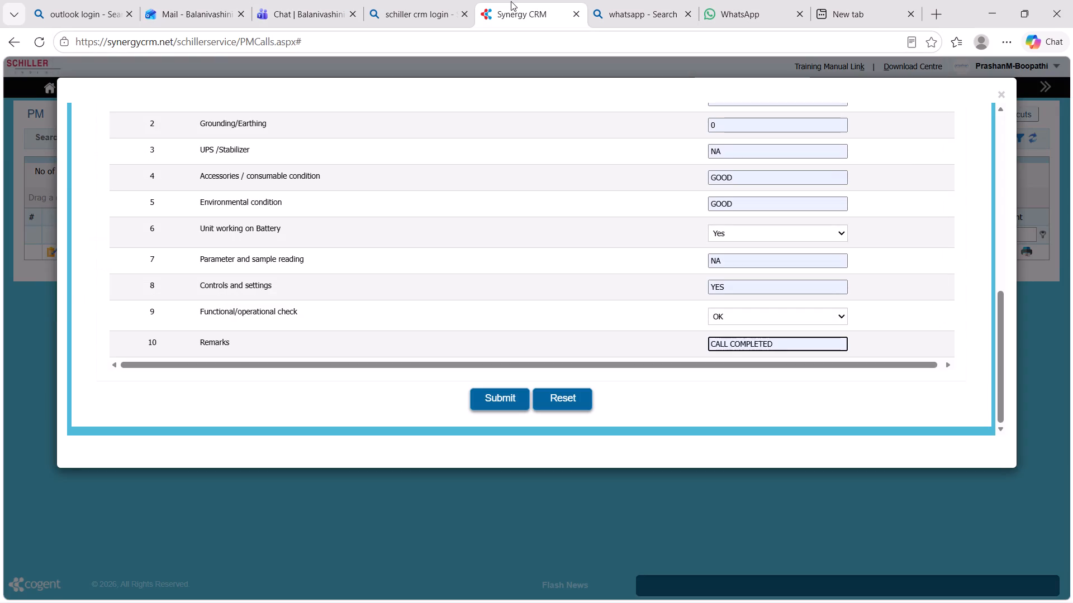
Recheck the action info and questionnaire answers for serial number J0122A0112 and submit the PM call form.
{"action": "scroll", "coordinate": [734, 186], "scroll_direction": "down", "scroll_amount": 2}
{"action": "scroll", "coordinate": [733, 193], "scroll_direction": "up", "scroll_amount": 6}
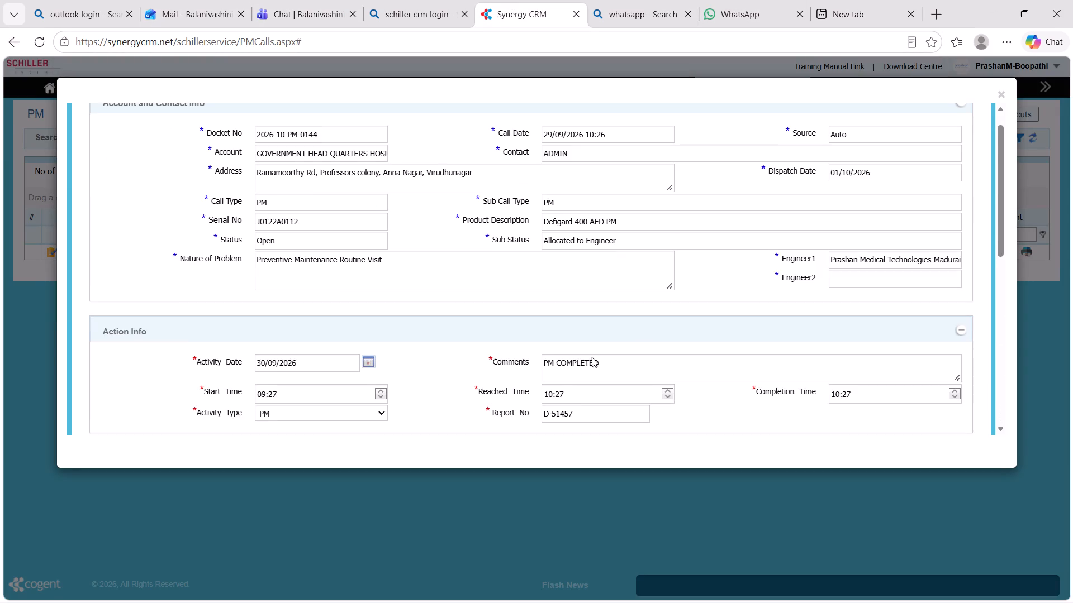
{"action": "scroll", "coordinate": [574, 356], "scroll_direction": "up", "scroll_amount": 4}
{"action": "scroll", "coordinate": [588, 326], "scroll_direction": "down", "scroll_amount": 6}
{"action": "scroll", "coordinate": [591, 324], "scroll_direction": "up", "scroll_amount": 4}
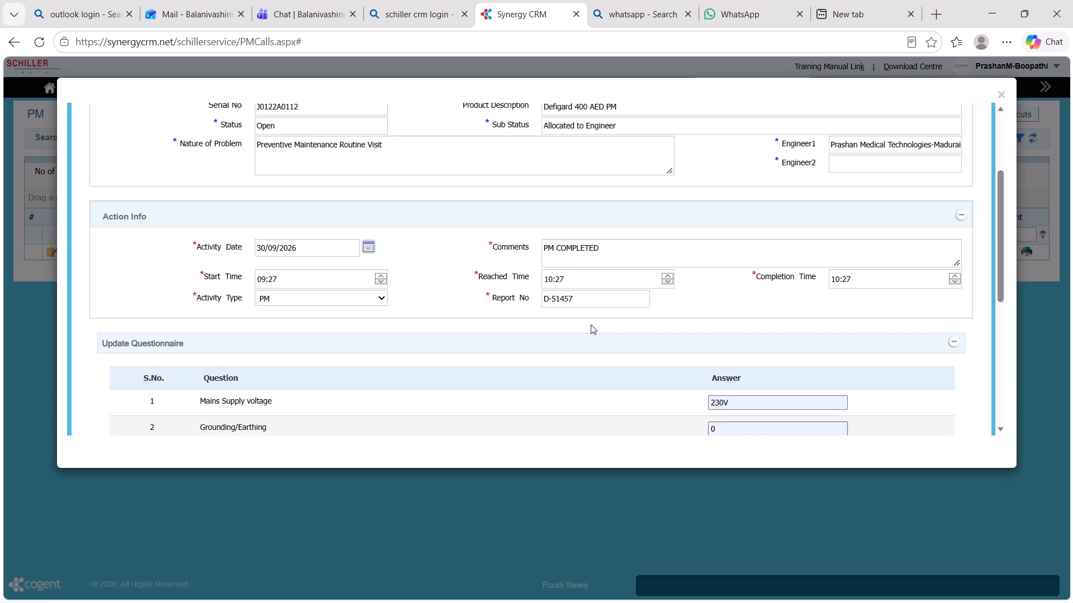
{"action": "scroll", "coordinate": [591, 324], "scroll_direction": "down", "scroll_amount": 5}
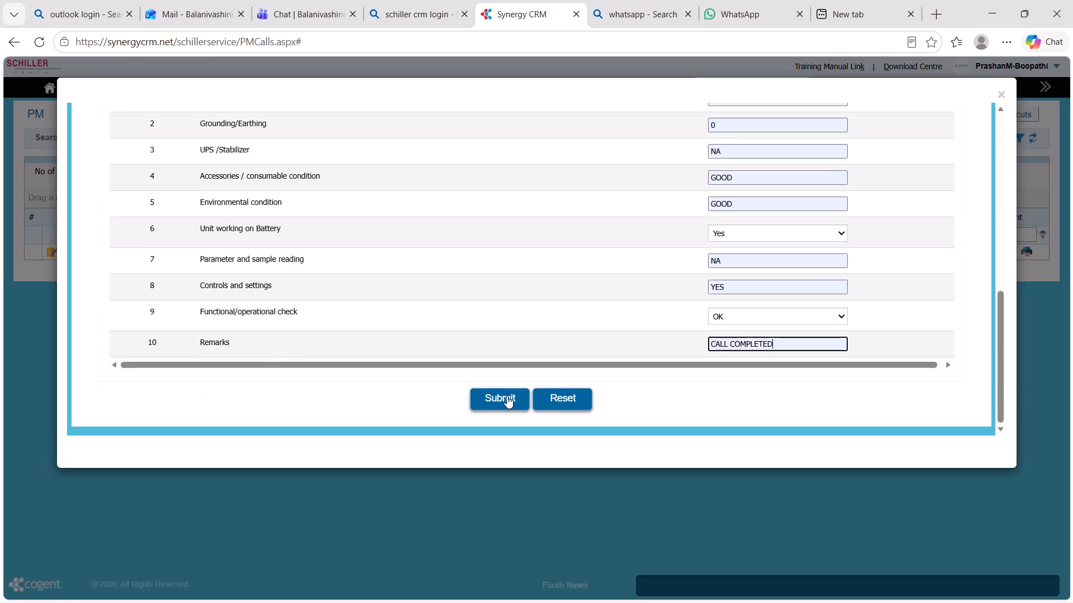
{"action": "left_click", "coordinate": [507, 396]}
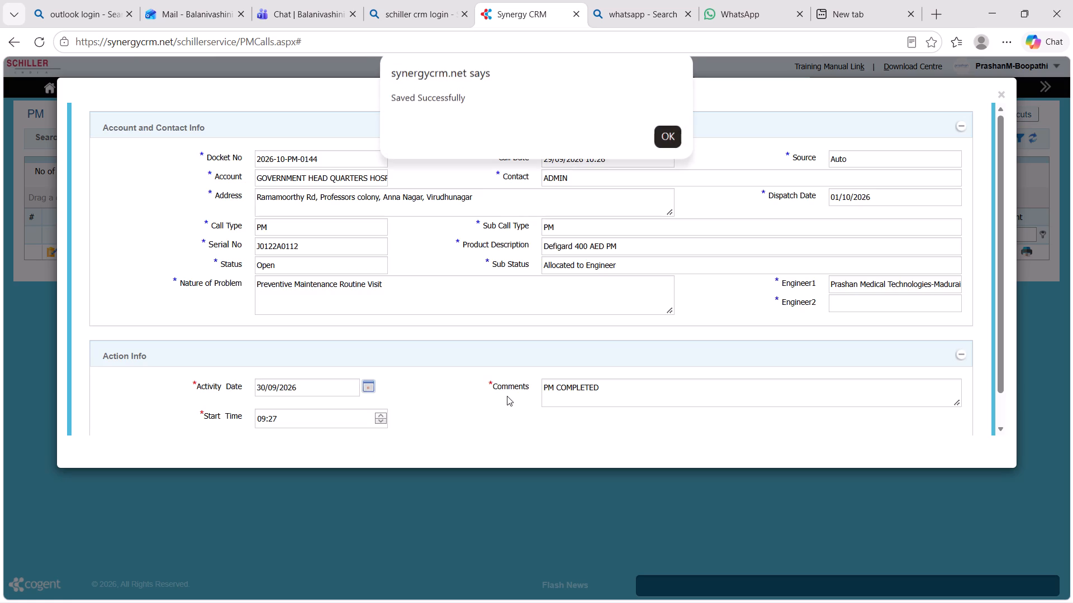
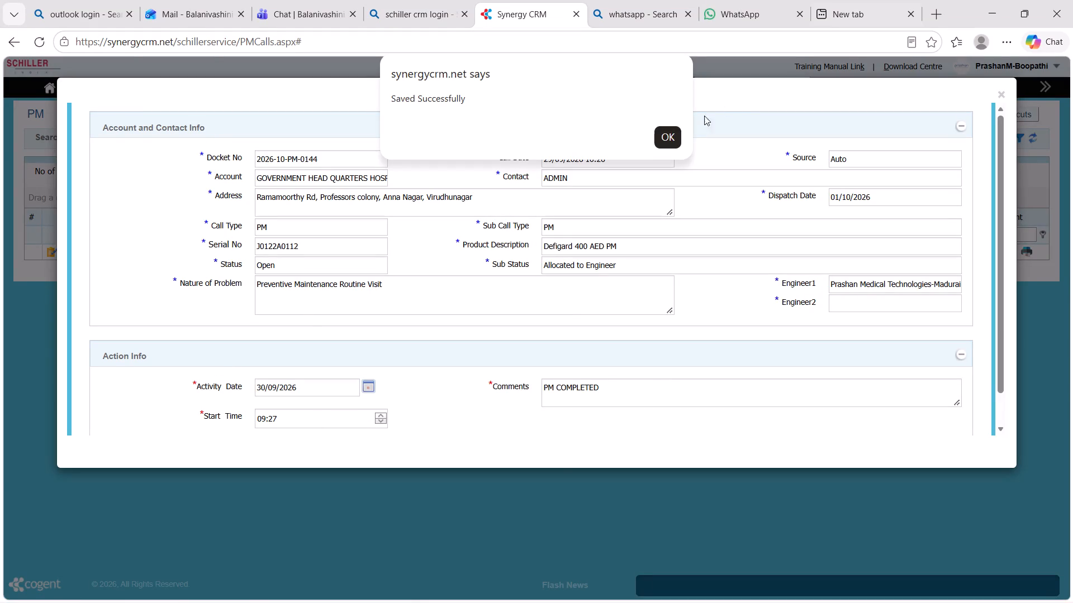
Acknowledge the saved PM call for serial number J0122A0112 and return to the PM call list.
{"action": "left_click", "coordinate": [669, 135]}
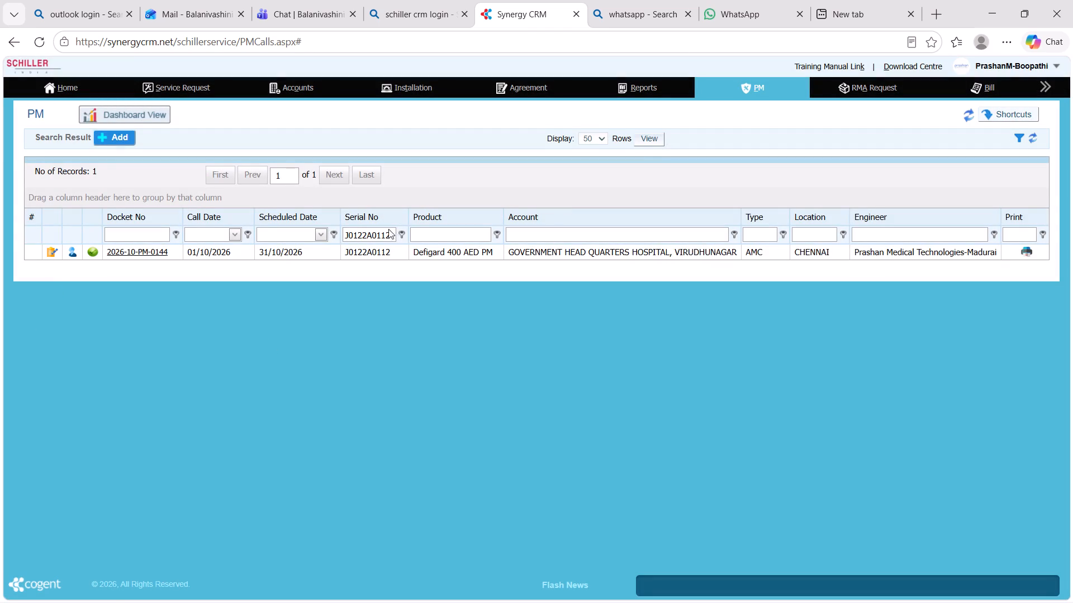
Replace the serial number filter in the PM call list with J-19A242 to search for that unit's calls.
{"action": "left_click", "coordinate": [390, 236]}
{"action": "key", "text": "BackSpace"}
{"action": "key", "text": "BackSpace"}
{"action": "key", "text": "BackSpace"}
{"action": "key", "text": "BackSpace"}
{"action": "key", "text": "BackSpace"}
{"action": "key", "text": "BackSpace"}
{"action": "key", "text": "BackSpace"}
{"action": "key", "text": "BackSpace"}
{"action": "key", "text": "BackSpace"}
{"action": "key", "text": "minus"}
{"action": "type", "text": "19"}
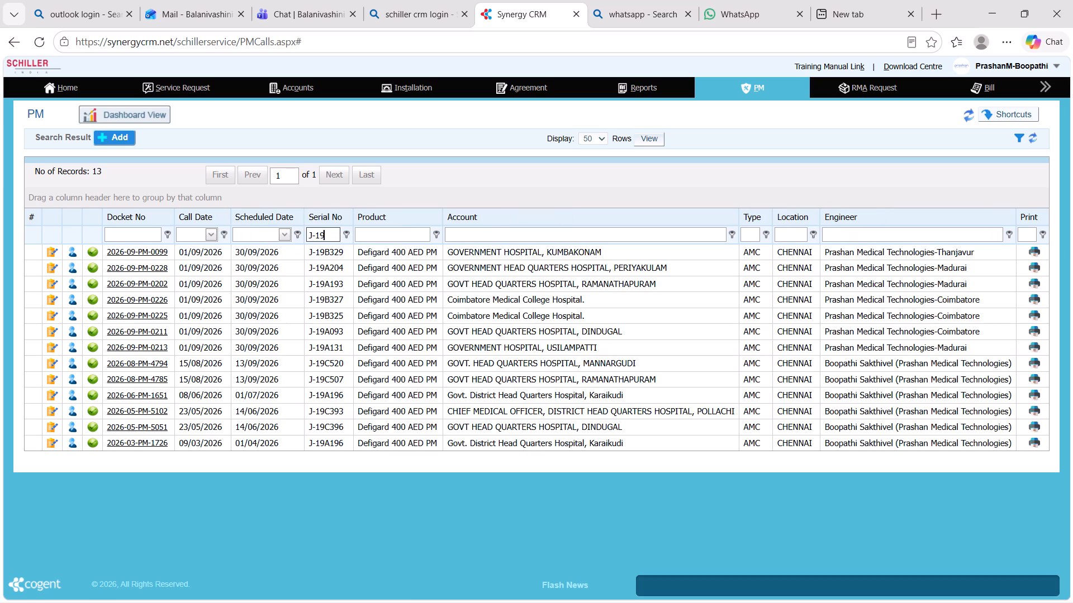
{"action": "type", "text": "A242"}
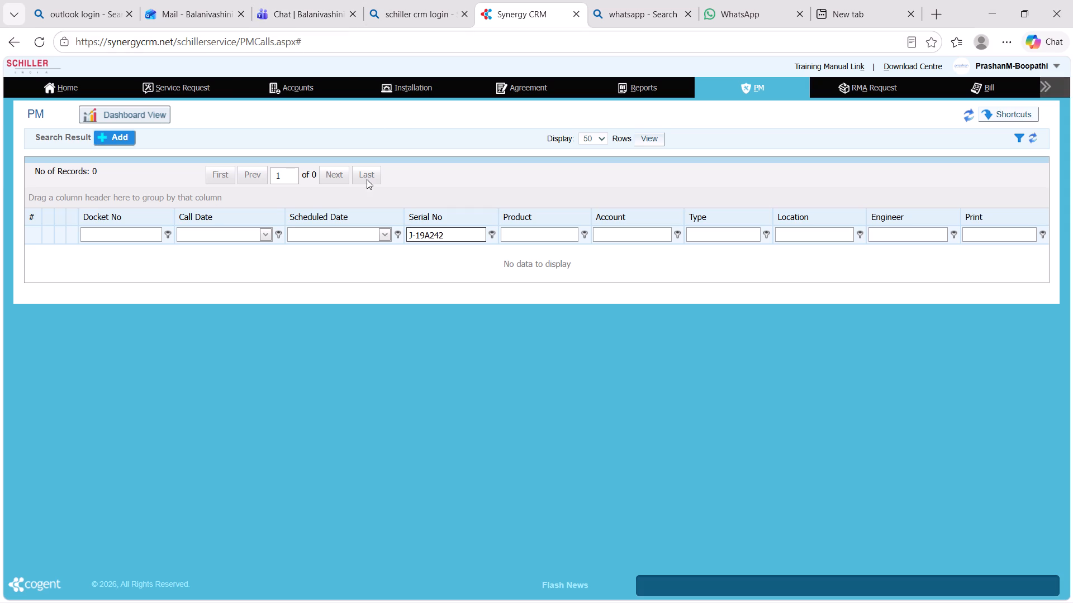
Search the PM calls again without the hyphen, using serial number J19A242.
{"action": "left_click", "coordinate": [416, 234]}
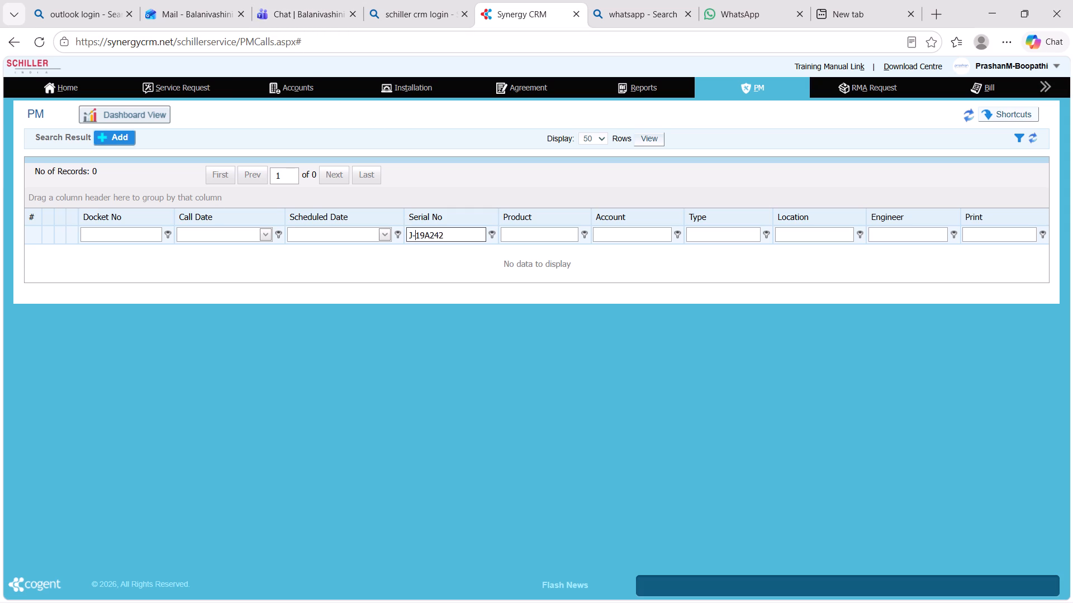
{"action": "key", "text": "BackSpace"}
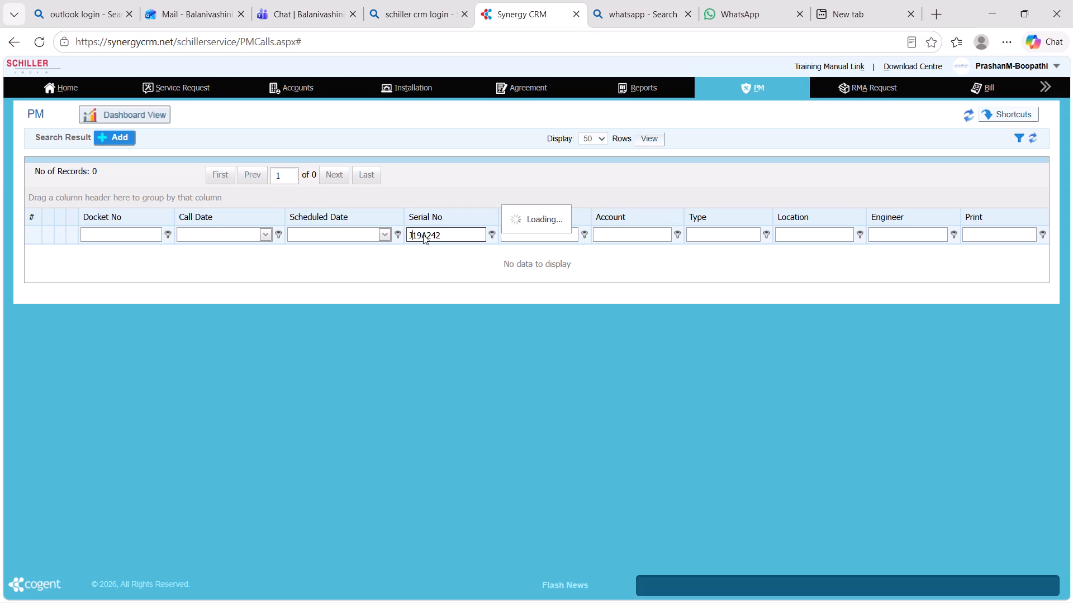
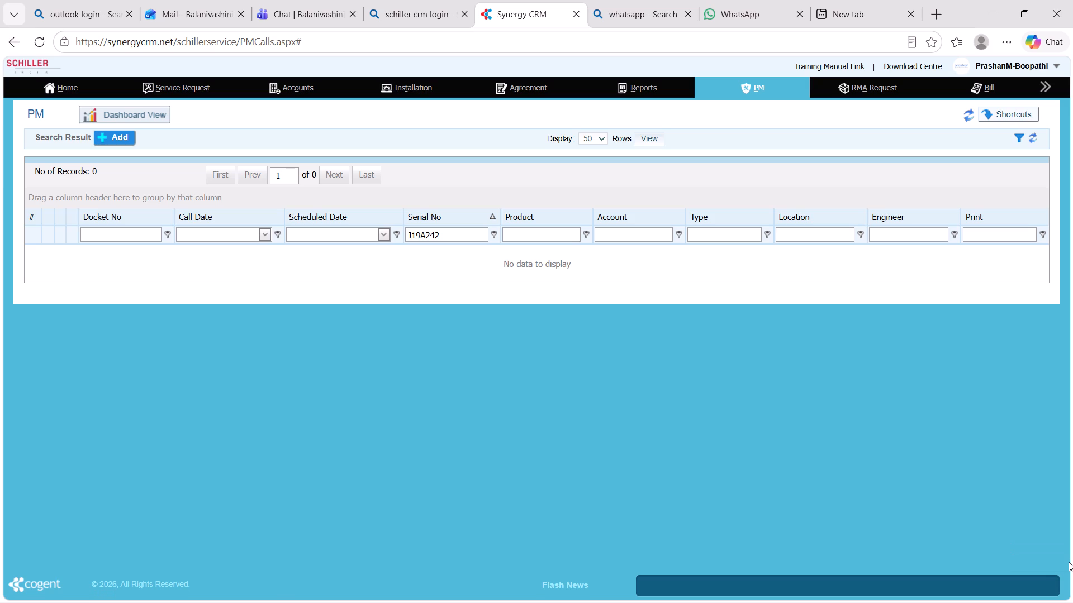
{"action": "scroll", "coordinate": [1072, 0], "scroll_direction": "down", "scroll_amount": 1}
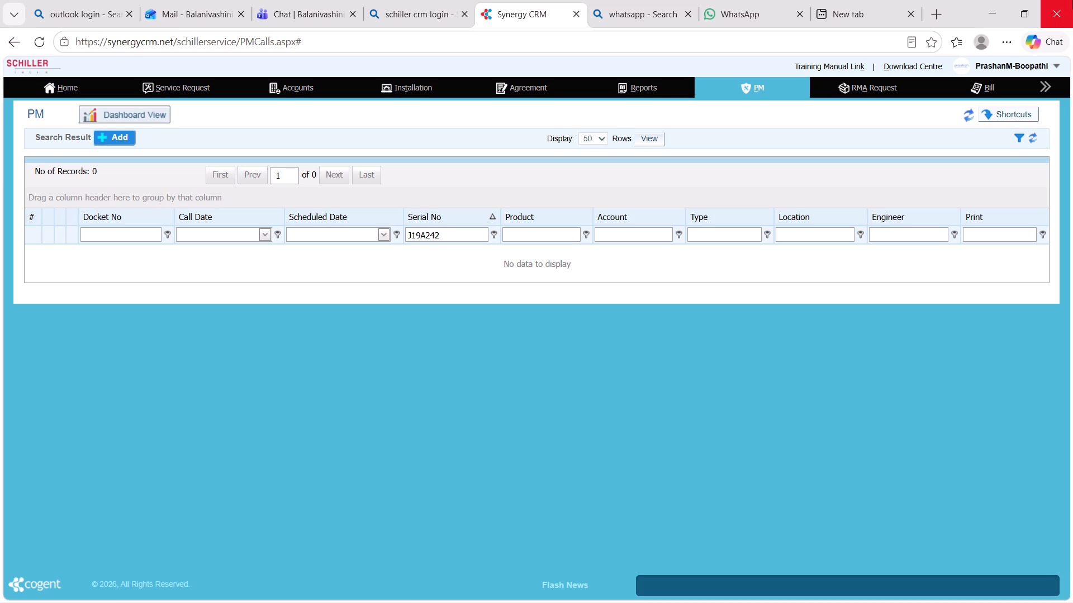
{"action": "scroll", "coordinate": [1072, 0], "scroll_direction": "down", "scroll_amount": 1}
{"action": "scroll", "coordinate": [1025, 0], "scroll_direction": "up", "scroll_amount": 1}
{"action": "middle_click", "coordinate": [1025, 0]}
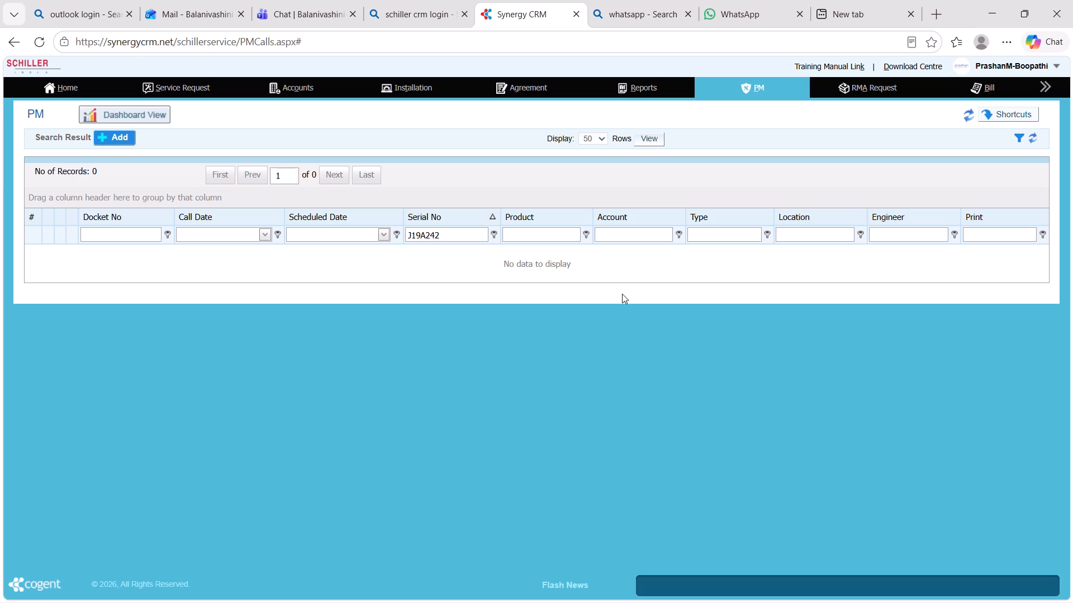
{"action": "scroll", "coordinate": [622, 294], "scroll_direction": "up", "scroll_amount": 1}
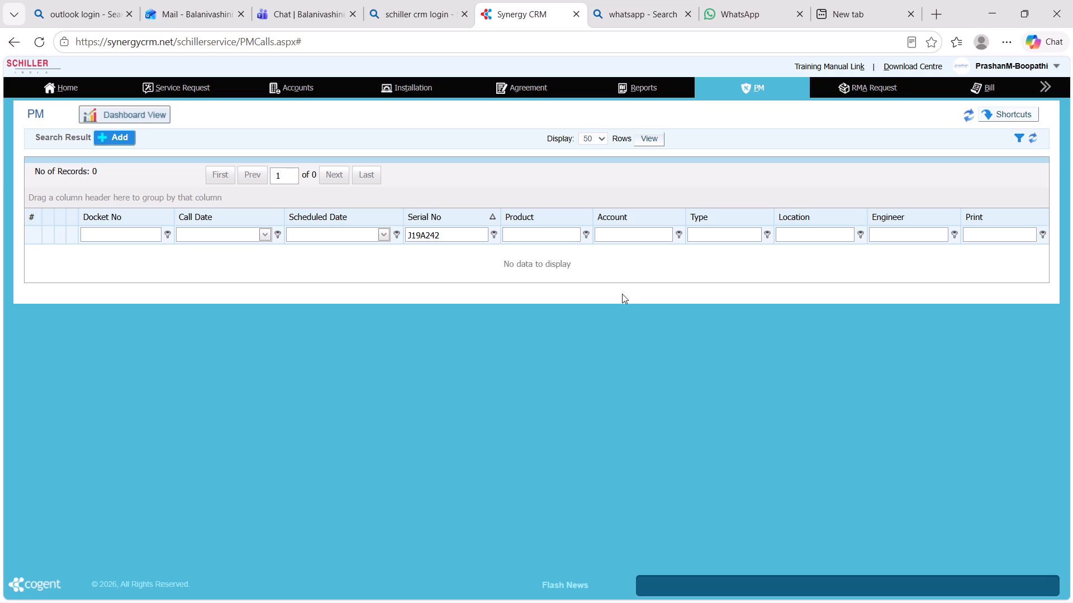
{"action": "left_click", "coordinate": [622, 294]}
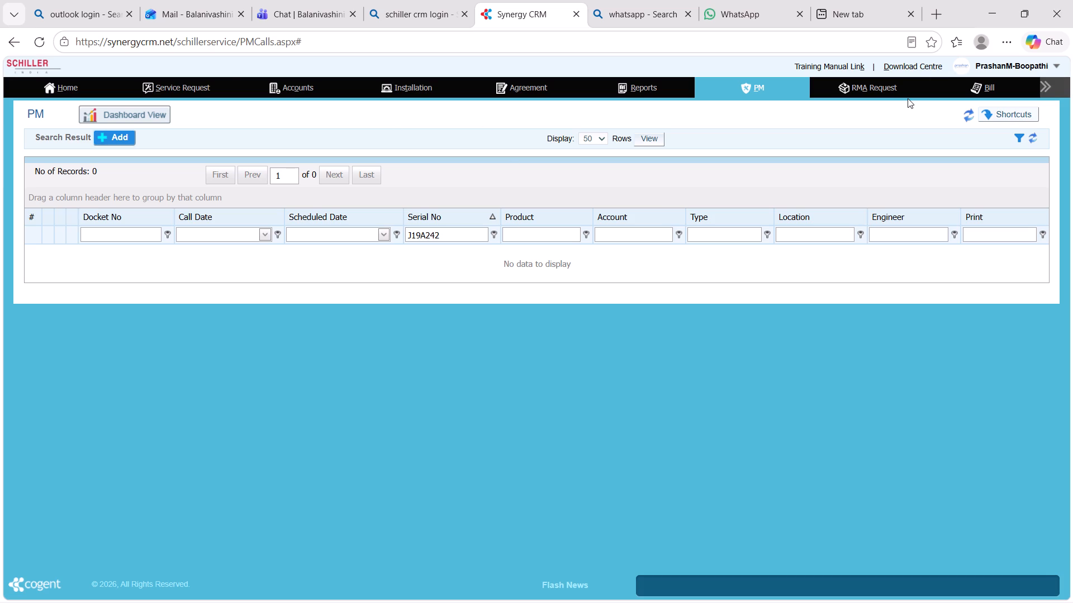
Clear the serial number filter so the PM call list is unfiltered.
{"action": "left_click", "coordinate": [456, 238]}
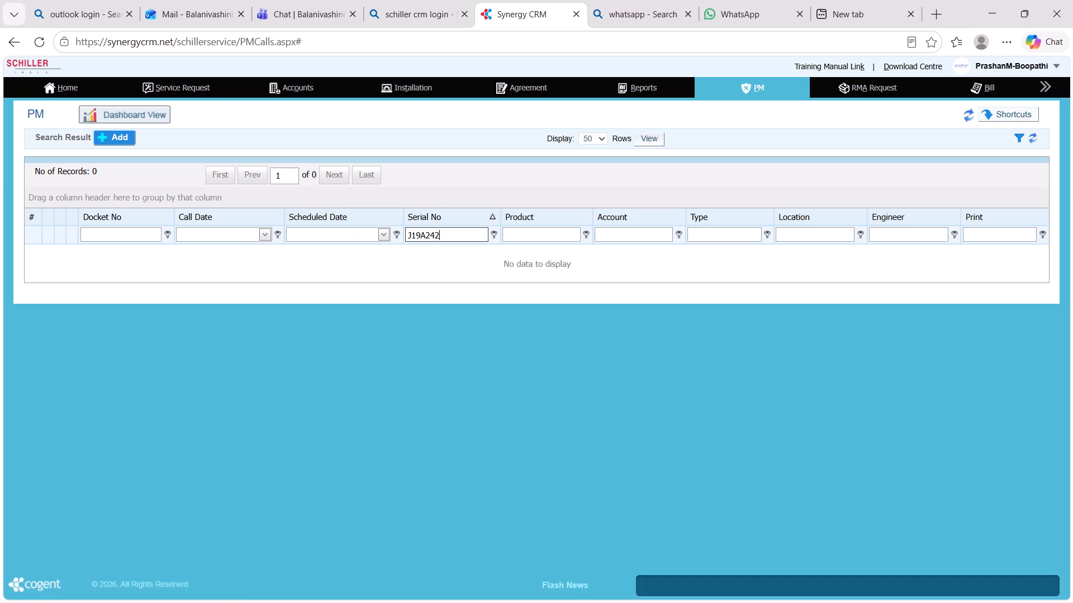
{"action": "key", "text": "BackSpace"}
{"action": "key", "text": "BackSpace"}
{"action": "key", "text": "BackSpace"}
{"action": "key", "text": "BackSpace"}
{"action": "key", "text": "BackSpace"}
{"action": "key", "text": "BackSpace"}
{"action": "key", "text": "BackSpace"}
{"action": "key", "text": "BackSpace"}
{"action": "key", "text": "BackSpace"}
{"action": "key", "text": "BackSpace"}
{"action": "key", "text": "Down"}
{"action": "key", "text": "Insert"}
{"action": "key", "text": "Insert"}
{"action": "key", "text": "Page_Down"}
{"action": "key", "text": "BackSpace"}
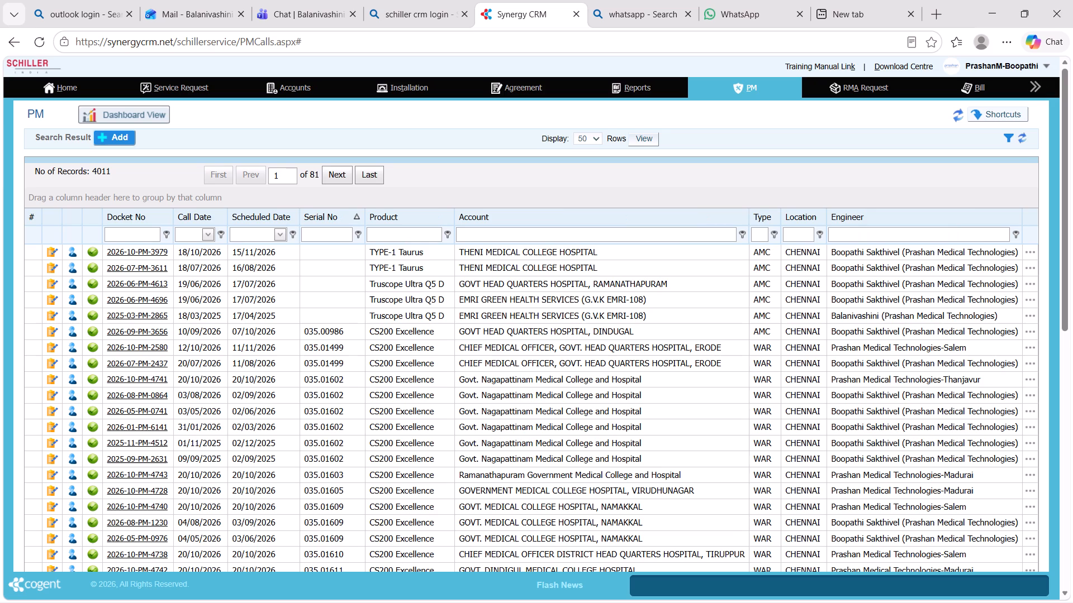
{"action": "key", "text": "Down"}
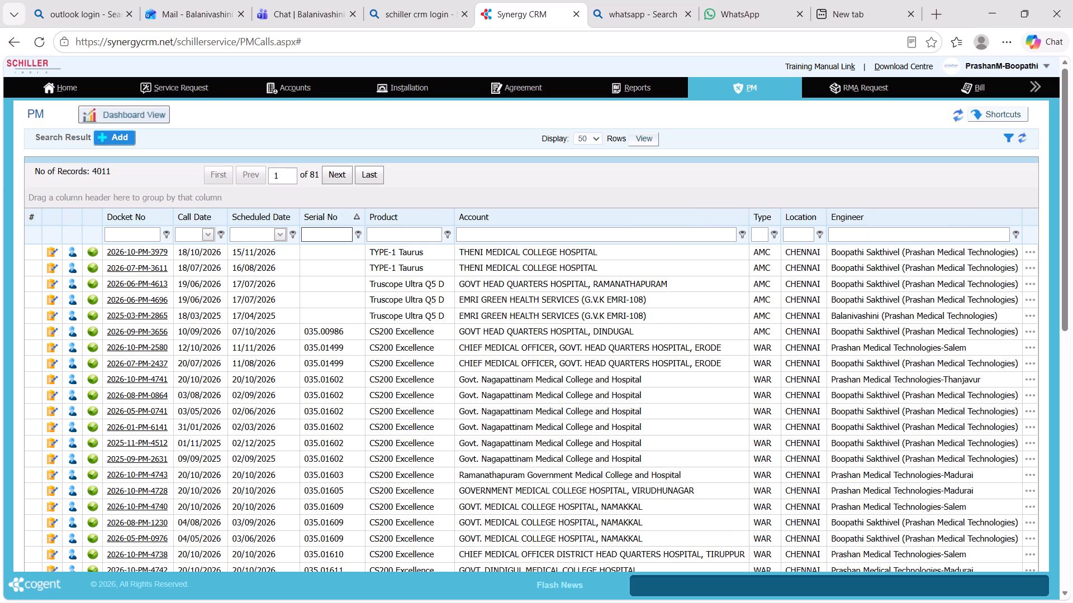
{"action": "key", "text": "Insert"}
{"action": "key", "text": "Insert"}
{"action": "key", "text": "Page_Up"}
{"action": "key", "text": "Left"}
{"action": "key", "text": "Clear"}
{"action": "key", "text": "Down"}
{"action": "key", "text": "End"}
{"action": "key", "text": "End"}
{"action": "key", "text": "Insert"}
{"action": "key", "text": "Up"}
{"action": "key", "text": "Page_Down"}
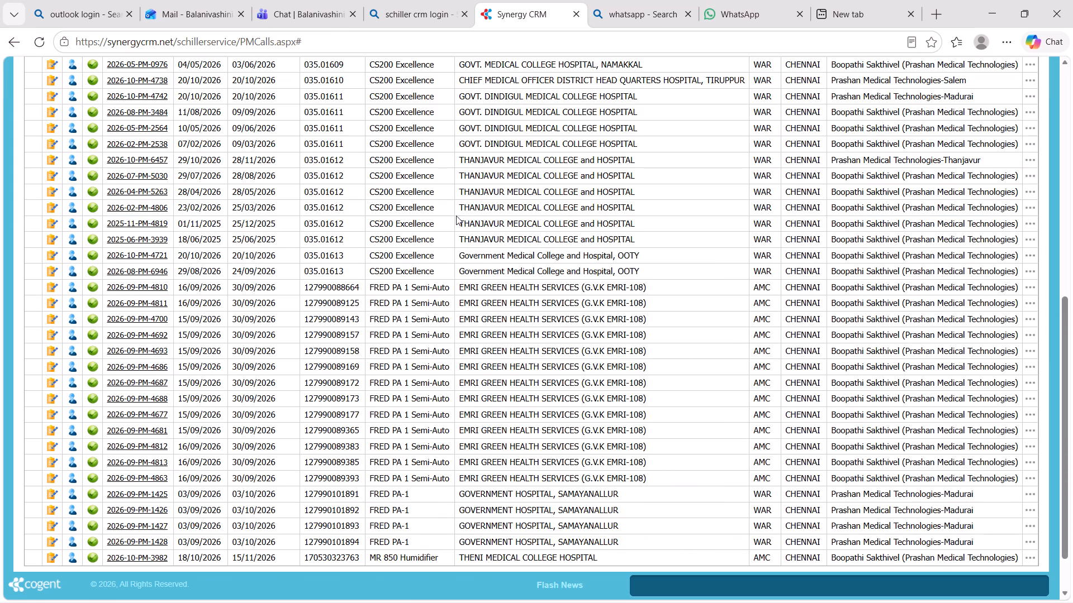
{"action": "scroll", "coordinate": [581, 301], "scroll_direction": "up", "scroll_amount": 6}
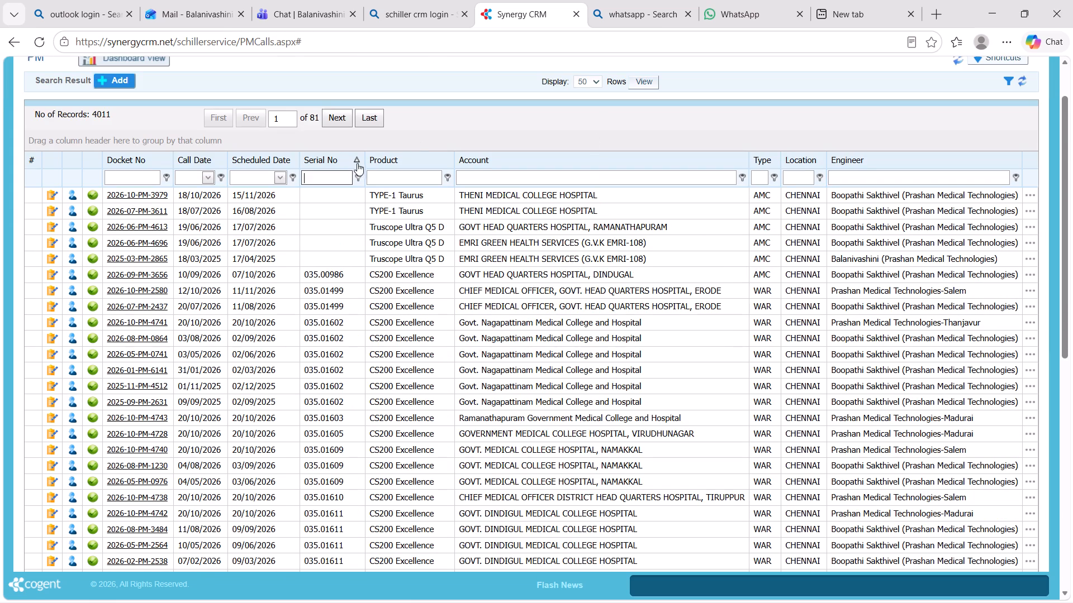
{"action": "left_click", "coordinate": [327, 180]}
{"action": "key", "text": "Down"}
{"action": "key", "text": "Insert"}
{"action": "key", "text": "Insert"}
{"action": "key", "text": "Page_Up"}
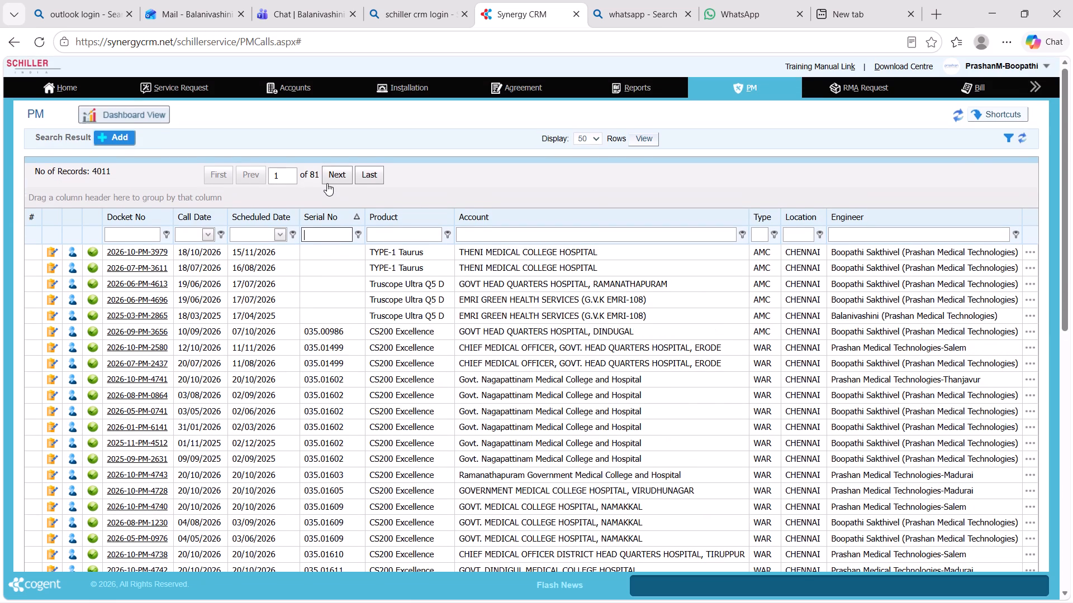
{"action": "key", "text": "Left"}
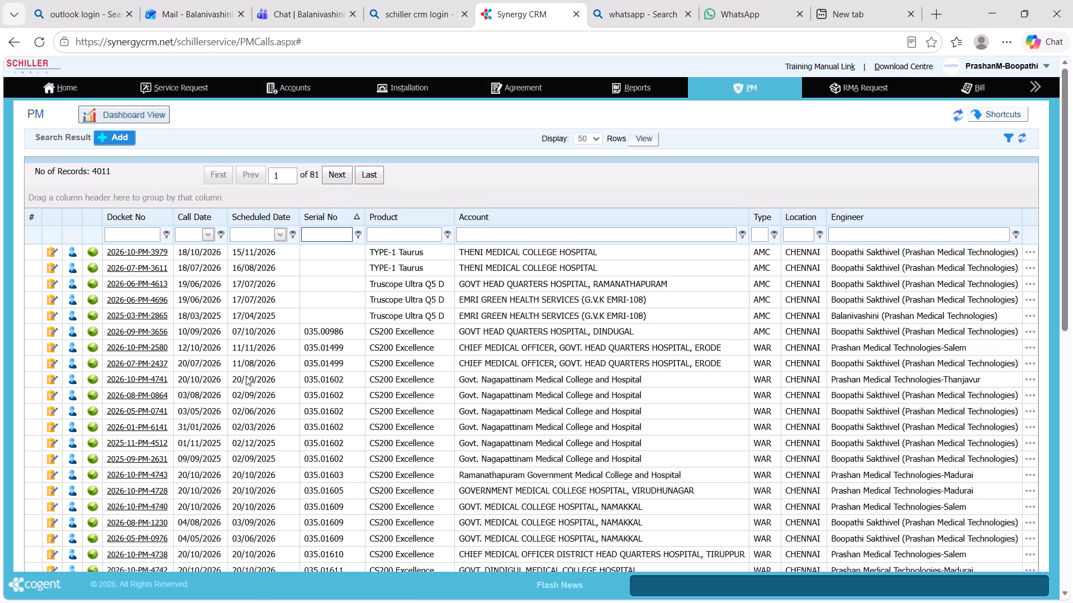
{"action": "left_click", "coordinate": [318, 231]}
{"action": "key", "text": "Down"}
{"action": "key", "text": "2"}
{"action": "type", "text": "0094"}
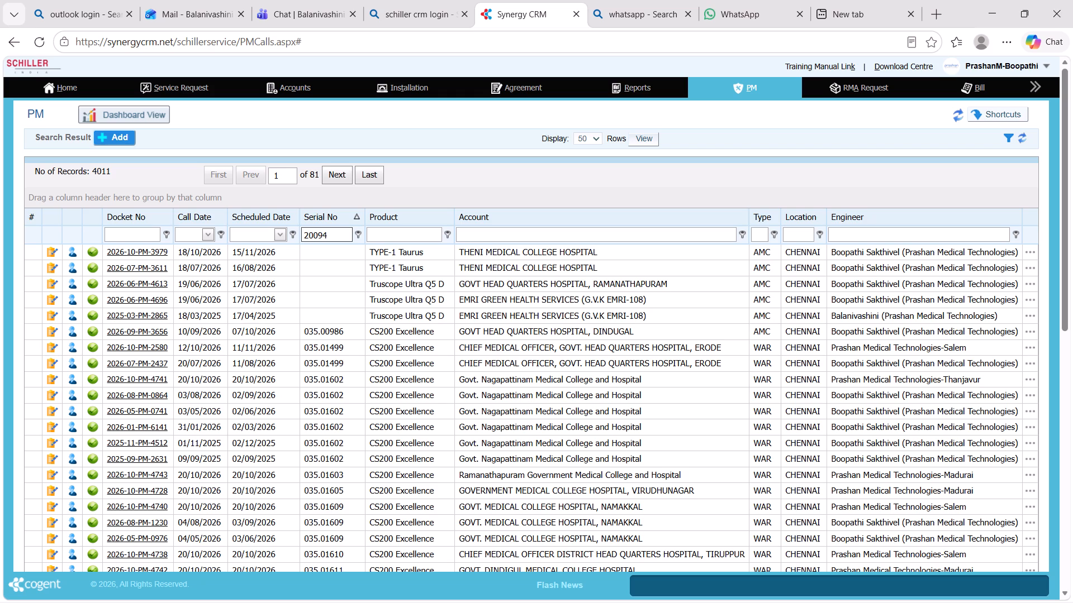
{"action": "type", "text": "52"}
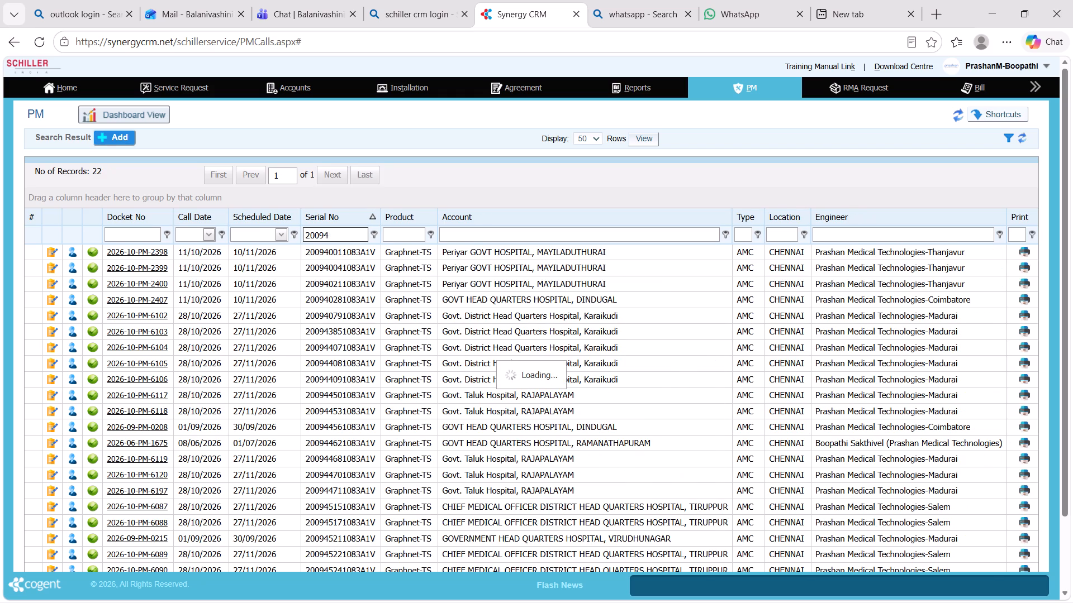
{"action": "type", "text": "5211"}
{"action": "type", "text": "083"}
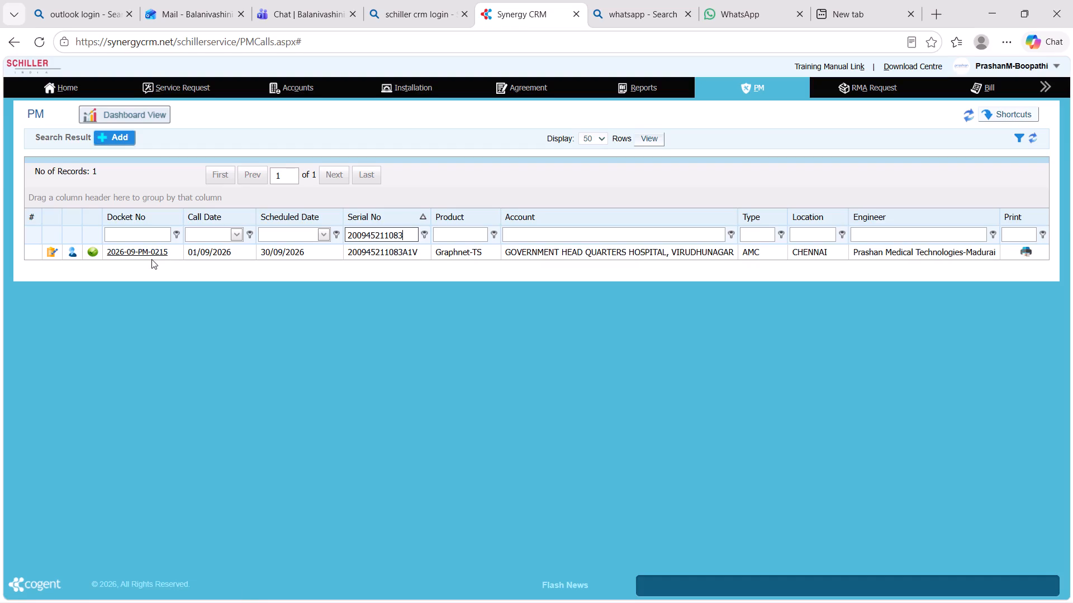
Open docket 2026-09-PM-0215 for editing and set its call date to 29/09/2026.
{"action": "left_click", "coordinate": [146, 253]}
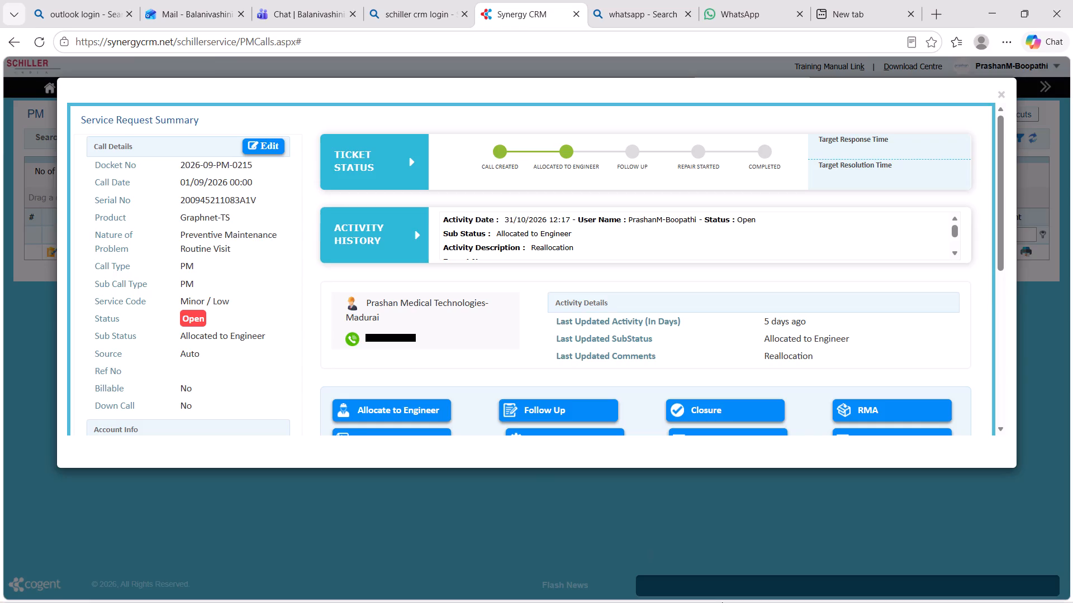
{"action": "left_click", "coordinate": [254, 146]}
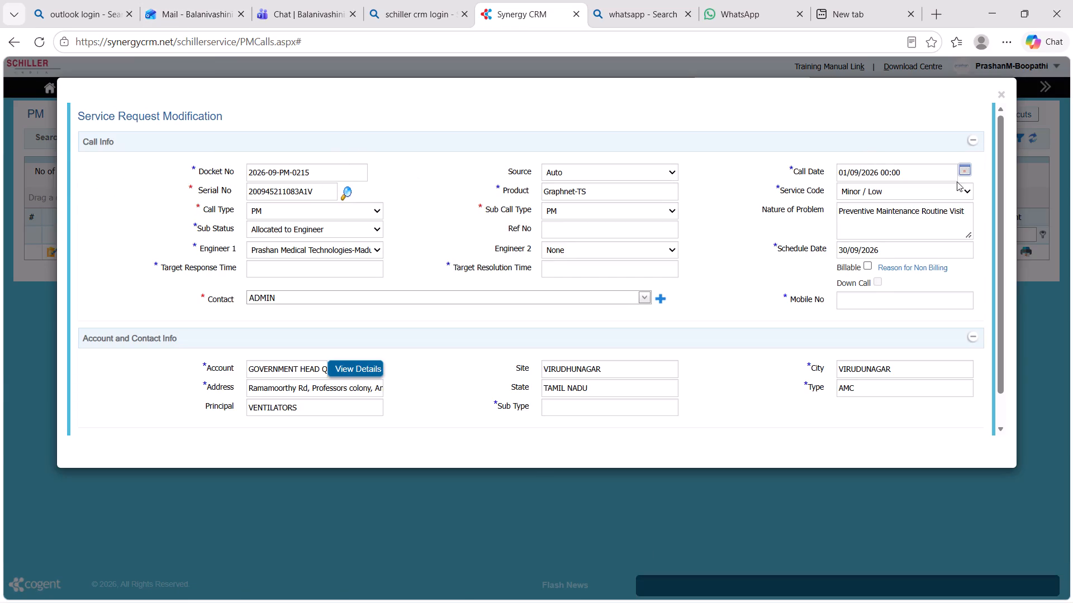
{"action": "left_click", "coordinate": [967, 169]}
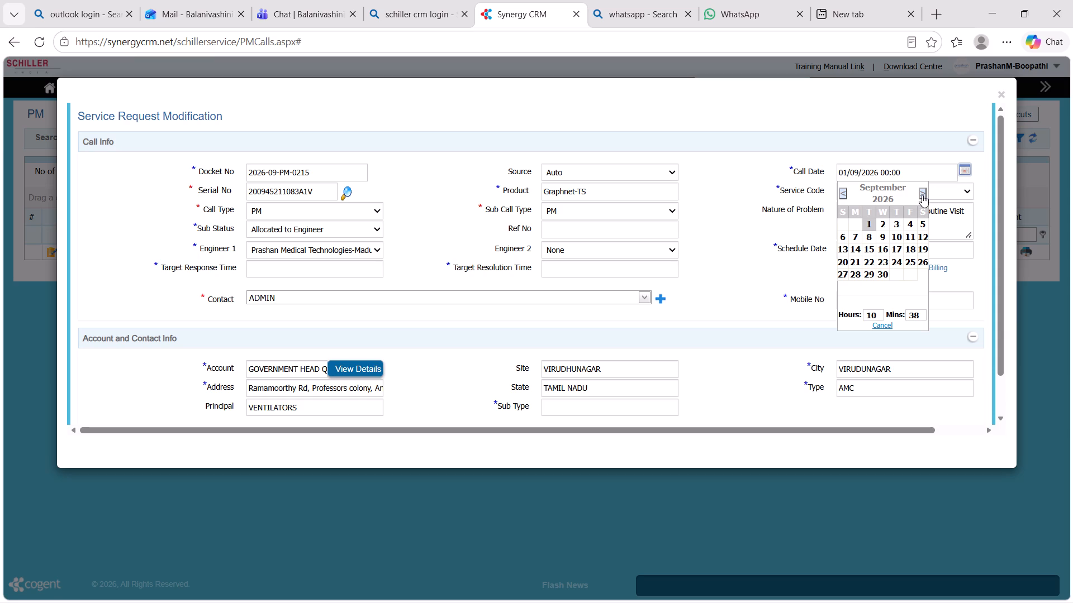
{"action": "left_click", "coordinate": [871, 270]}
Enter AMC as the reason for non-billing justification and save it.
{"action": "left_click", "coordinate": [896, 265]}
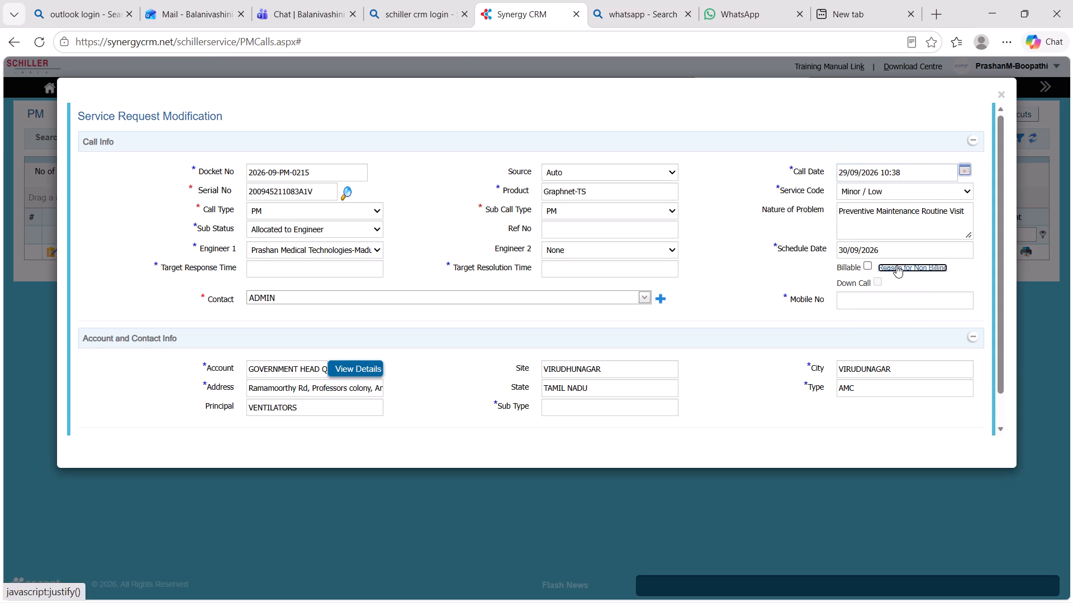
{"action": "left_click", "coordinate": [153, 125]}
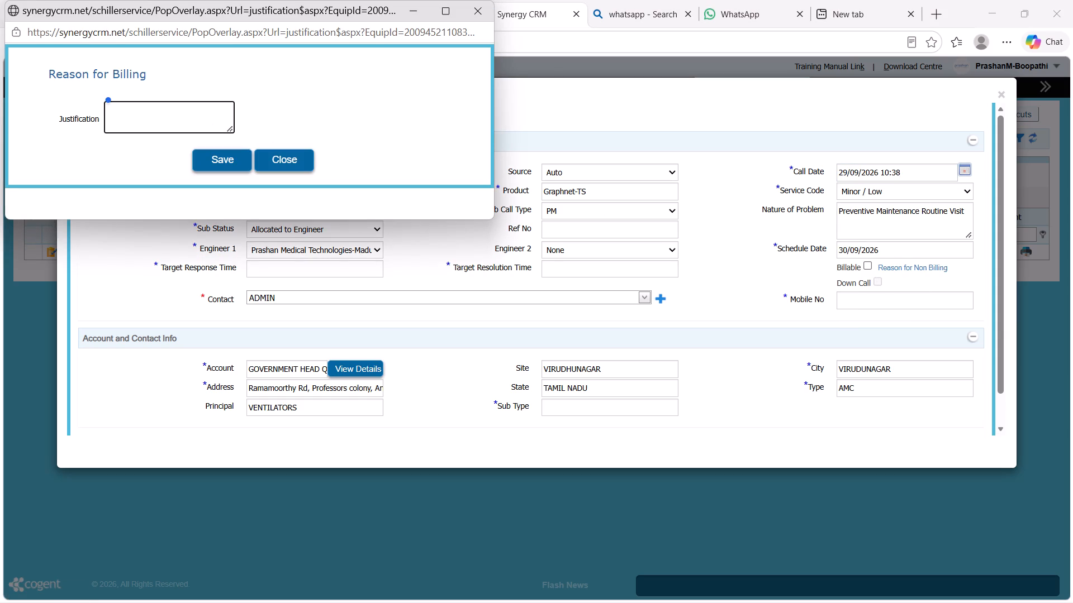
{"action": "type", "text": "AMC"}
{"action": "left_click", "coordinate": [212, 162]}
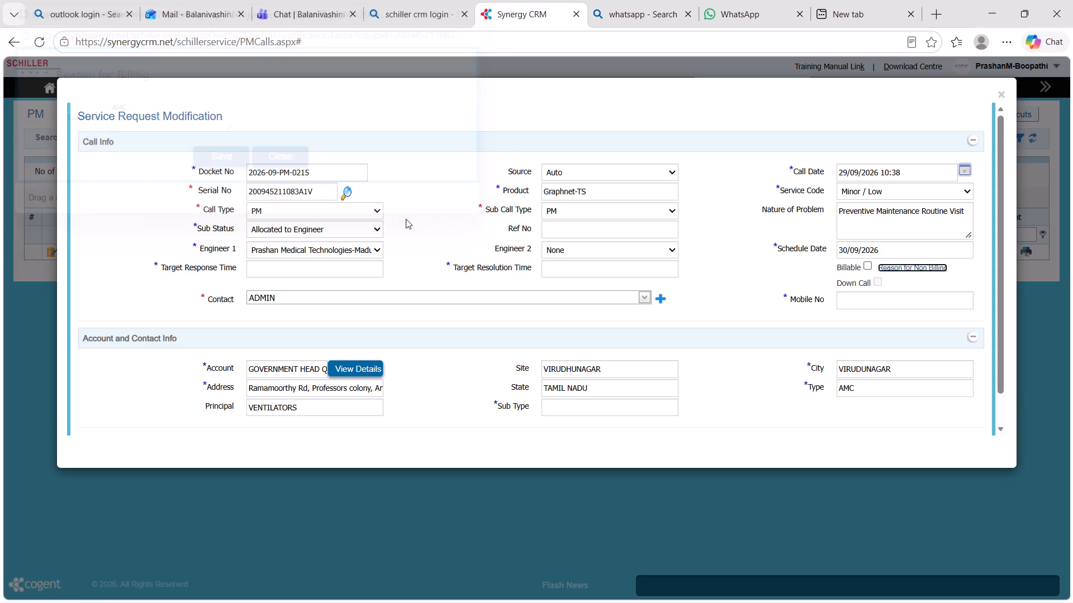
Save the modified service request, acknowledge the save and return to the PM call list.
{"action": "scroll", "coordinate": [469, 267], "scroll_direction": "down", "scroll_amount": 7}
{"action": "left_click", "coordinate": [556, 420]}
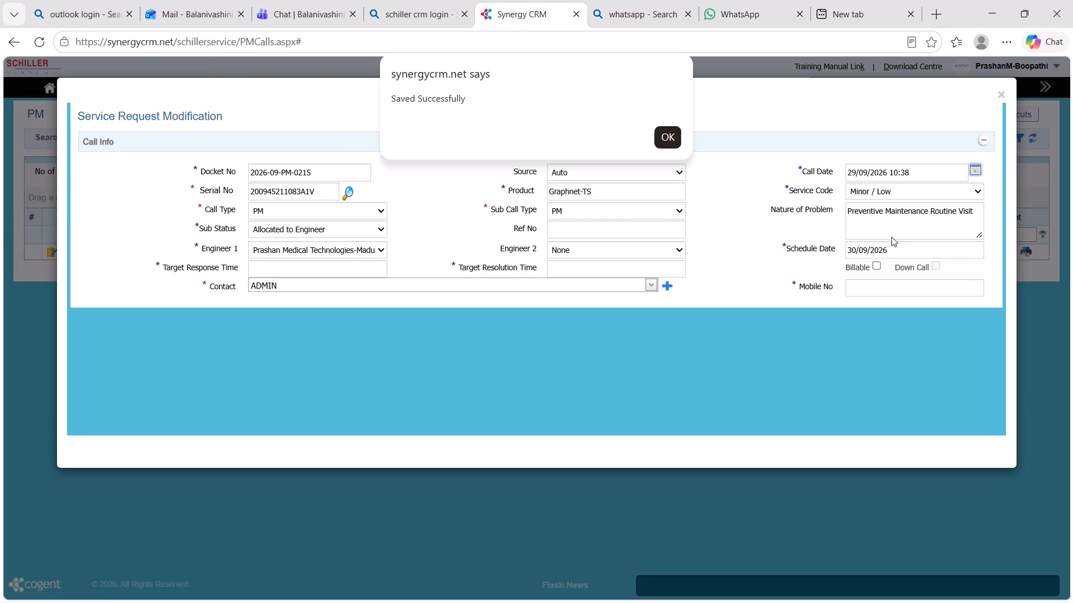
{"action": "left_click", "coordinate": [667, 132]}
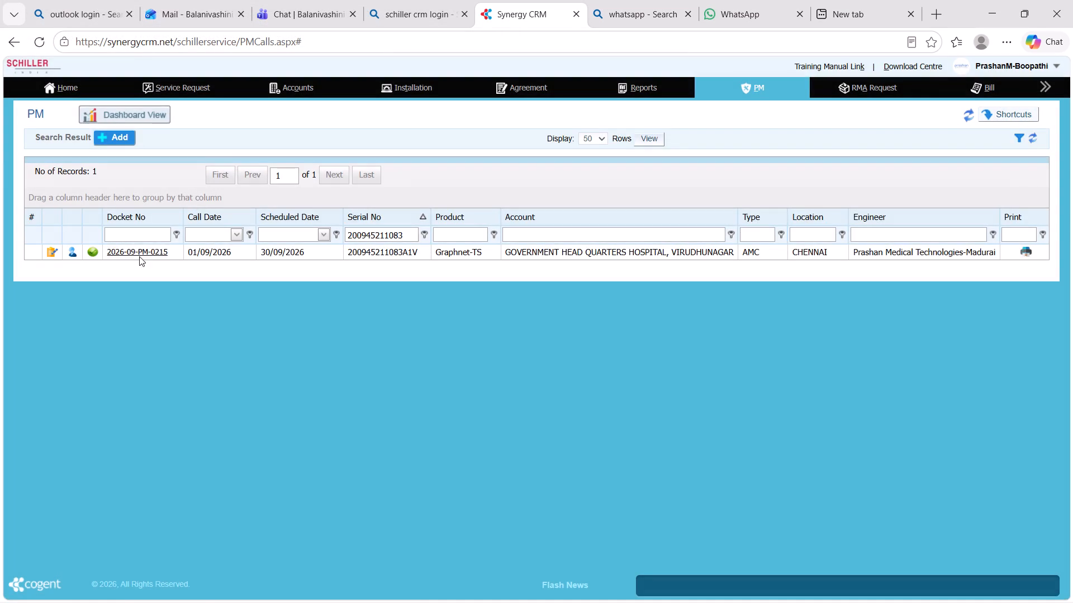
Reopen the service request summary of docket 2026-09-PM-0215.
{"action": "left_click", "coordinate": [142, 251]}
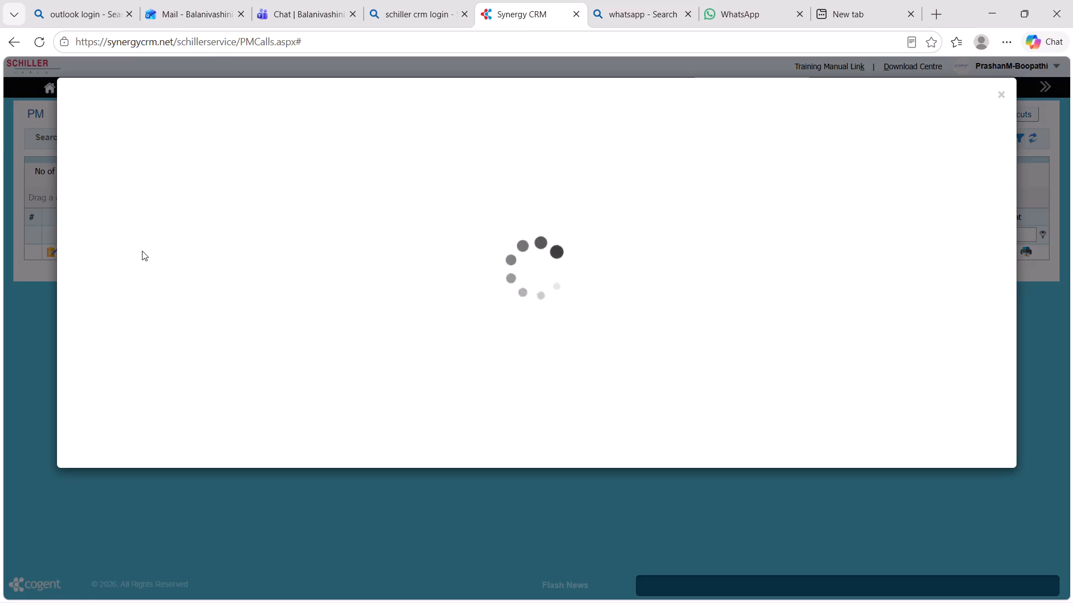
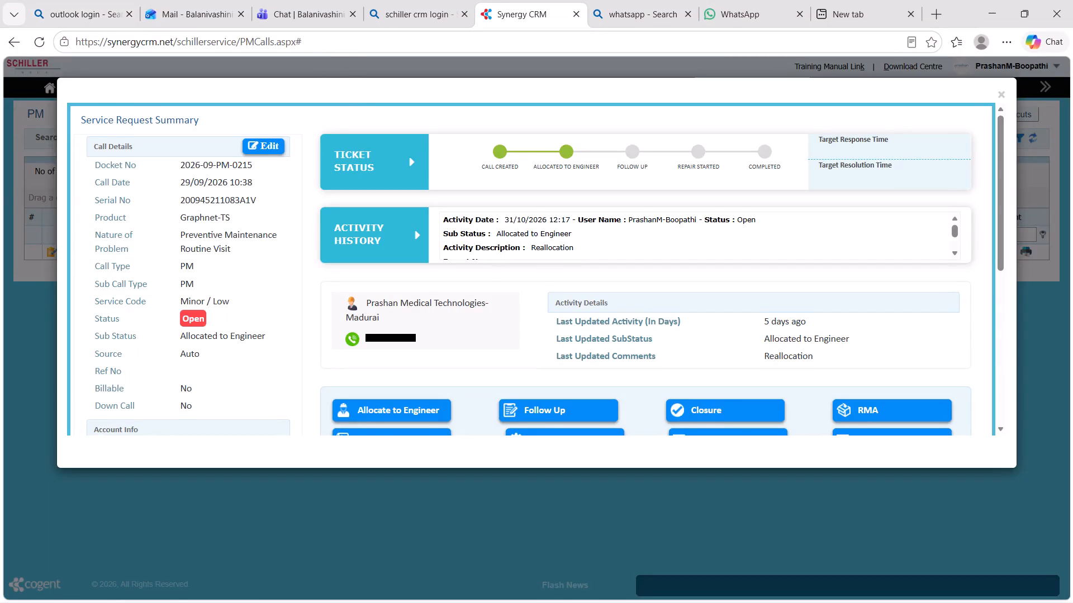
Find the attachment and closure actions in the service request summary of docket 2026-09-PM-0215.
{"action": "scroll", "coordinate": [595, 370], "scroll_direction": "down", "scroll_amount": 2}
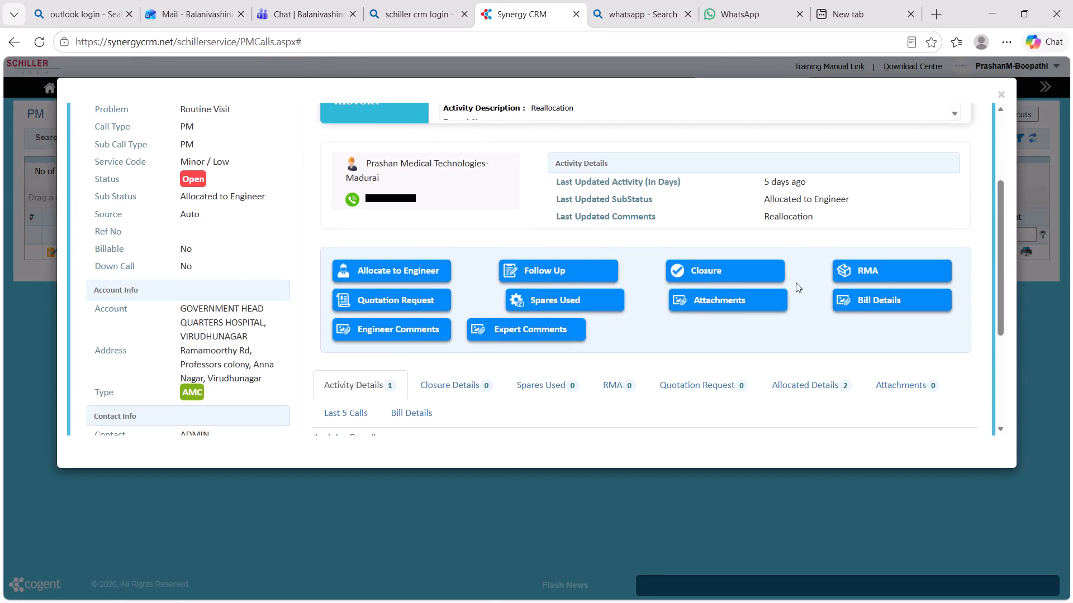
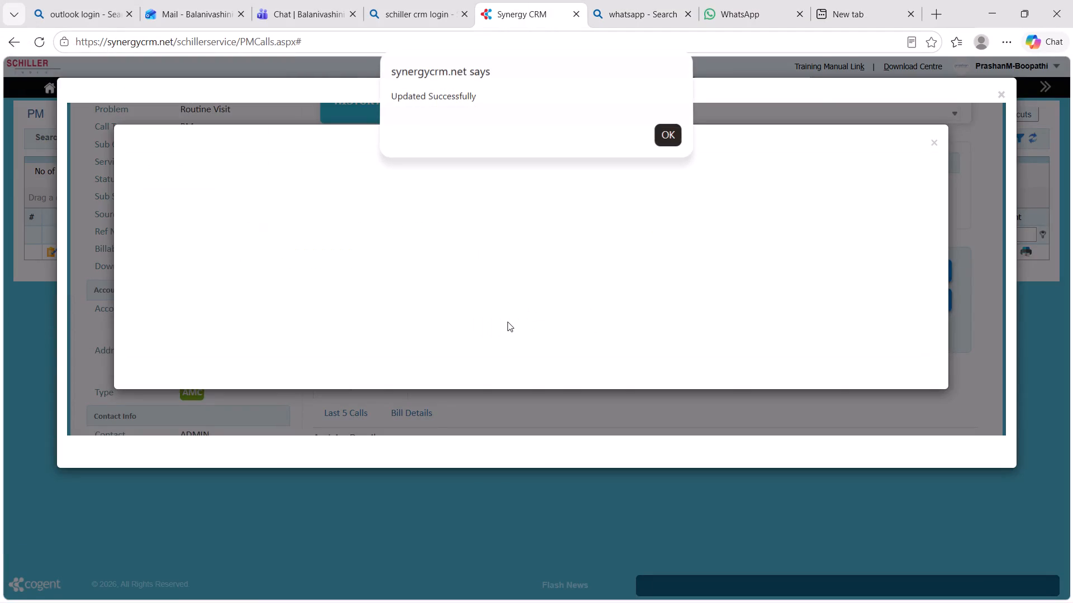
Acknowledge the update and return to the service request summary.
{"action": "left_click", "coordinate": [668, 130]}
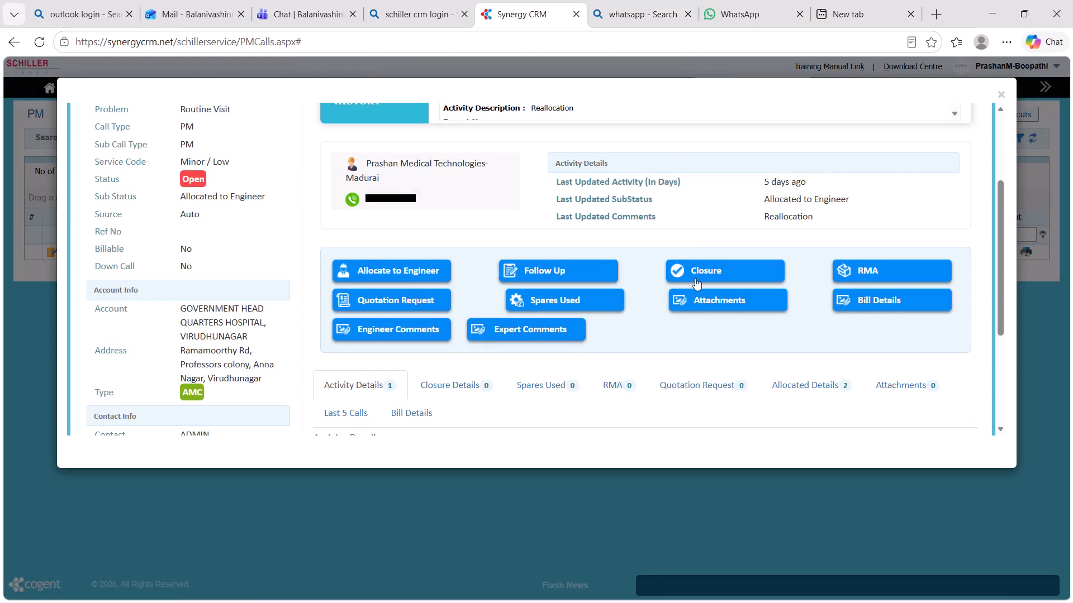
Open the closure form for the Graphnet-TS service request and set its activity date to 30/09/2026.
{"action": "left_click", "coordinate": [696, 273]}
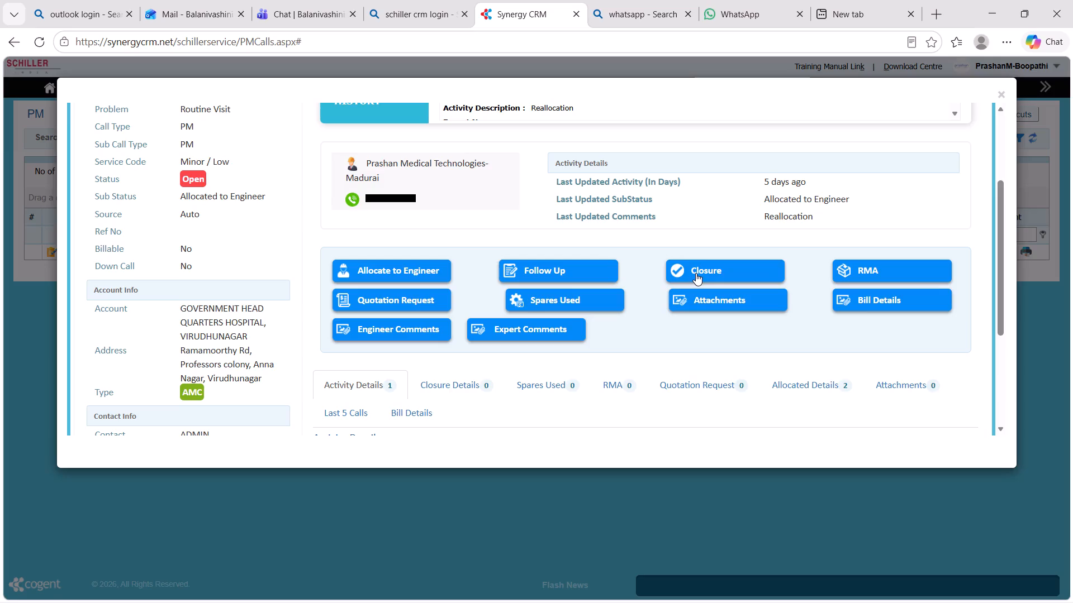
{"action": "scroll", "coordinate": [465, 272], "scroll_direction": "down", "scroll_amount": 3}
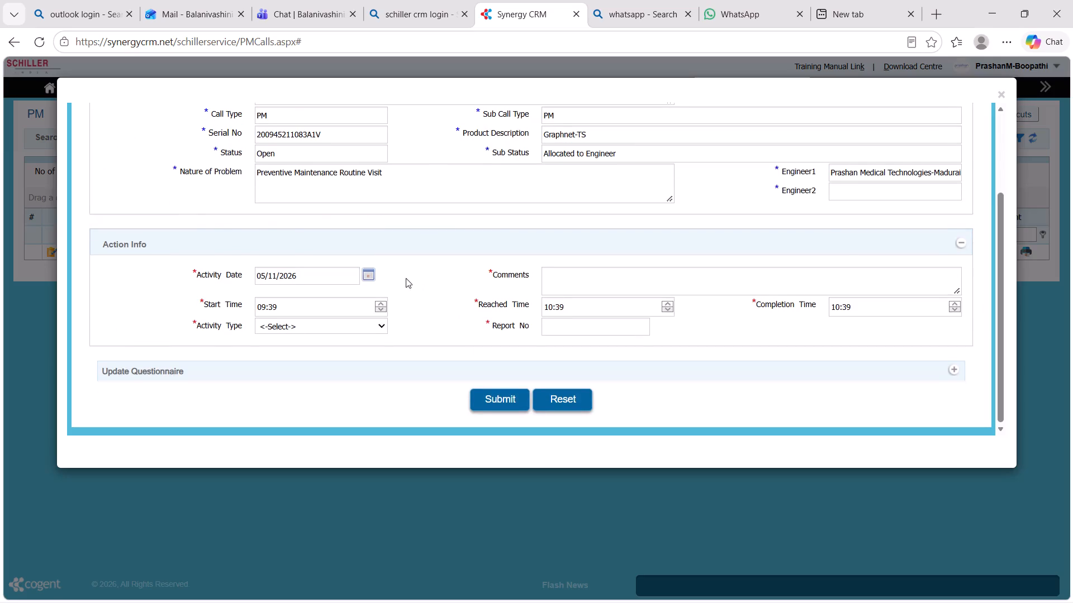
{"action": "left_click", "coordinate": [364, 277]}
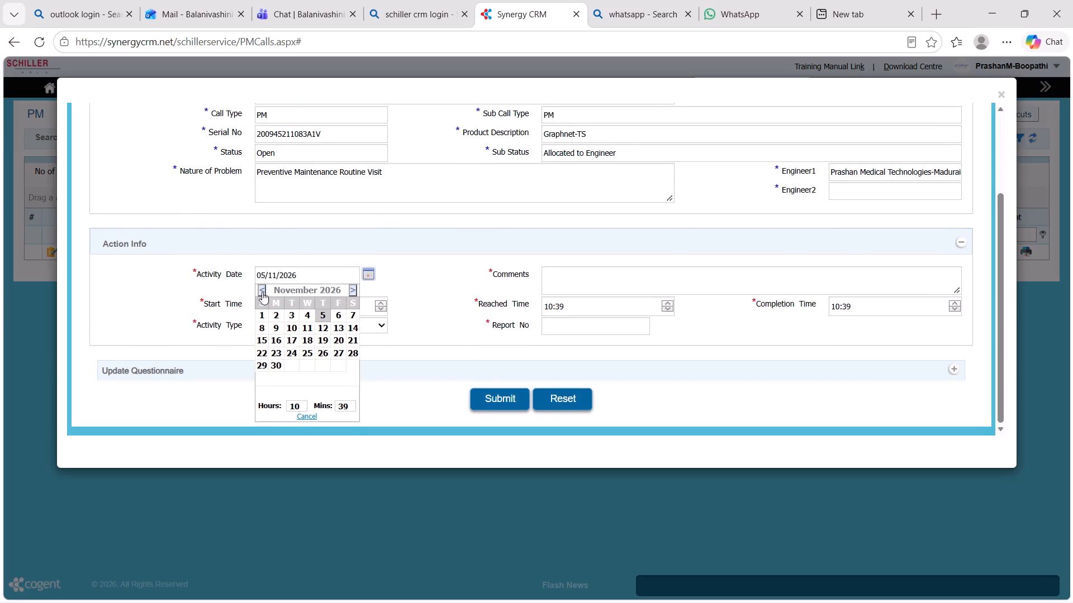
{"action": "left_click", "coordinate": [260, 293]}
{"action": "left_click", "coordinate": [260, 293]}
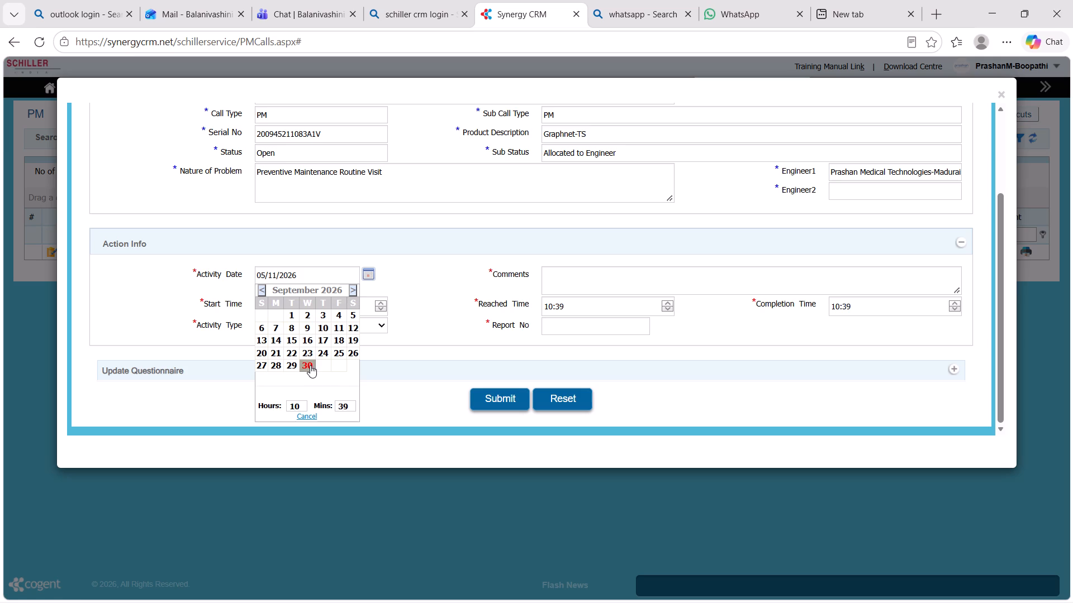
{"action": "left_click", "coordinate": [310, 365]}
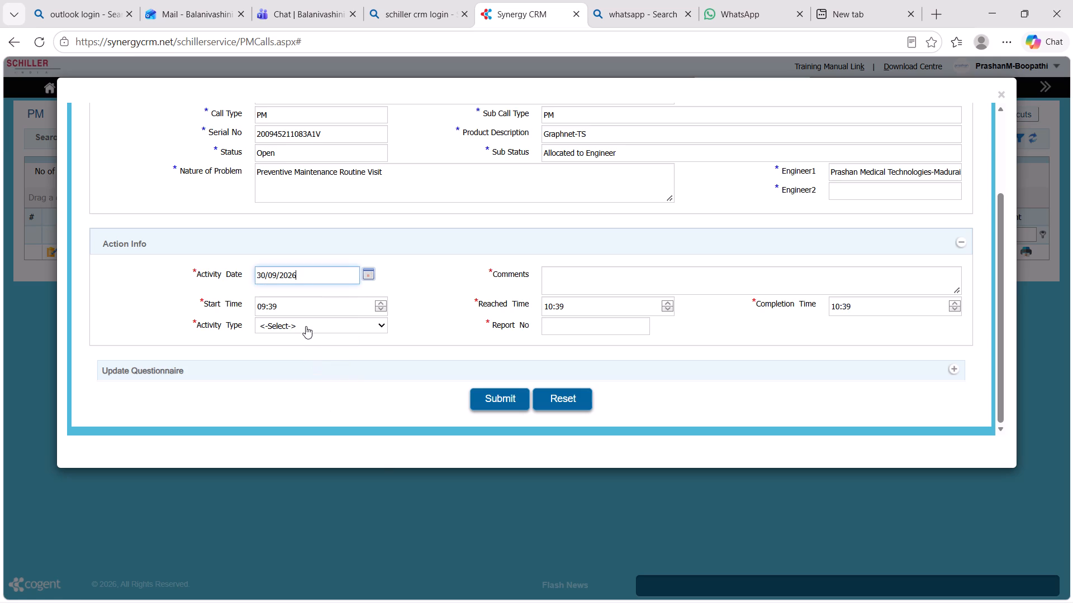
Fill in the action info with activity type PM, comments PM COMPLETED and report number D-51459.
{"action": "left_click", "coordinate": [305, 324]}
{"action": "left_click", "coordinate": [290, 431]}
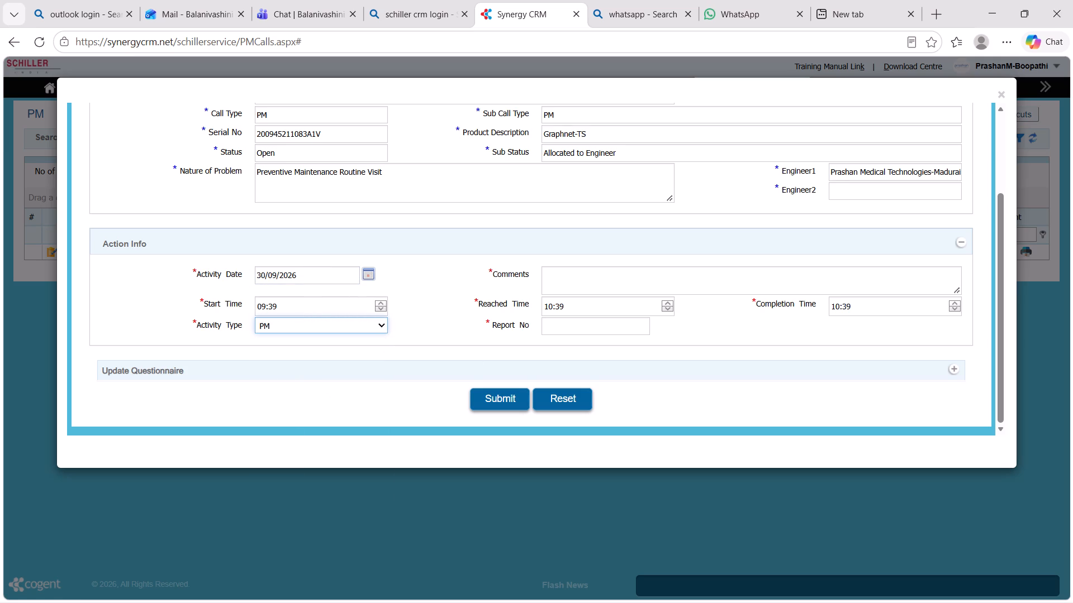
{"action": "left_click", "coordinate": [661, 283]}
{"action": "key", "text": "p"}
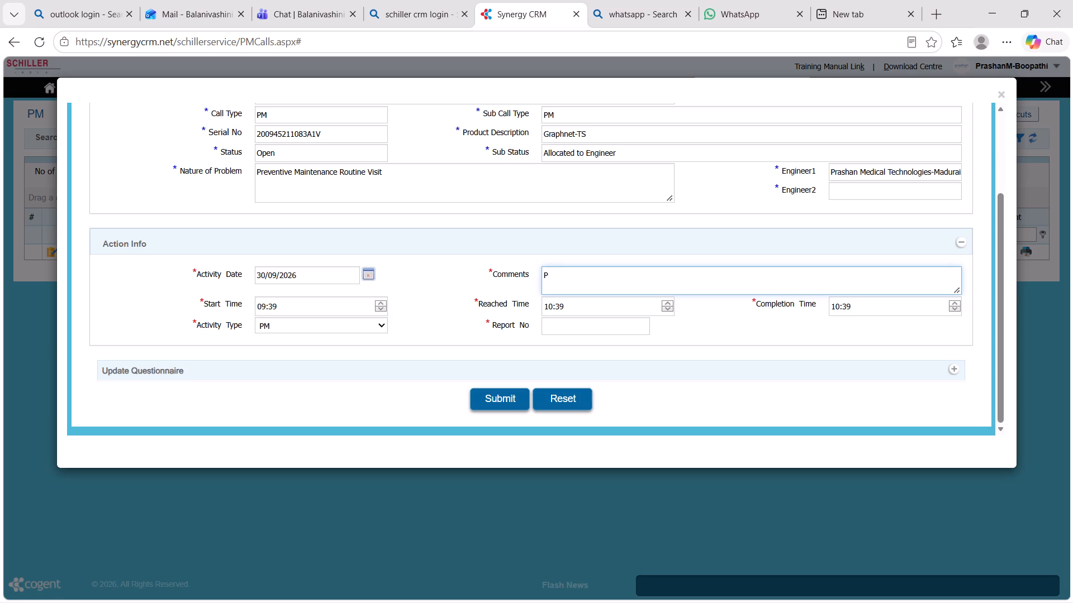
{"action": "type", "text": "M COMPLETED"}
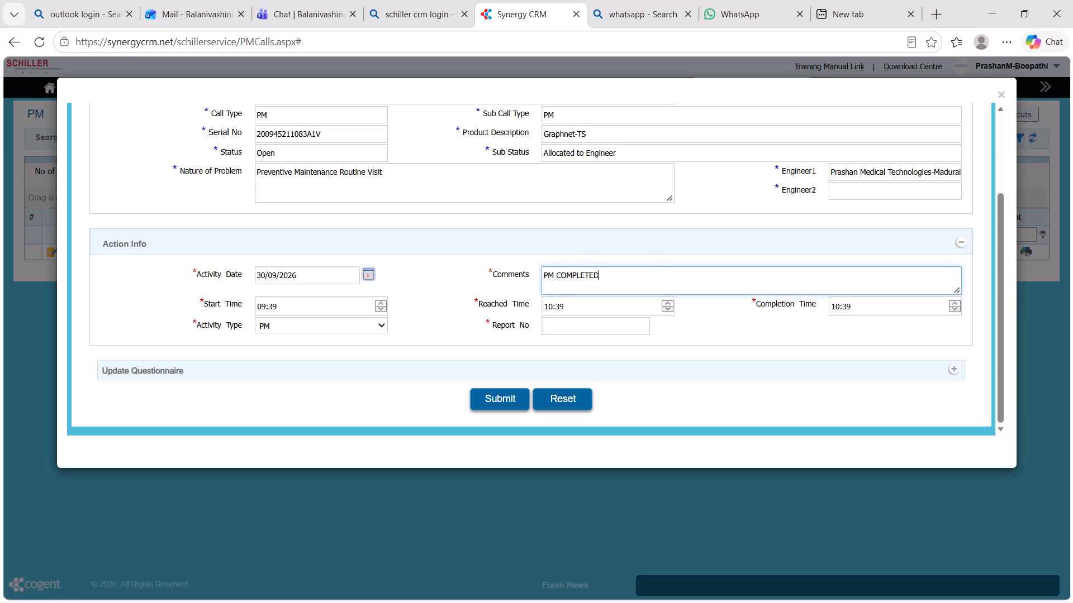
{"action": "left_click", "coordinate": [577, 319]}
{"action": "key", "text": "ctrl+v"}
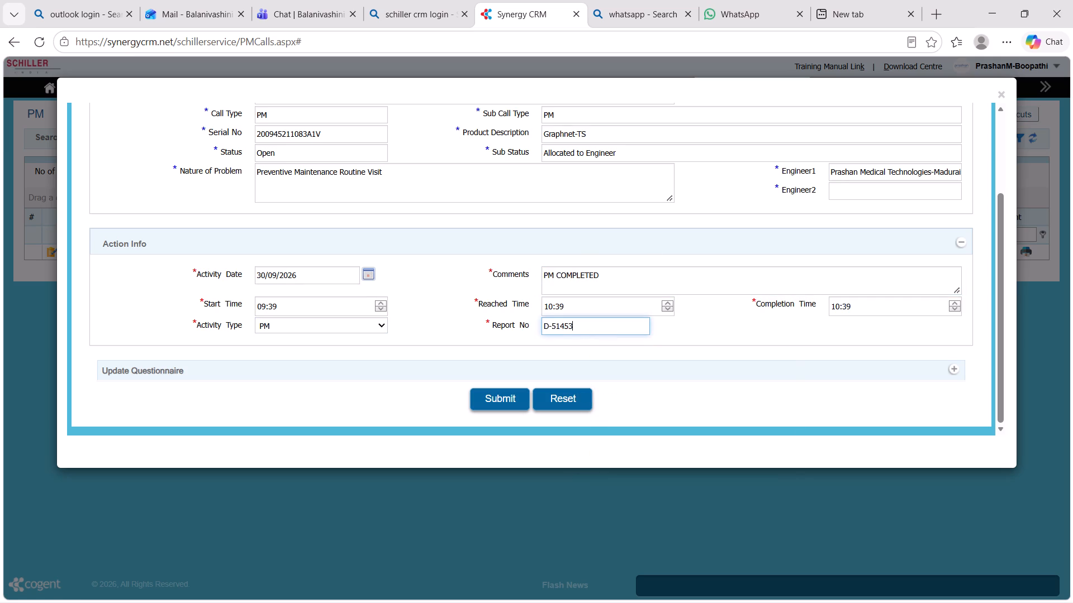
{"action": "key", "text": "BackSpace"}
{"action": "key", "text": "9"}
Answer the first five questionnaire items: mains supply voltage 230V, grounding 0, UPS/stabilizer NA, accessories condition GOOD, environmental condition GOOD.
{"action": "left_click", "coordinate": [955, 368]}
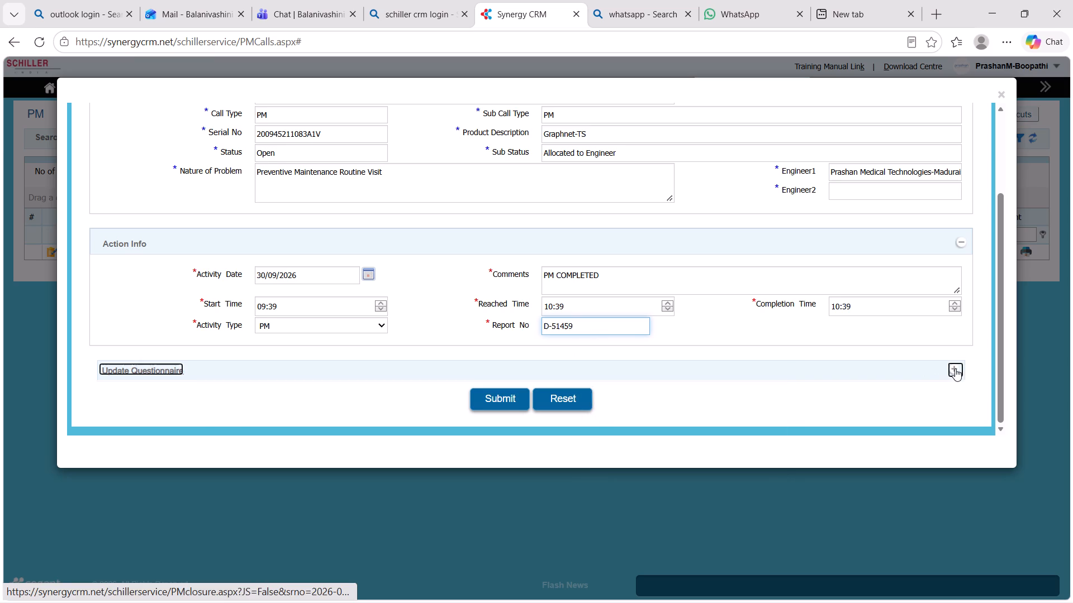
{"action": "scroll", "coordinate": [815, 270], "scroll_direction": "down", "scroll_amount": 3}
{"action": "left_click", "coordinate": [790, 216]}
{"action": "left_click", "coordinate": [776, 315]}
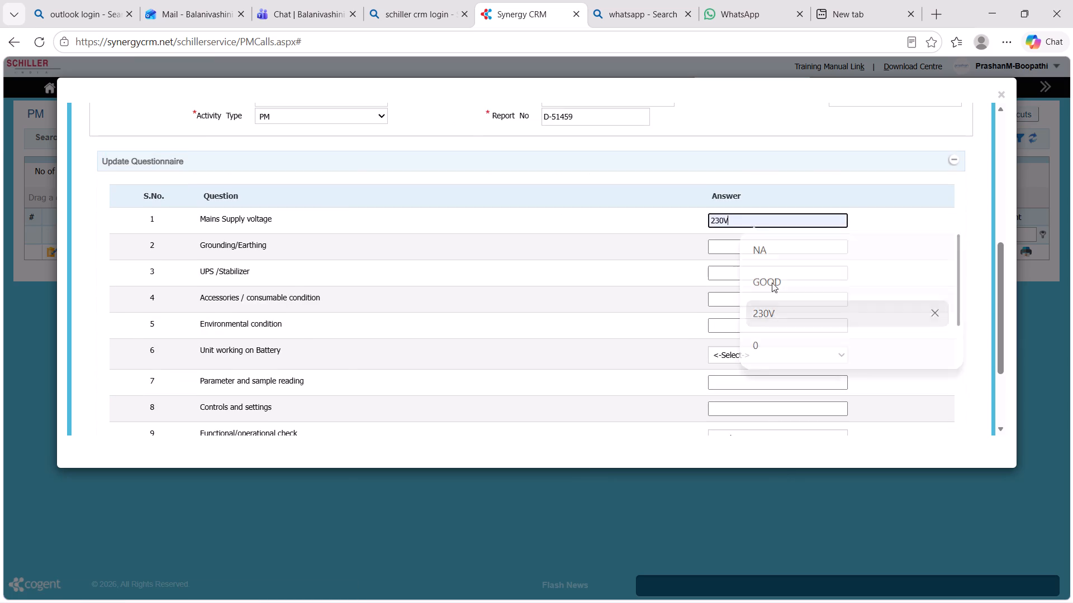
{"action": "left_click", "coordinate": [752, 248]}
{"action": "left_click", "coordinate": [765, 370]}
{"action": "left_click", "coordinate": [766, 281]}
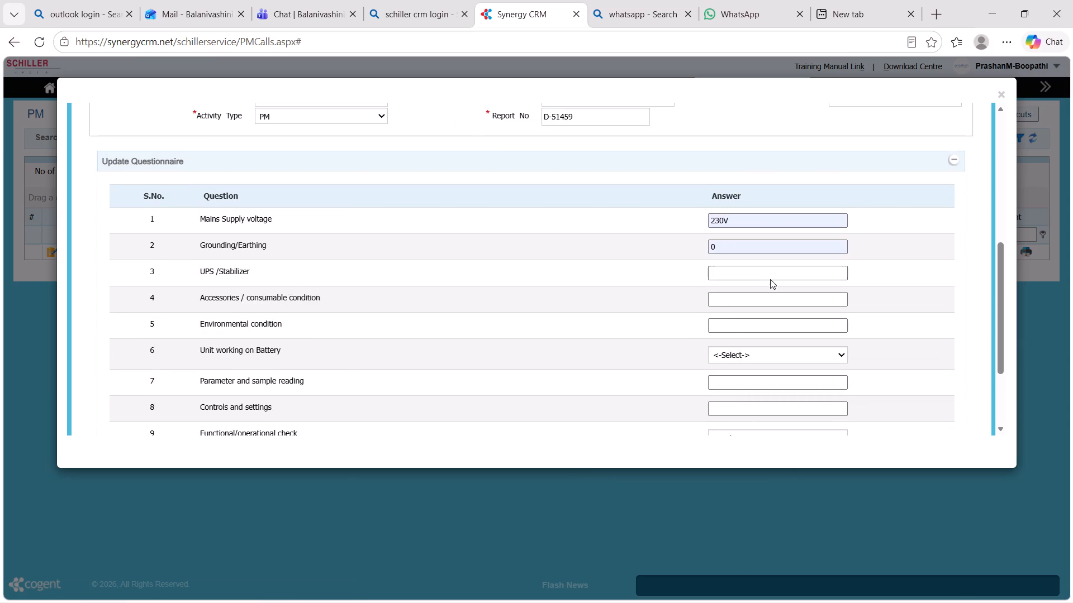
{"action": "left_click", "coordinate": [772, 264]}
{"action": "left_click", "coordinate": [774, 272]}
{"action": "left_click", "coordinate": [780, 314]}
{"action": "left_click", "coordinate": [758, 299]}
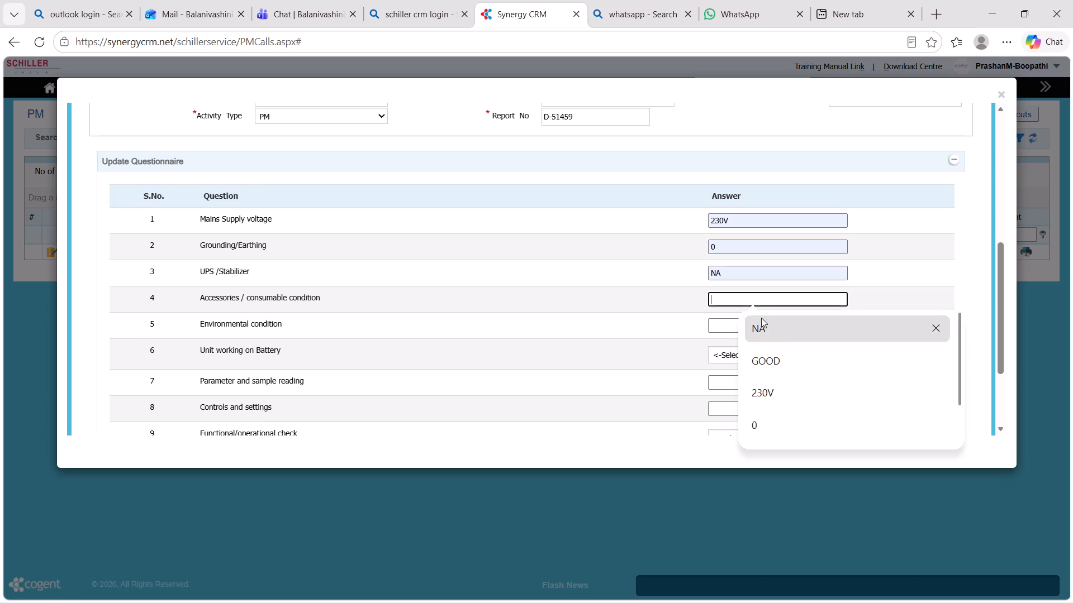
{"action": "left_click", "coordinate": [775, 364]}
{"action": "left_click", "coordinate": [751, 329]}
{"action": "left_click", "coordinate": [770, 389]}
Answer questionnaire items 6 to 10: battery Yes, parameter reading NA, controls and settings YES, functional check OK, remarks CALL COMPLETED.
{"action": "scroll", "coordinate": [752, 313], "scroll_direction": "down", "scroll_amount": 2}
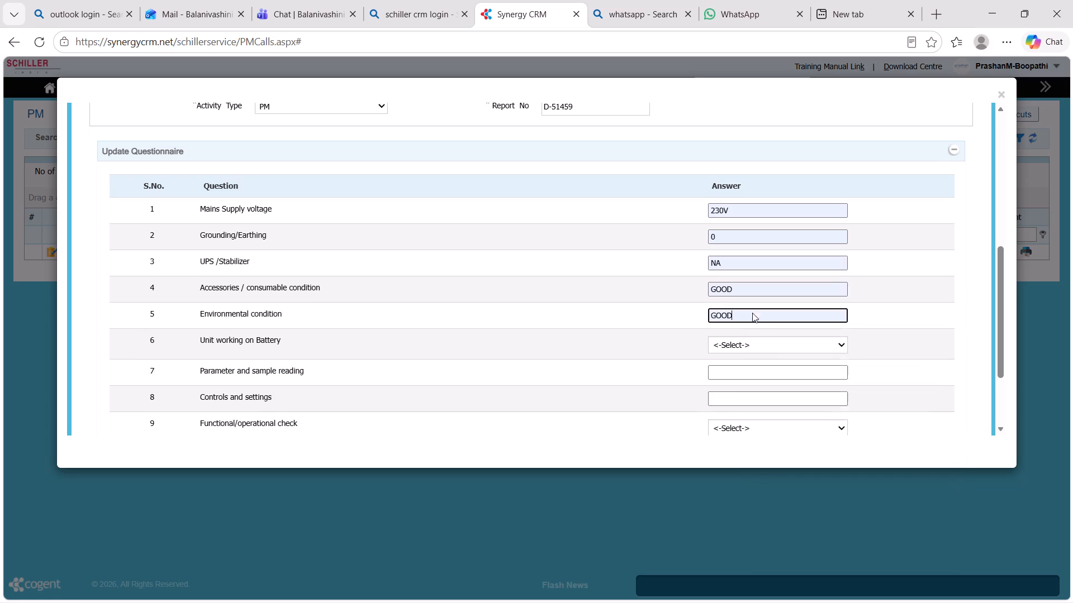
{"action": "scroll", "coordinate": [752, 313], "scroll_direction": "down", "scroll_amount": 2}
{"action": "left_click", "coordinate": [758, 227]}
{"action": "left_click", "coordinate": [754, 272]}
{"action": "left_click", "coordinate": [754, 264]}
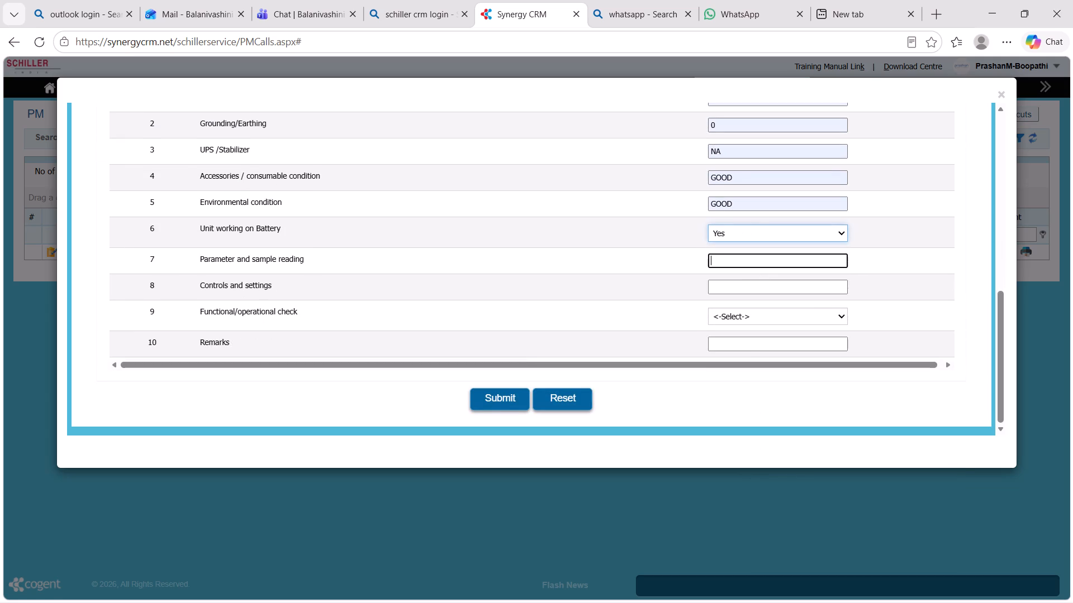
{"action": "left_click", "coordinate": [754, 294]}
{"action": "left_click", "coordinate": [753, 289]}
{"action": "scroll", "coordinate": [776, 341], "scroll_direction": "down", "scroll_amount": 4}
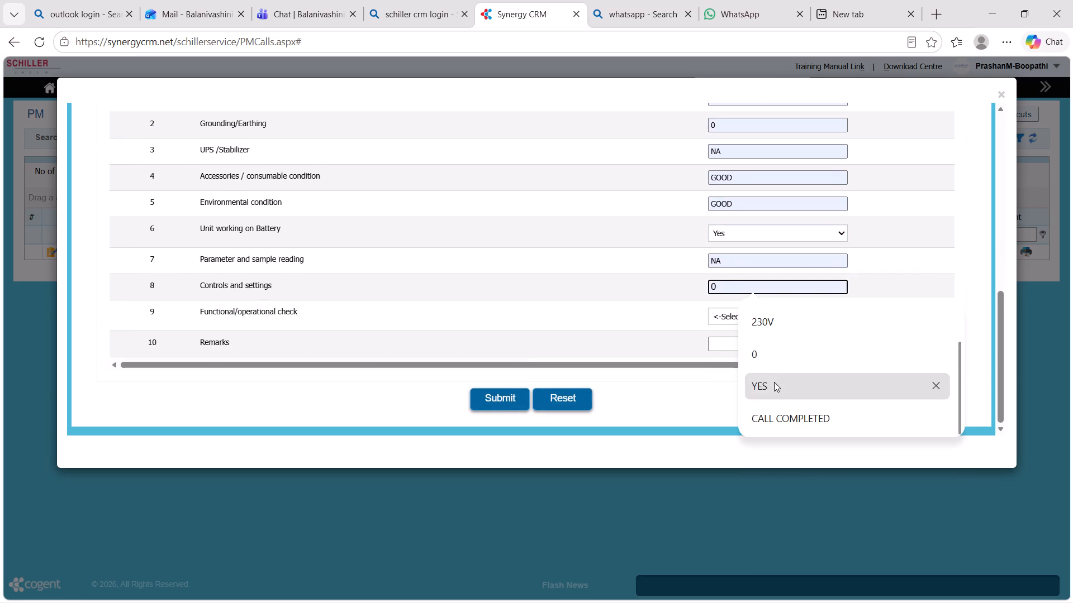
{"action": "left_click", "coordinate": [774, 382]}
{"action": "left_click", "coordinate": [772, 314]}
{"action": "left_click", "coordinate": [775, 348]}
{"action": "left_click", "coordinate": [775, 346]}
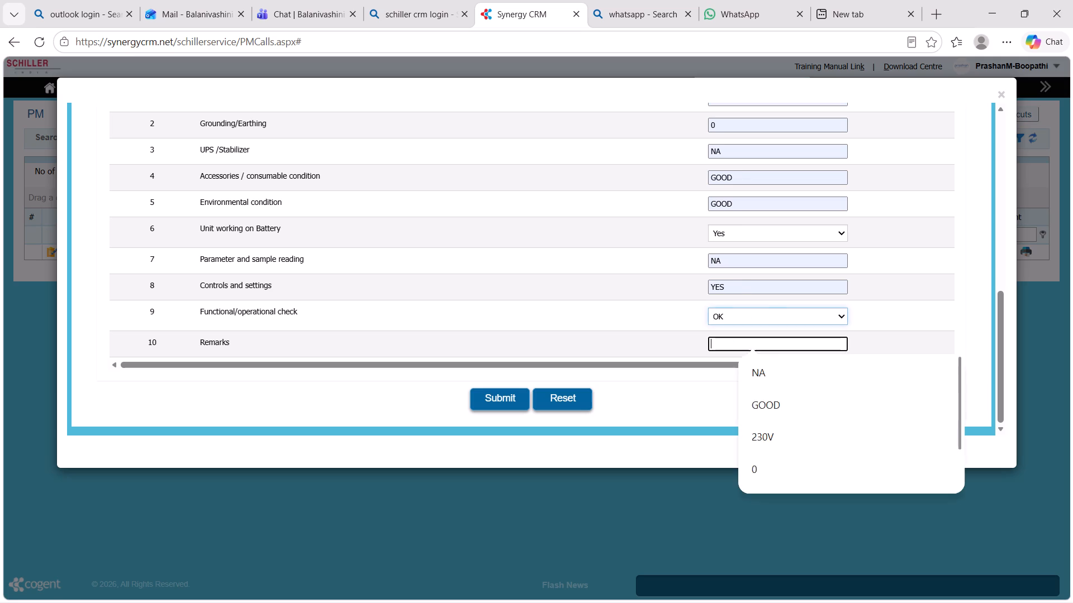
{"action": "scroll", "coordinate": [781, 415], "scroll_direction": "down", "scroll_amount": 5}
{"action": "left_click", "coordinate": [788, 475]}
{"action": "scroll", "coordinate": [714, 305], "scroll_direction": "up", "scroll_amount": 6}
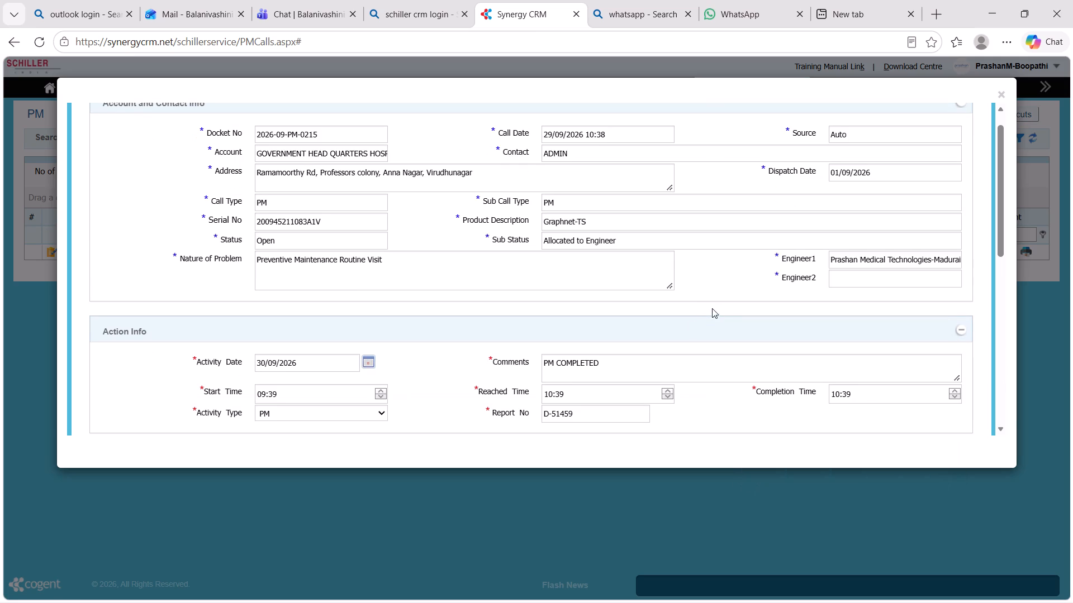
{"action": "scroll", "coordinate": [592, 308], "scroll_direction": "down", "scroll_amount": 5}
{"action": "scroll", "coordinate": [524, 398], "scroll_direction": "down", "scroll_amount": 6}
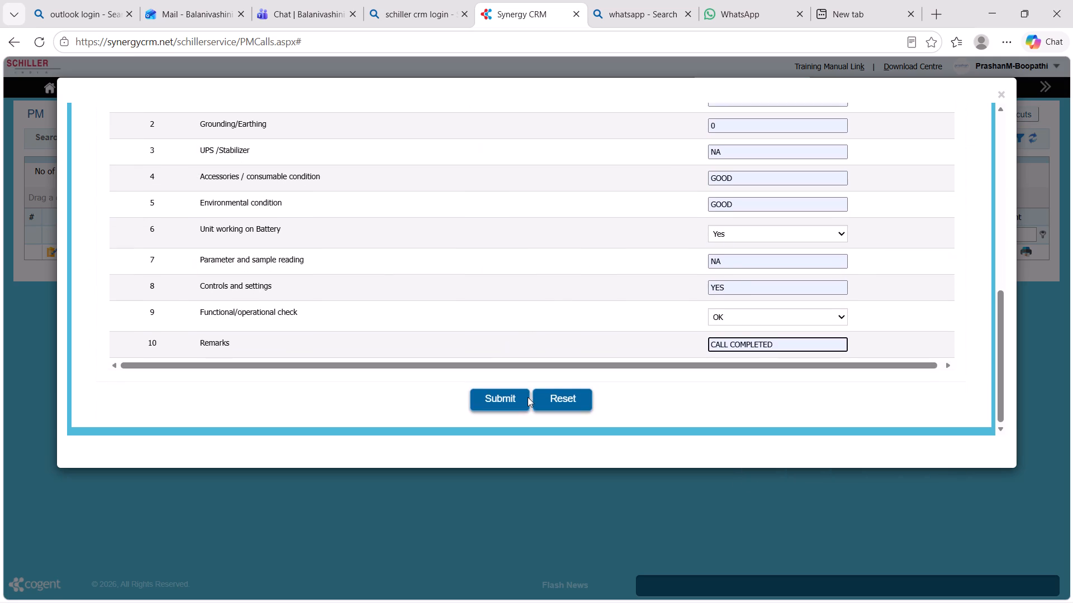
{"action": "left_click", "coordinate": [514, 398]}
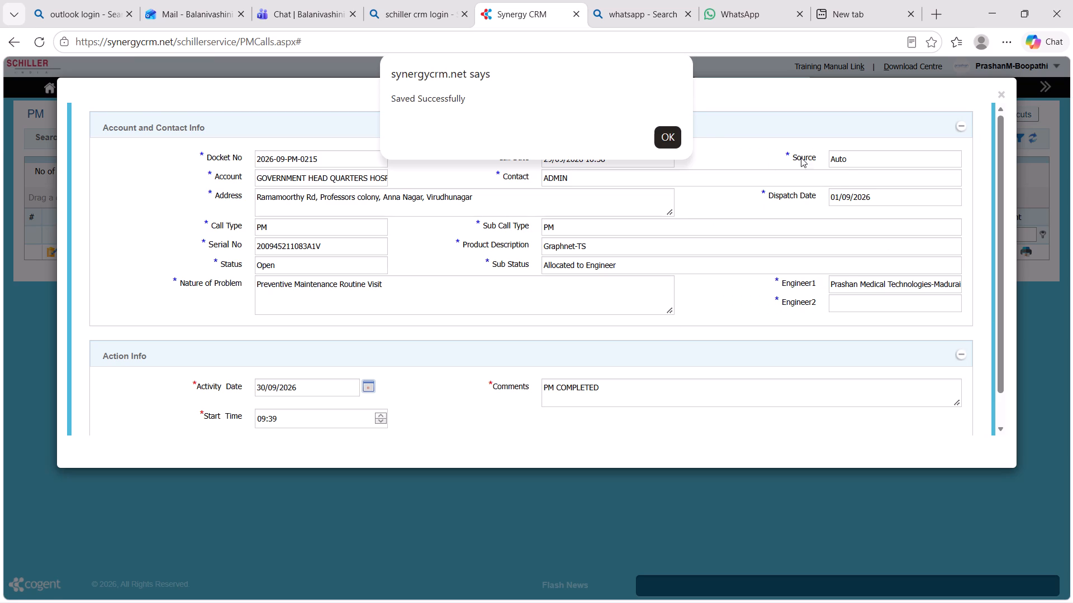
{"action": "left_click", "coordinate": [657, 146]}
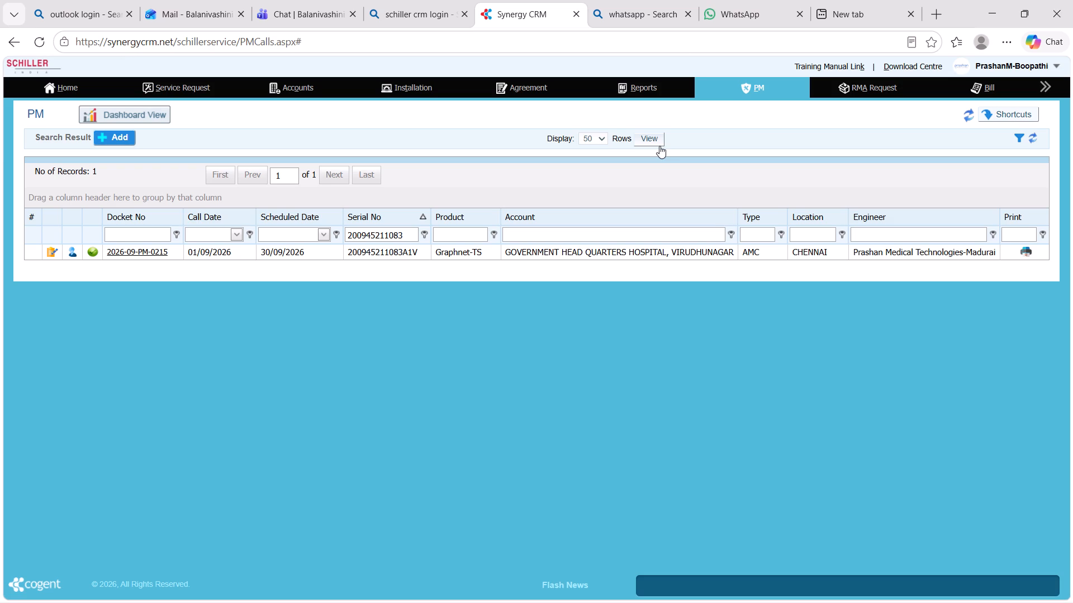
Replace the serial number filter in the PM call list with one starting with J0.
{"action": "left_click", "coordinate": [410, 234]}
{"action": "key", "text": "BackSpace"}
{"action": "key", "text": "BackSpace"}
{"action": "key", "text": "BackSpace"}
{"action": "key", "text": "BackSpace"}
{"action": "key", "text": "BackSpace"}
{"action": "key", "text": "BackSpace"}
{"action": "key", "text": "BackSpace"}
{"action": "key", "text": "BackSpace"}
{"action": "key", "text": "BackSpace"}
{"action": "key", "text": "BackSpace"}
{"action": "key", "text": "BackSpace"}
{"action": "key", "text": "BackSpace"}
{"action": "key", "text": "BackSpace"}
{"action": "key", "text": "BackSpace"}
{"action": "key", "text": "BackSpace"}
{"action": "key", "text": "BackSpace"}
{"action": "key", "text": "BackSpace"}
{"action": "key", "text": "BackSpace"}
{"action": "key", "text": "BackSpace"}
{"action": "key", "text": "BackSpace"}
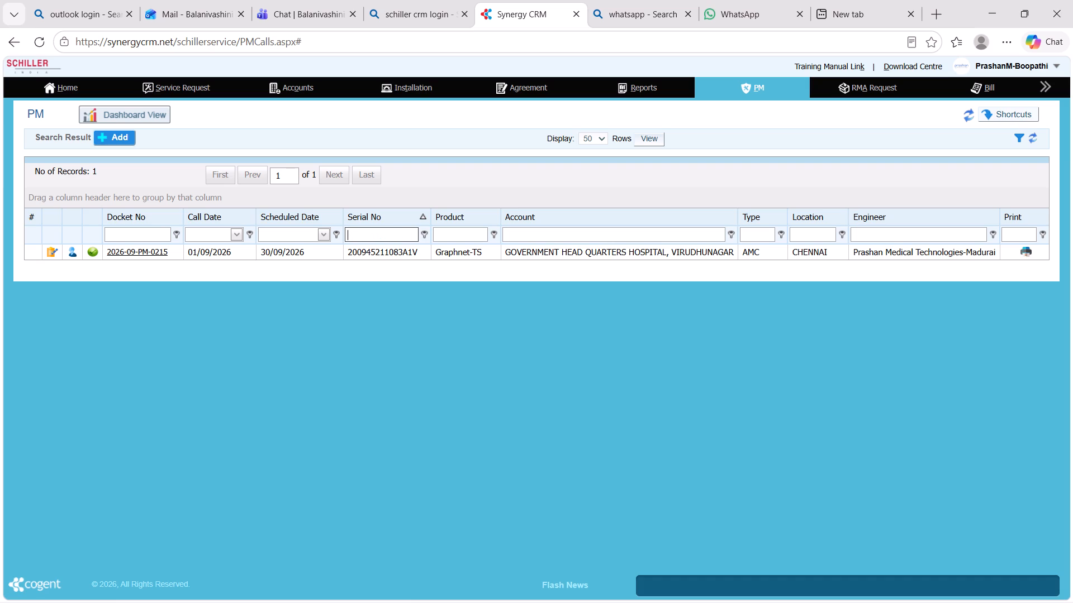
{"action": "type", "text": "J0"}
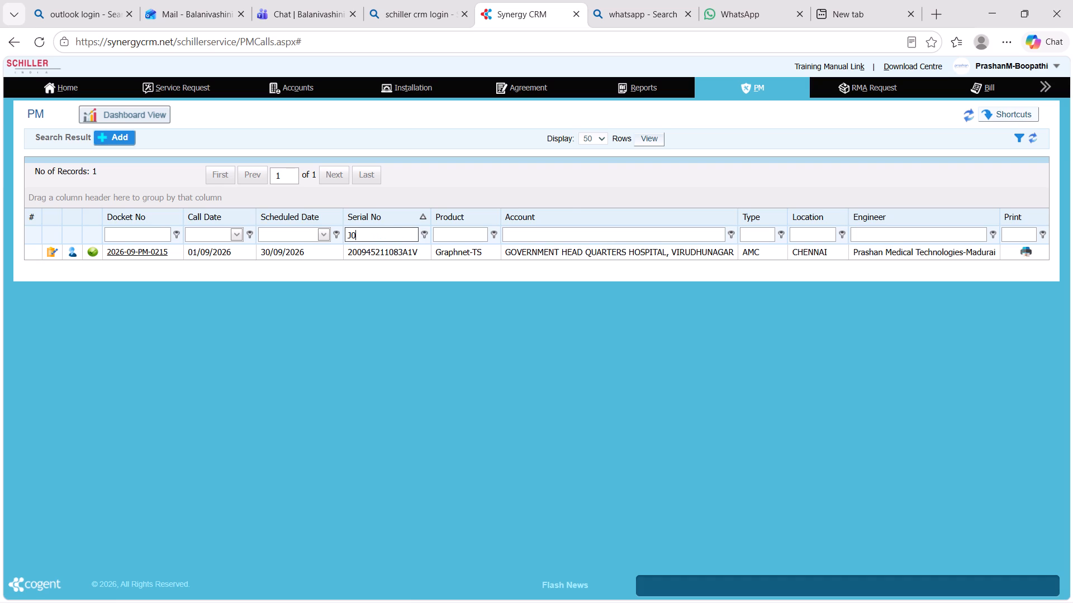
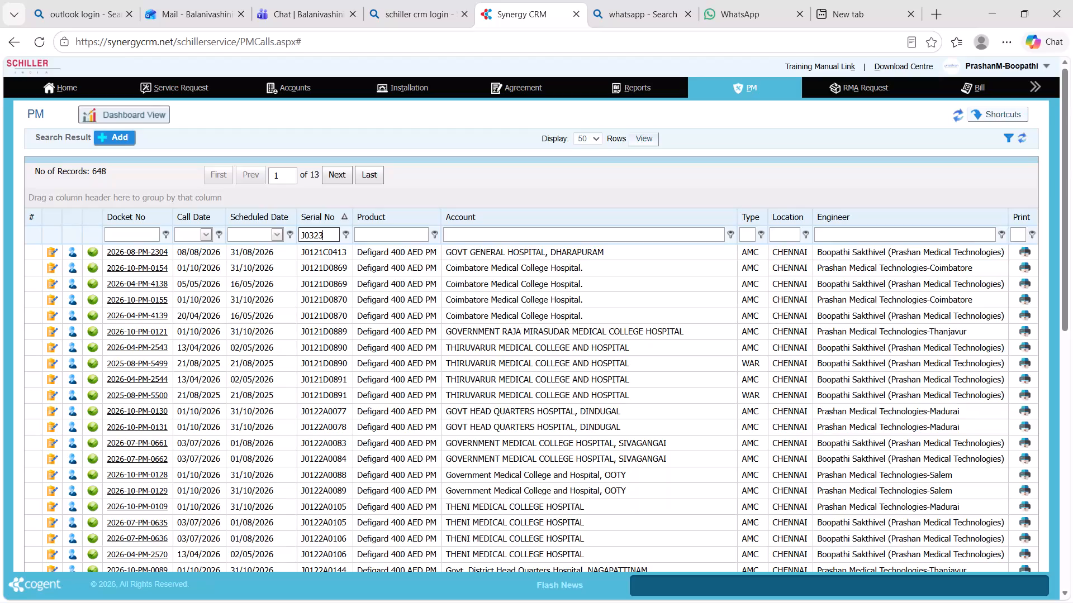
Filter the PM call list by serial number J0325C0505.
{"action": "key", "text": "BackSpace"}
{"action": "key", "text": "5"}
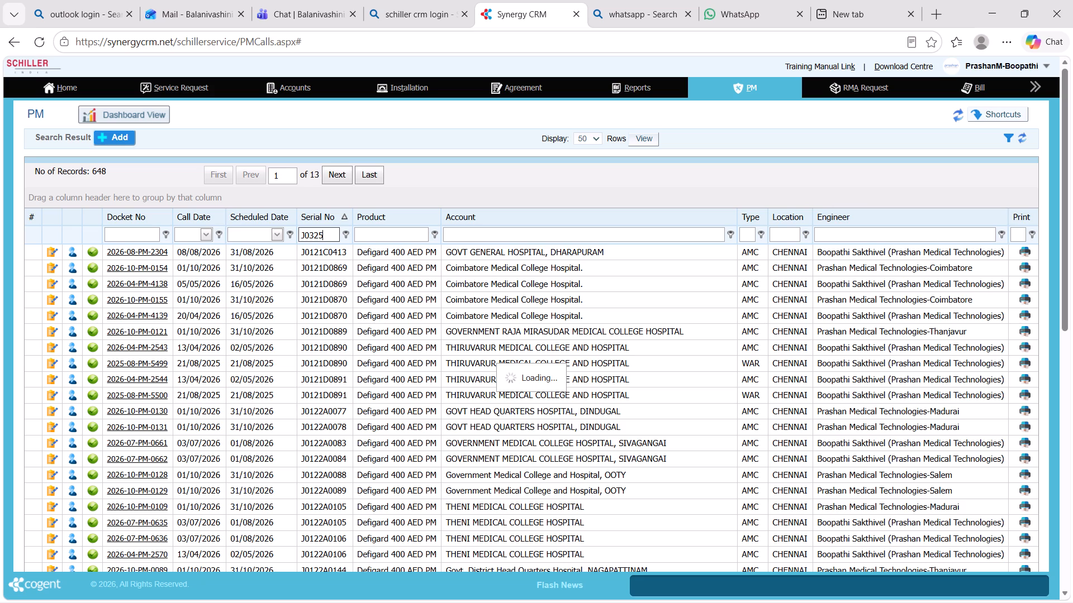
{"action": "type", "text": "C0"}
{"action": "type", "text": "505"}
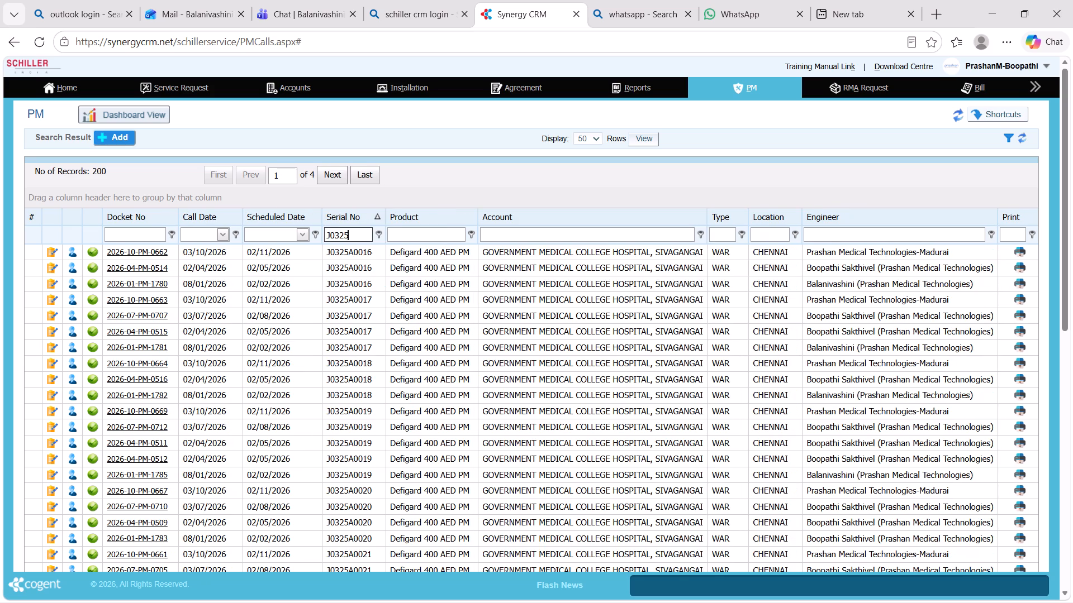
{"action": "left_click", "coordinate": [367, 233]}
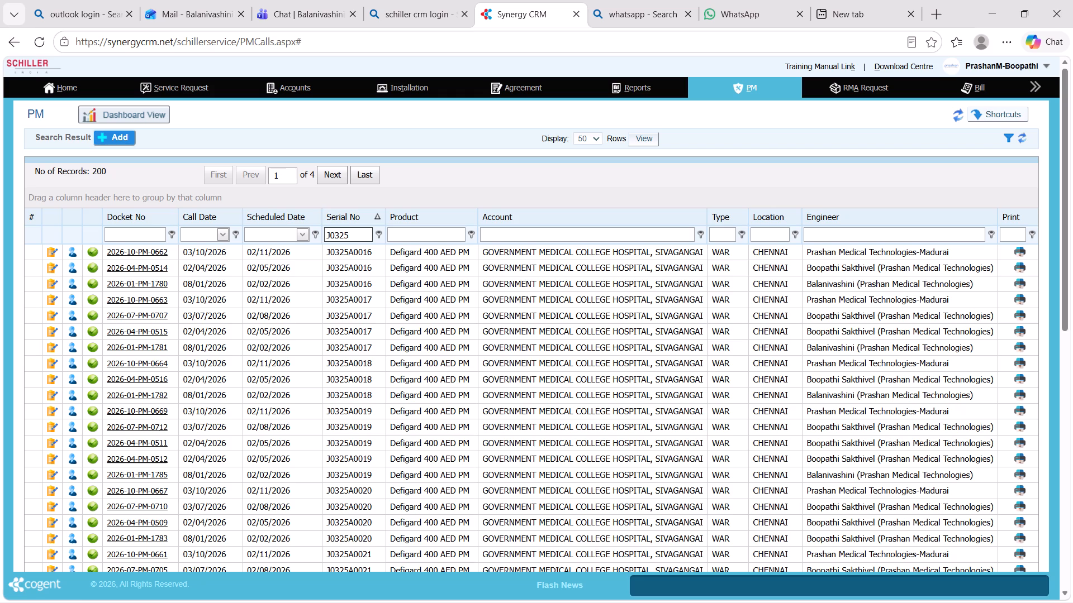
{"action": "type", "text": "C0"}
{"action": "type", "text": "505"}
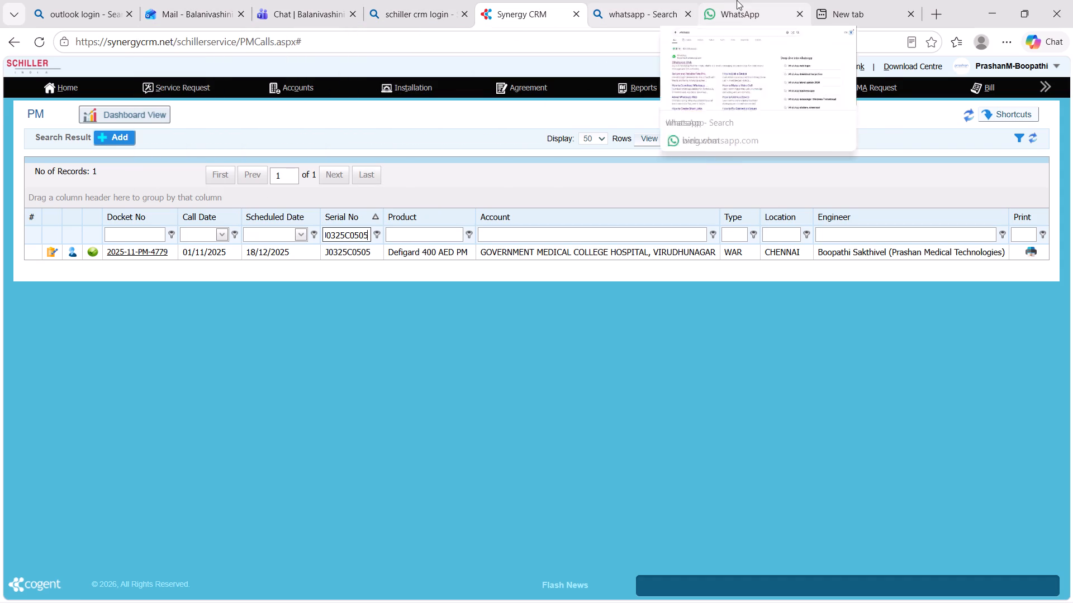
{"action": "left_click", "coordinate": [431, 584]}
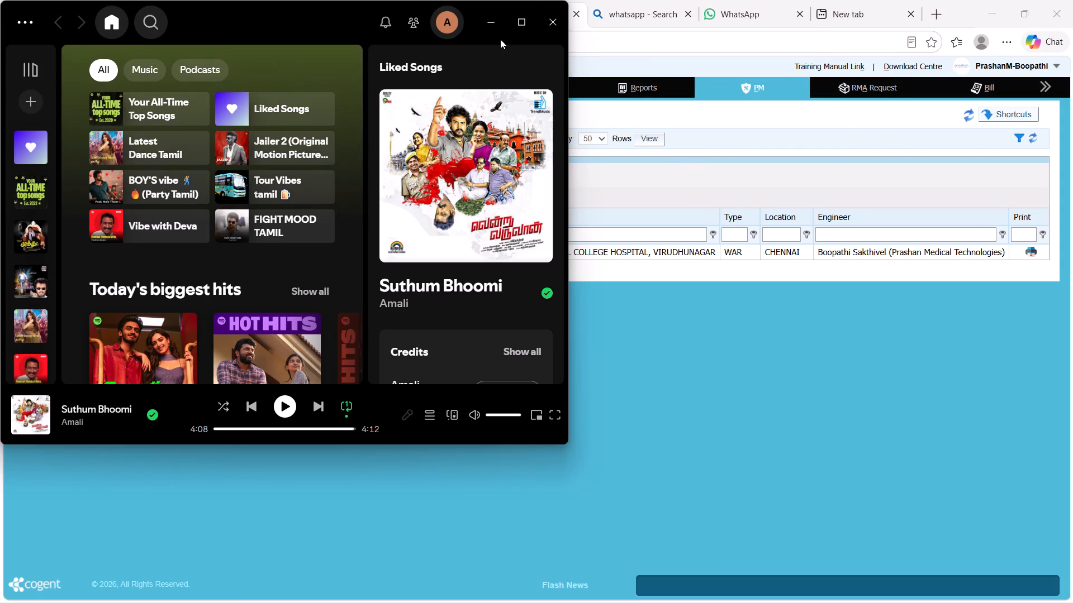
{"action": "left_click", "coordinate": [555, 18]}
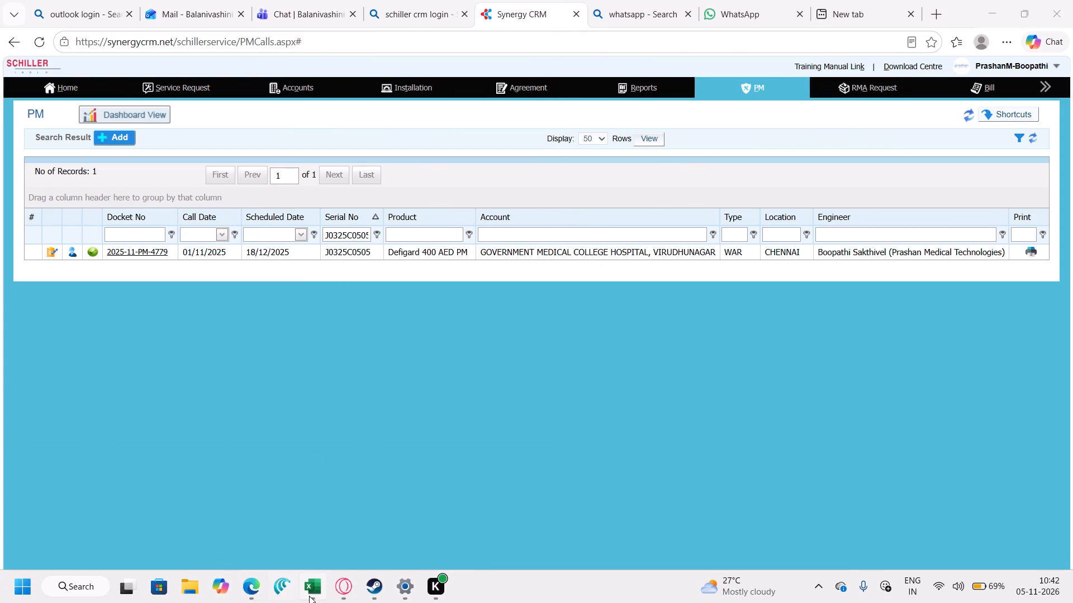
Switch to the CallDetailReport workbook in Excel and filter the Report No column for 51461.
{"action": "left_click", "coordinate": [312, 595]}
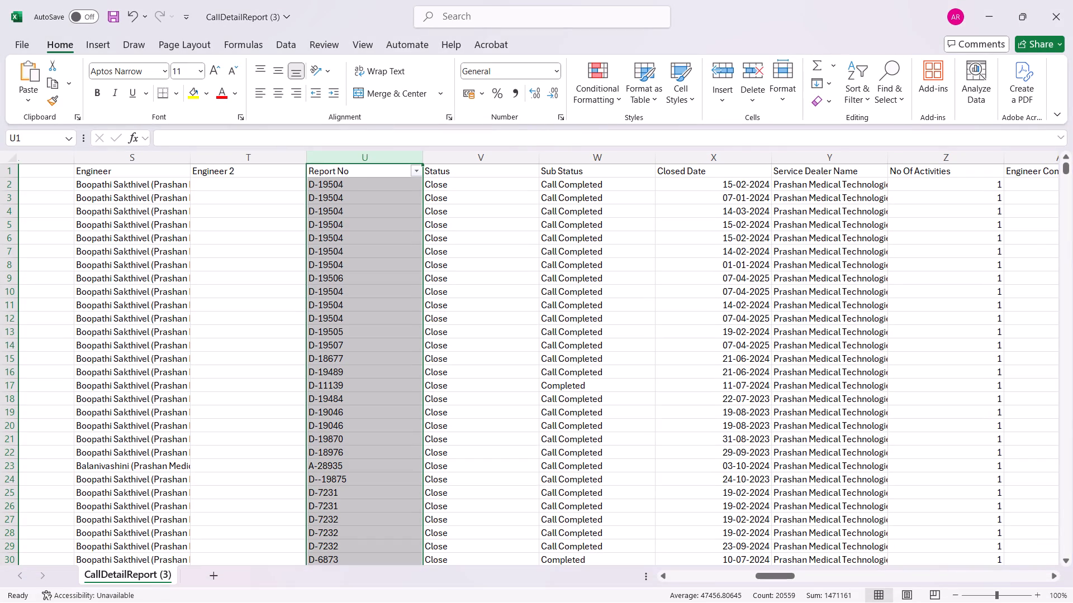
{"action": "left_click", "coordinate": [416, 171]}
{"action": "left_click", "coordinate": [331, 338]}
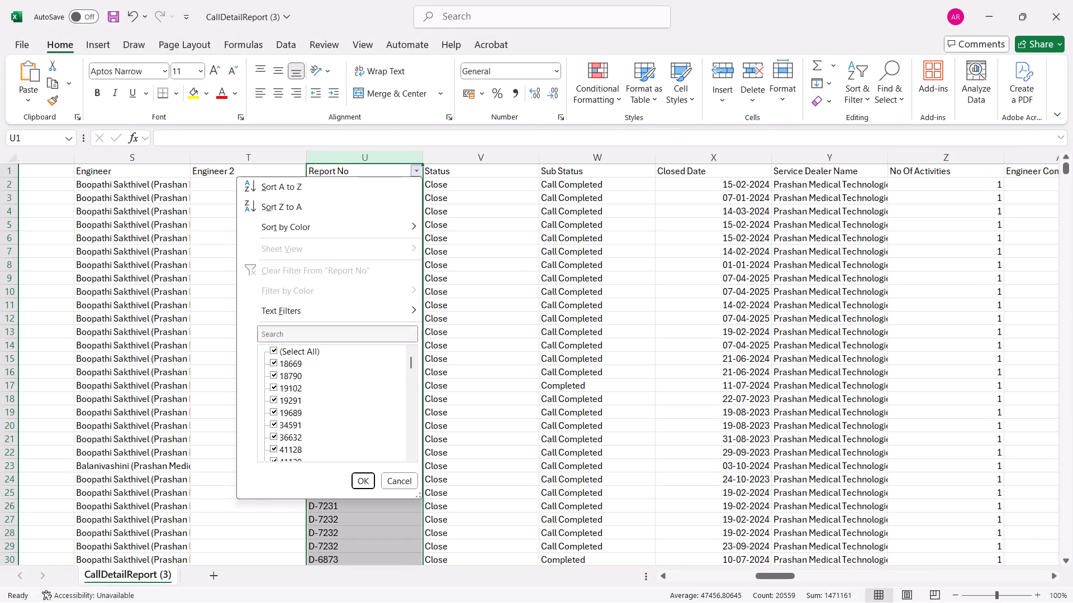
{"action": "type", "text": "51"}
{"action": "type", "text": "46"}
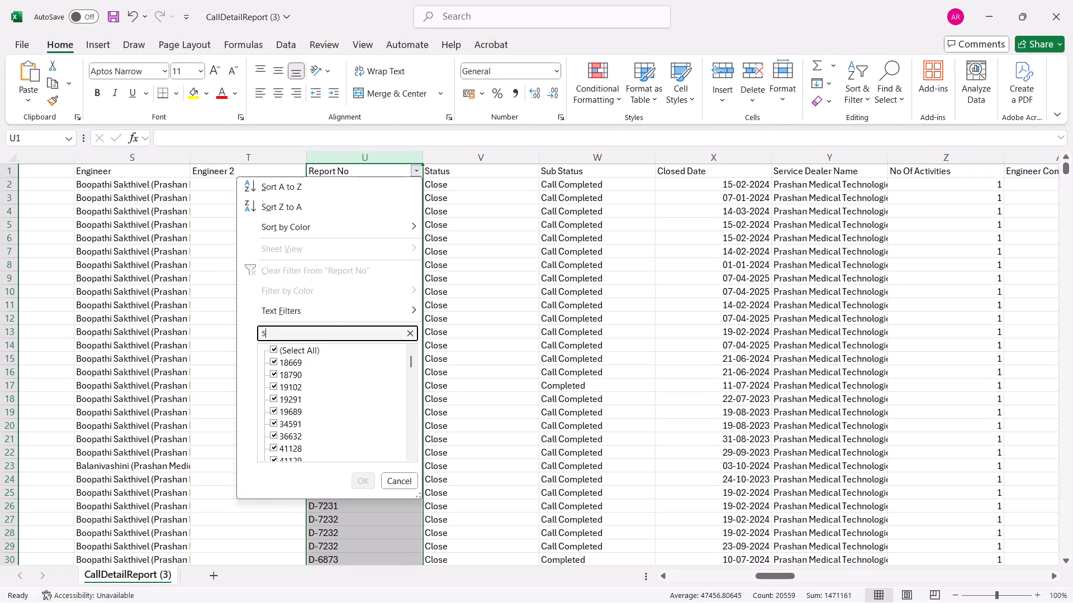
{"action": "key", "text": "1"}
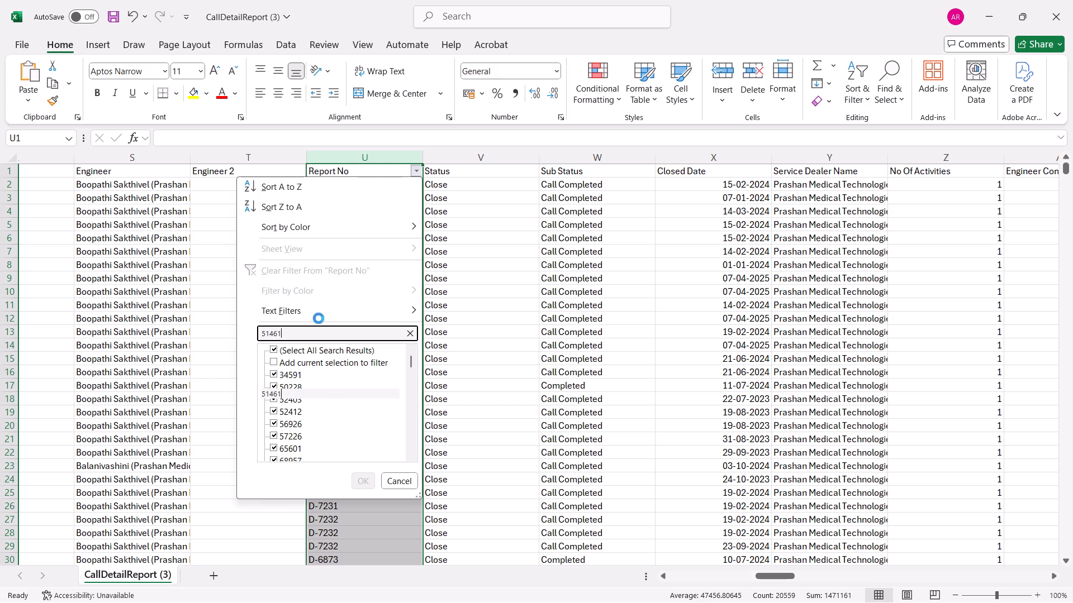
{"action": "left_click", "coordinate": [369, 477]}
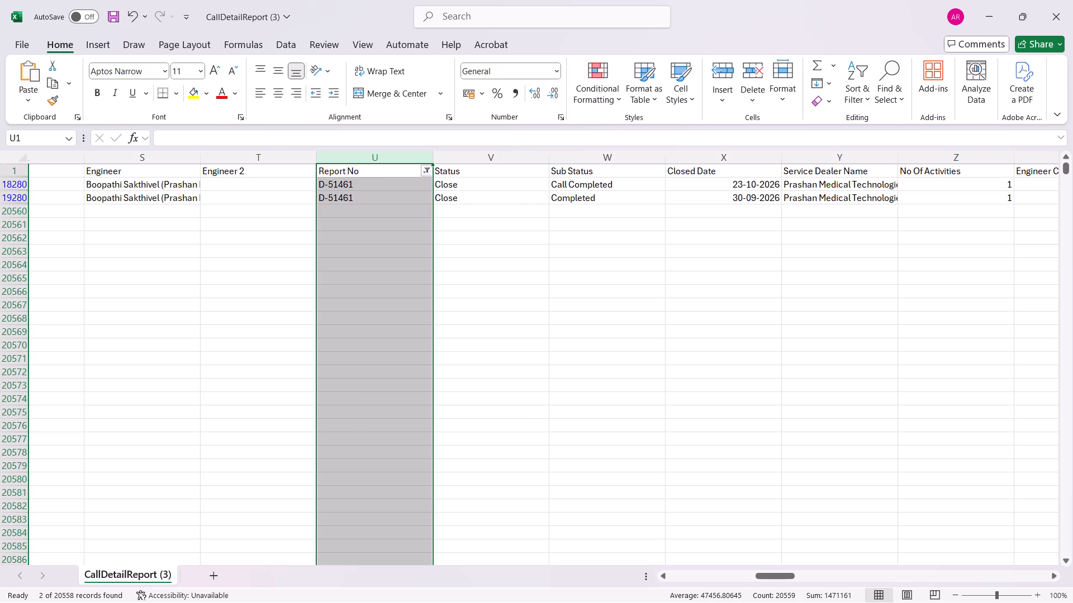
Examine the docket numbers, accounts and serial numbers of the filtered report rows, and return to the PM call list in the browser.
{"action": "left_click", "coordinate": [784, 575]}
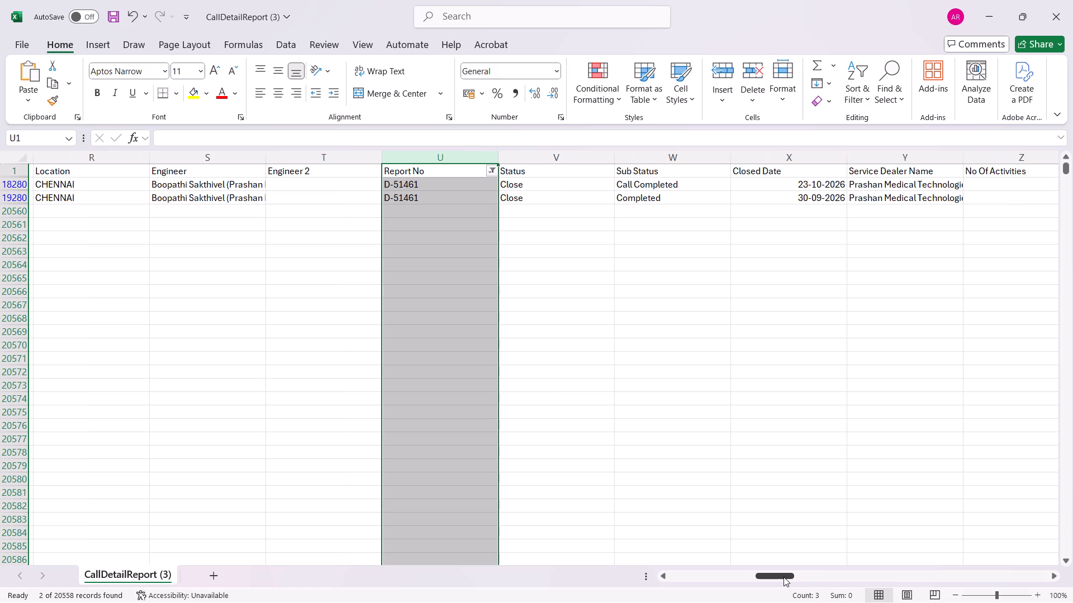
{"action": "left_click_drag", "start_coordinate": [784, 577], "coordinate": [762, 574]}
{"action": "double_click", "coordinate": [762, 574]}
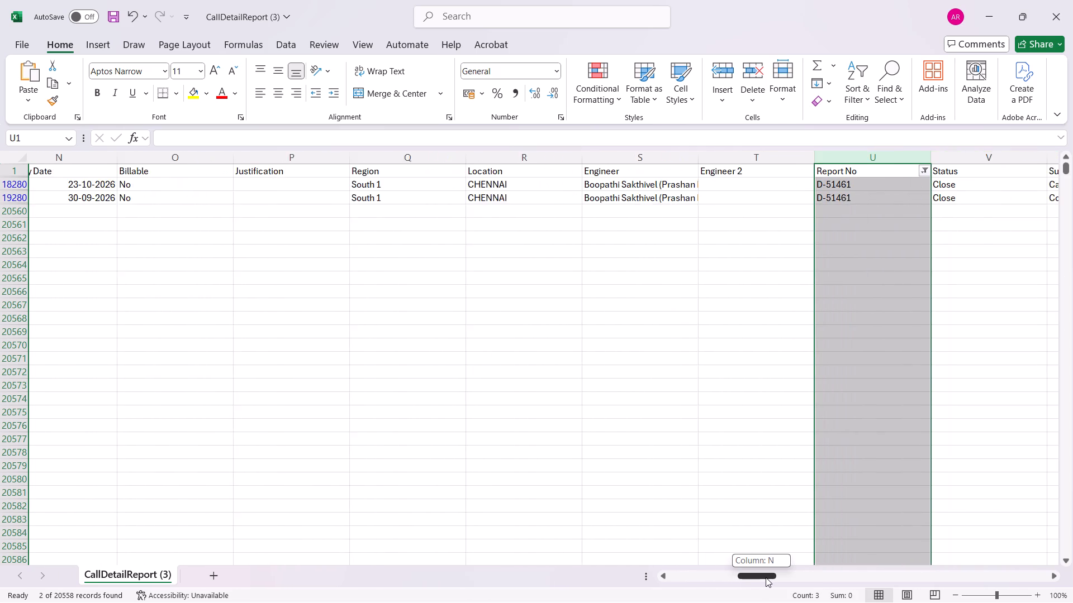
{"action": "left_click", "coordinate": [980, 26]}
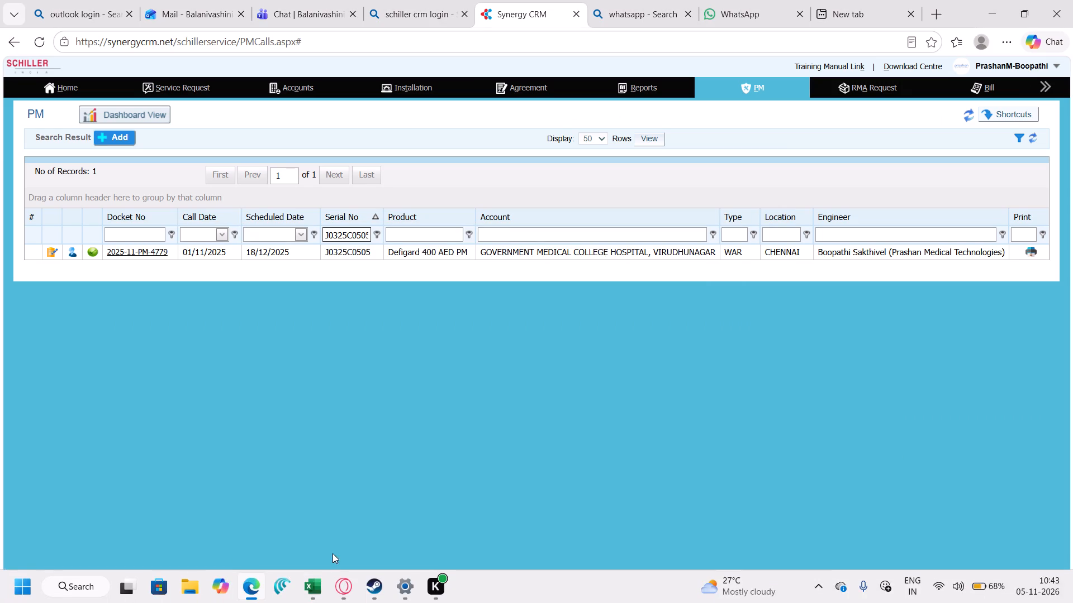
{"action": "left_click", "coordinate": [309, 585]}
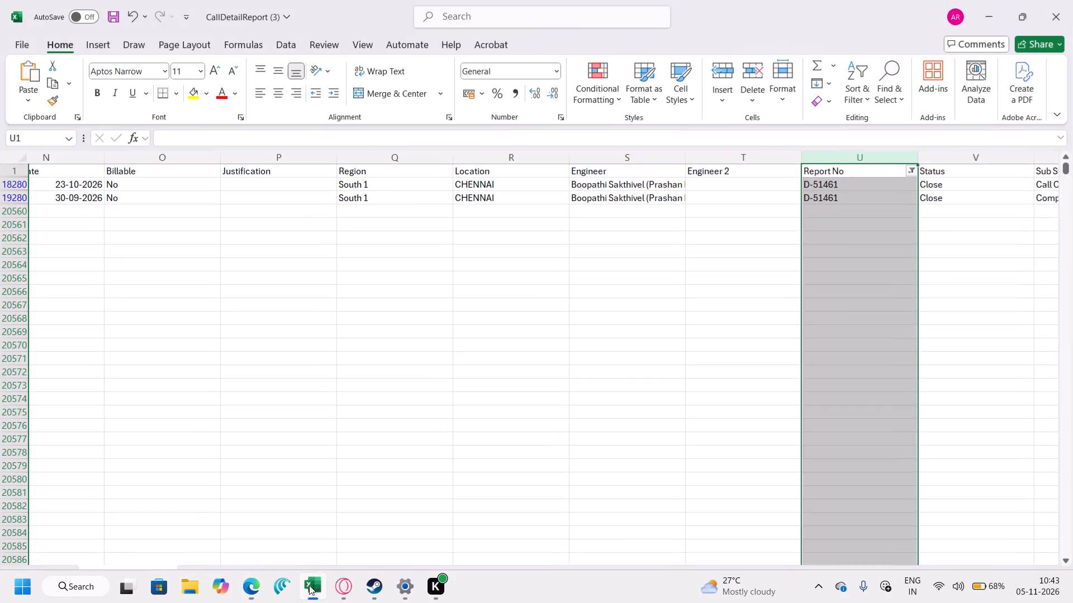
{"action": "left_click_drag", "start_coordinate": [754, 576], "coordinate": [725, 575]}
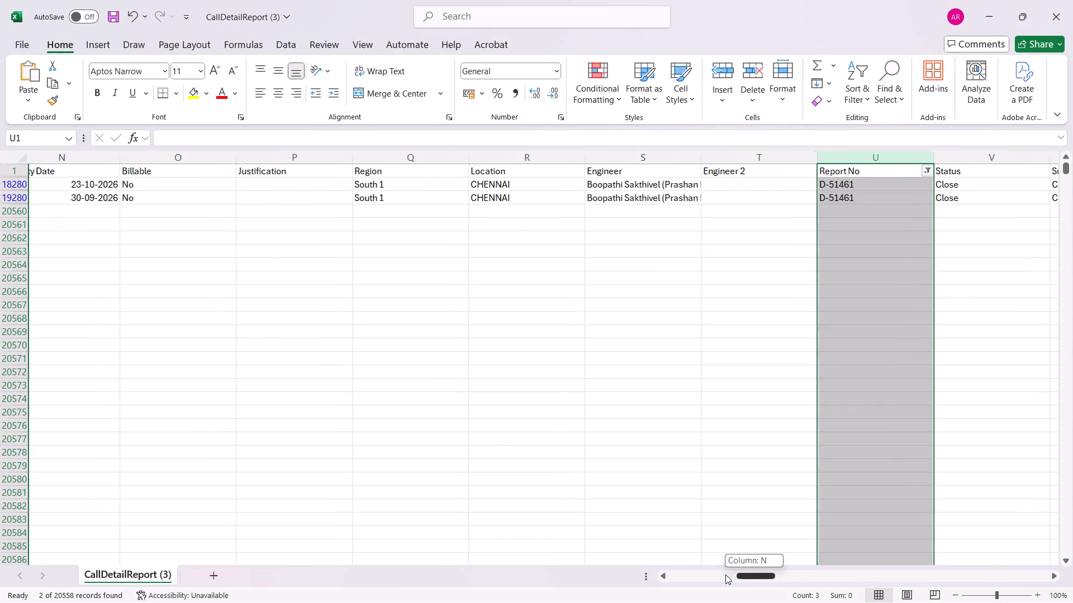
{"action": "left_click_drag", "start_coordinate": [725, 575], "coordinate": [553, 575]}
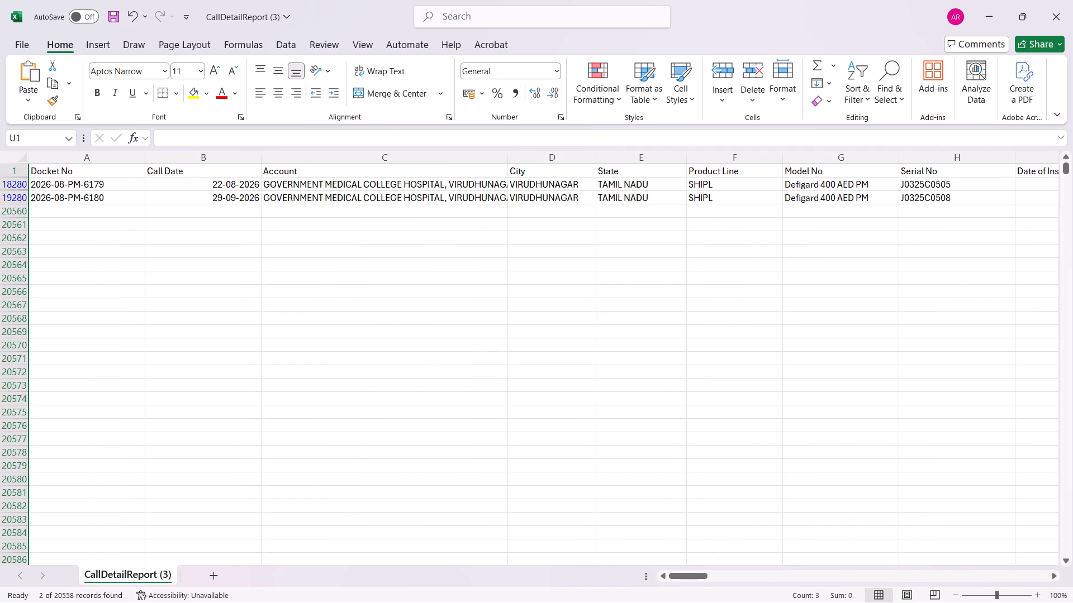
{"action": "left_click", "coordinate": [78, 203]}
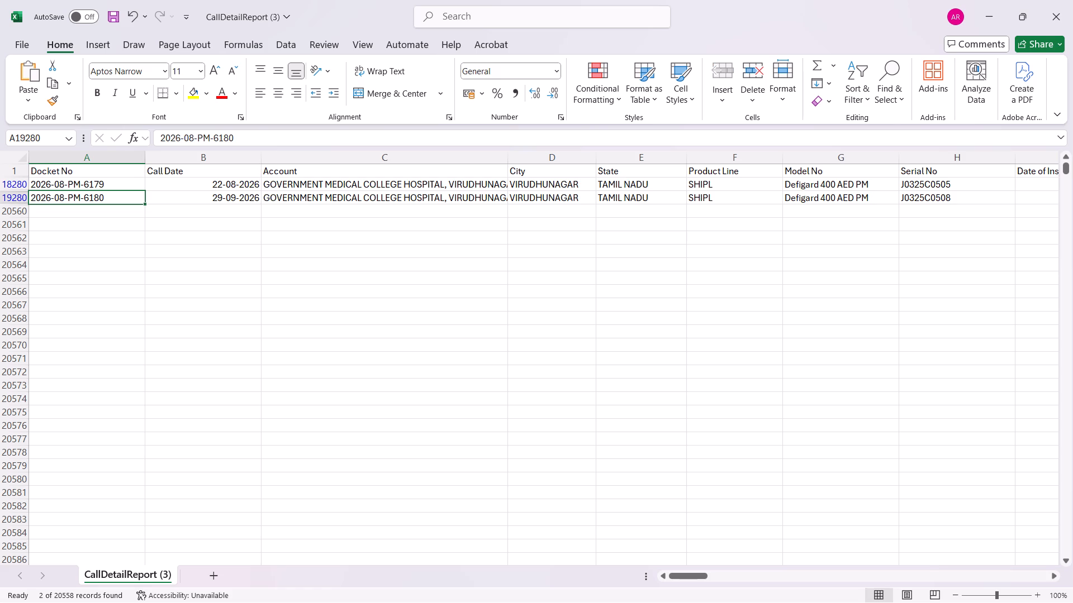
{"action": "left_click", "coordinate": [984, 18]}
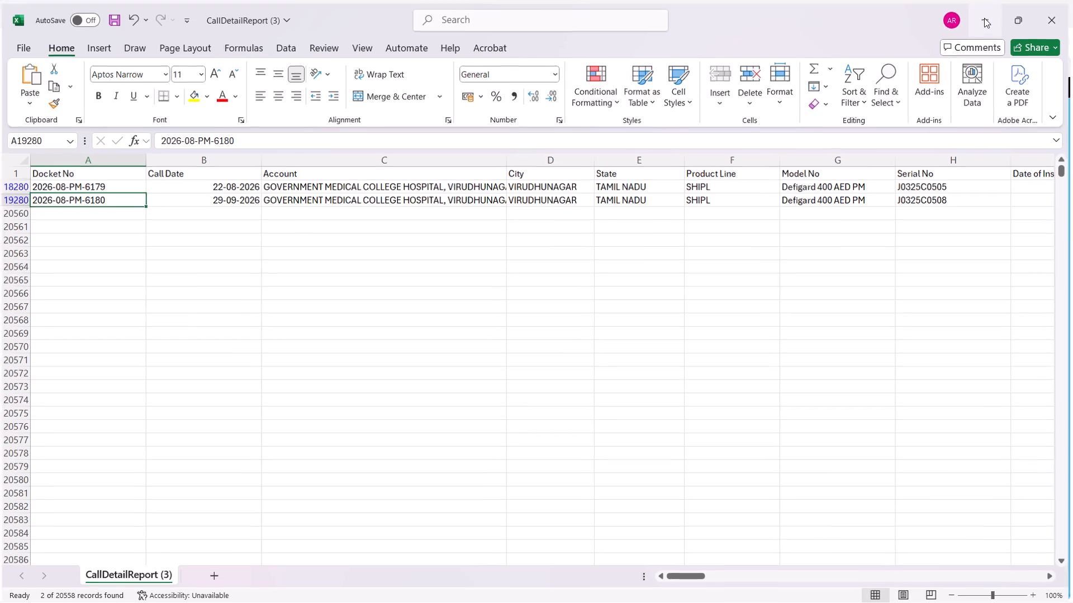
Replace the serial number filter in the PM call list with J0324B0343.
{"action": "left_click", "coordinate": [362, 236]}
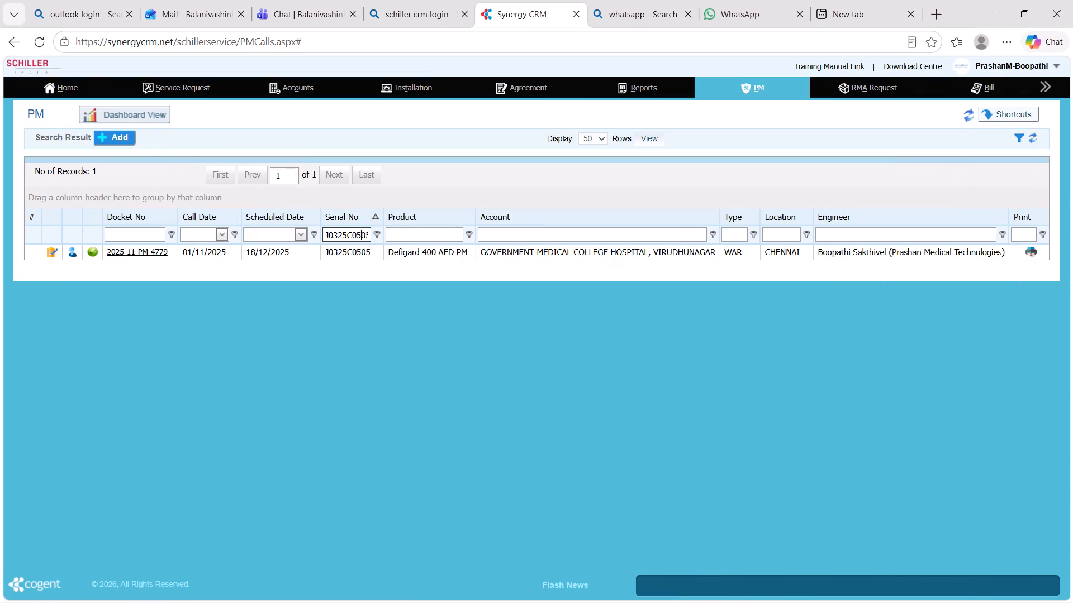
{"action": "key", "text": "Right"}
{"action": "key", "text": "Right"}
{"action": "key", "text": "Right"}
{"action": "key", "text": "Right"}
{"action": "key", "text": "Right"}
{"action": "key", "text": "Right"}
{"action": "key", "text": "Right"}
{"action": "key", "text": "Right"}
{"action": "key", "text": "BackSpace"}
{"action": "key", "text": "BackSpace"}
{"action": "key", "text": "BackSpace"}
{"action": "key", "text": "BackSpace"}
{"action": "key", "text": "BackSpace"}
{"action": "key", "text": "BackSpace"}
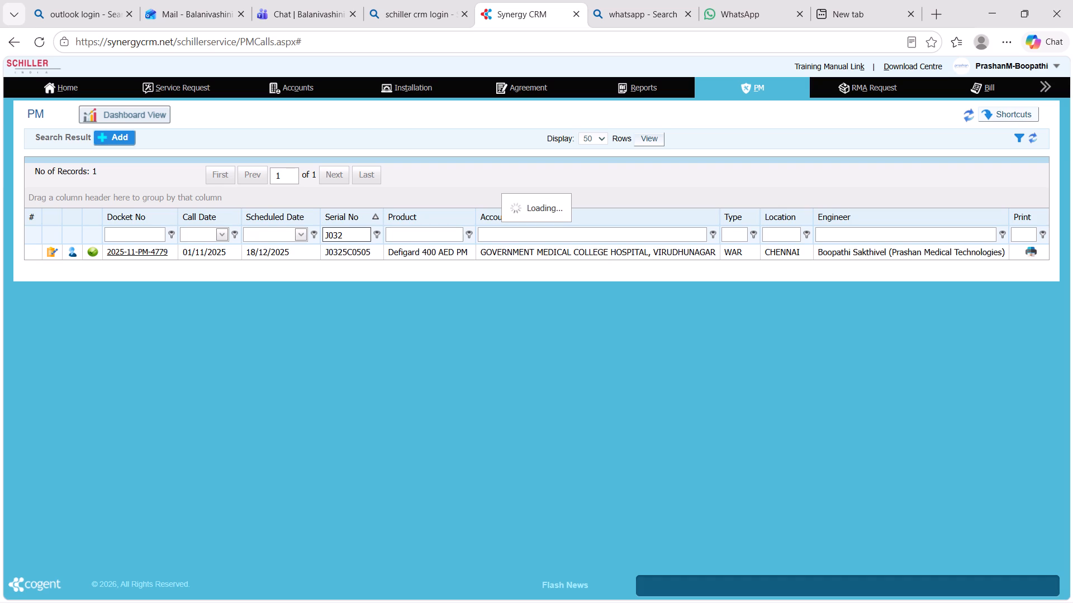
{"action": "key", "text": "4"}
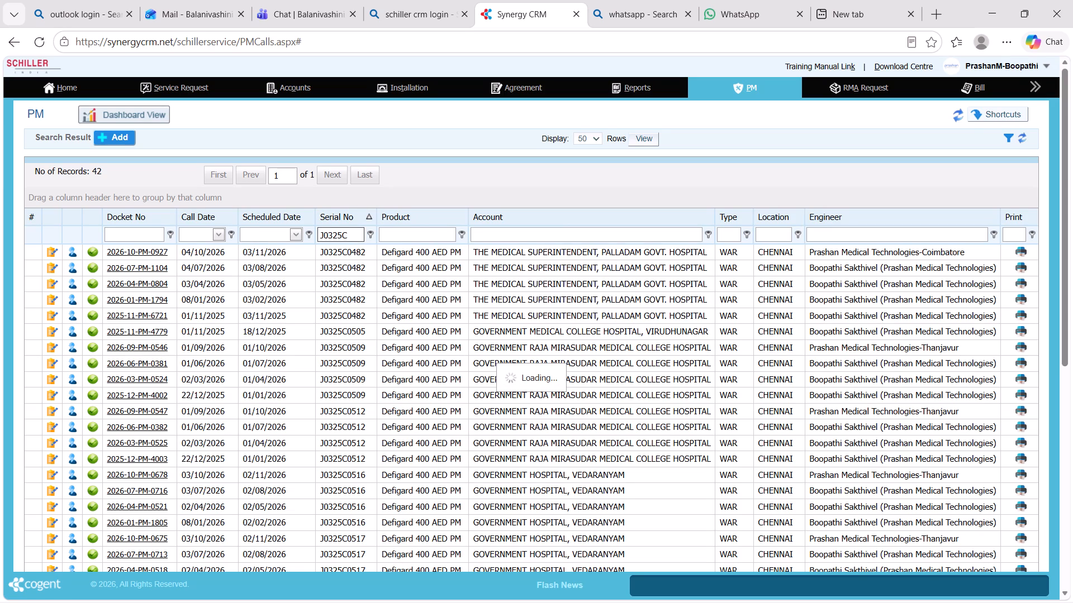
{"action": "key", "text": "BackSpace"}
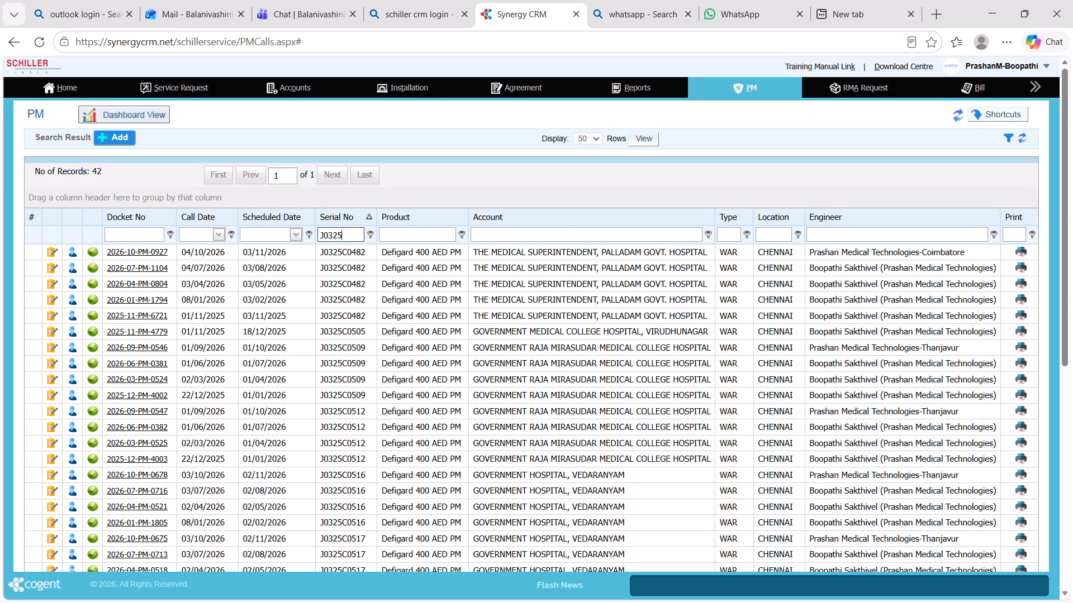
{"action": "key", "text": "4"}
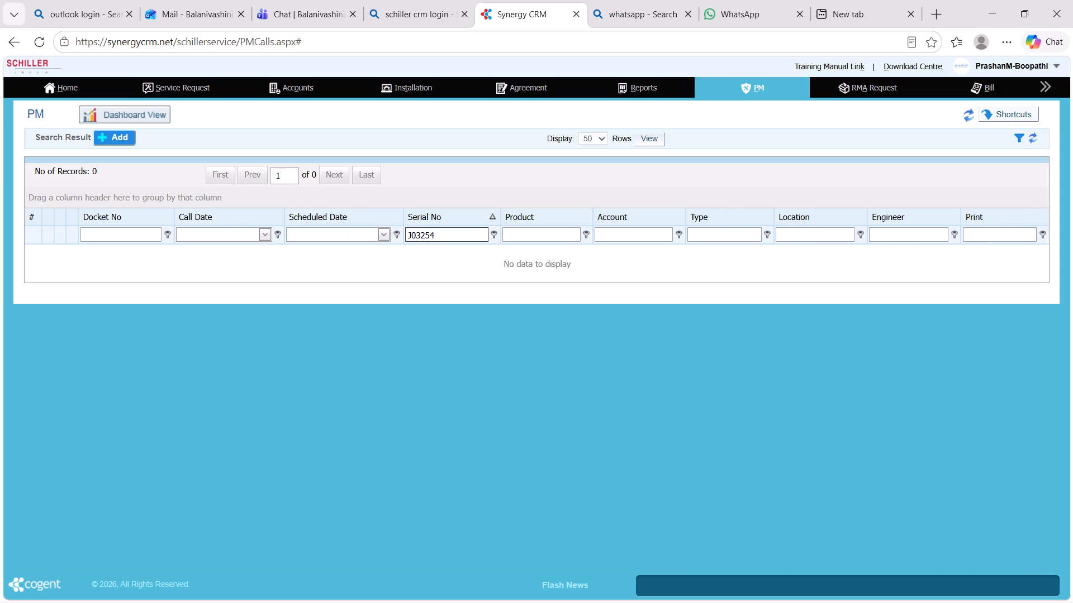
{"action": "key", "text": "BackSpace"}
{"action": "key", "text": "BackSpace"}
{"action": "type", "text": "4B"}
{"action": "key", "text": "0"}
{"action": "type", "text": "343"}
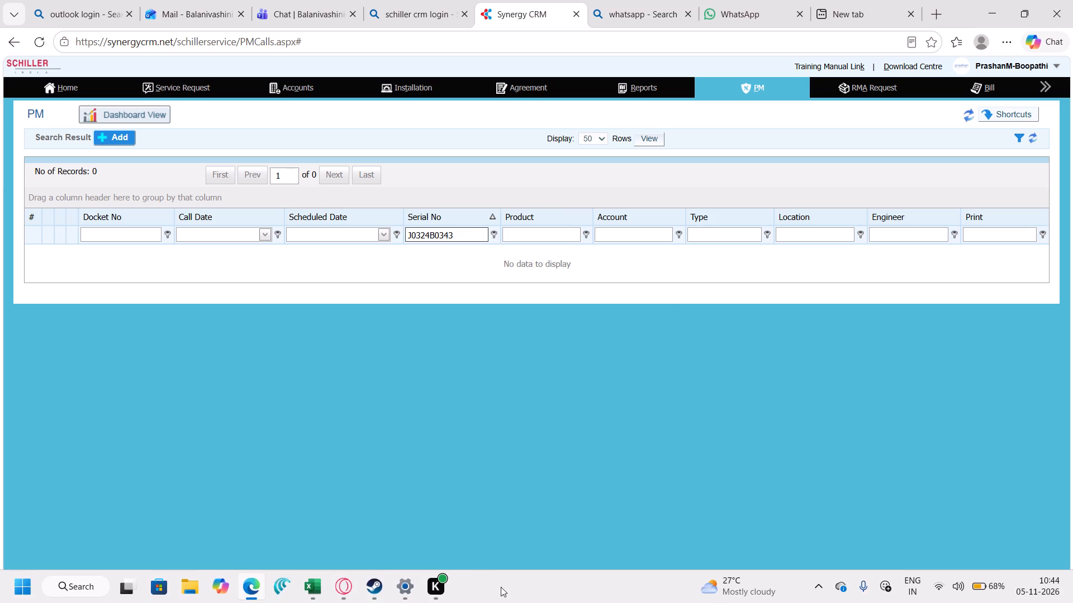
Switch to the CallDetailReport workbook in Excel, search the Report No column's filter for 51462, and return to the PM call list in the browser.
{"action": "left_click", "coordinate": [314, 592]}
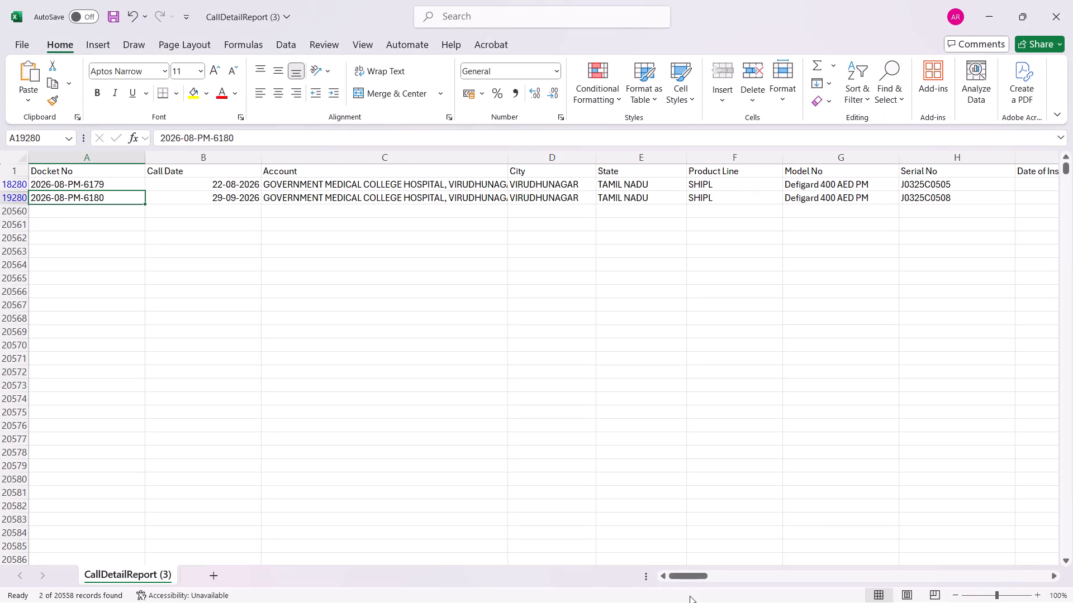
{"action": "left_click_drag", "start_coordinate": [690, 577], "coordinate": [1057, 576]}
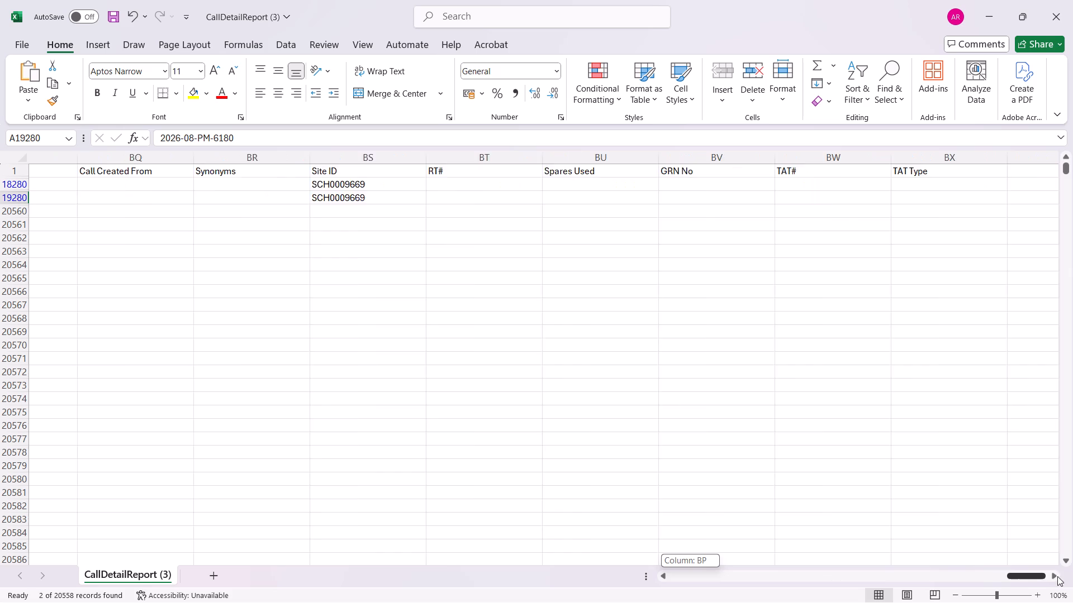
{"action": "left_click_drag", "start_coordinate": [1057, 576], "coordinate": [961, 591]}
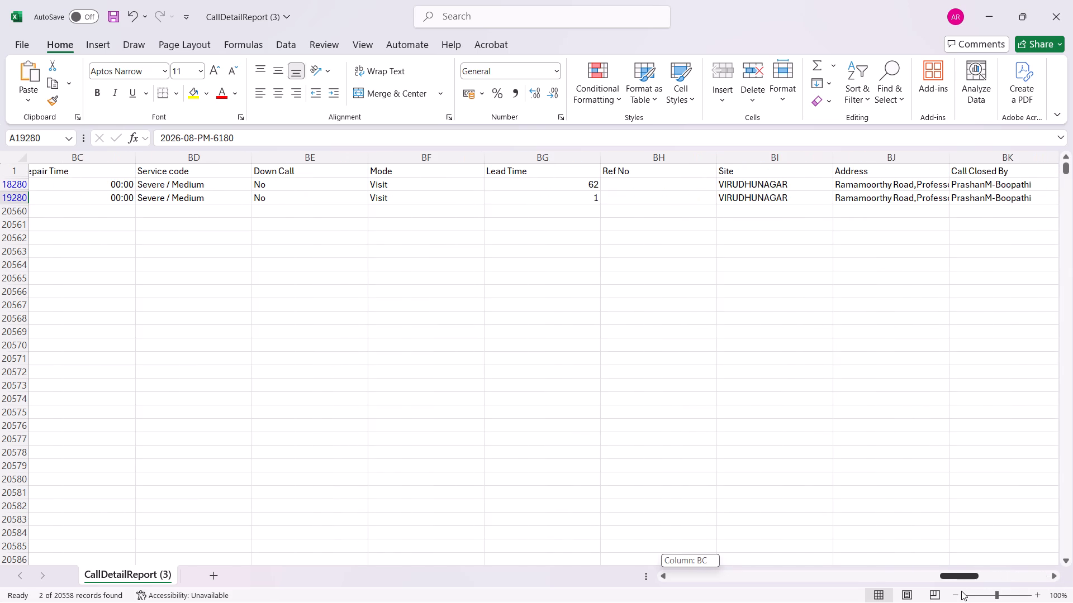
{"action": "left_click_drag", "start_coordinate": [961, 591], "coordinate": [884, 601]}
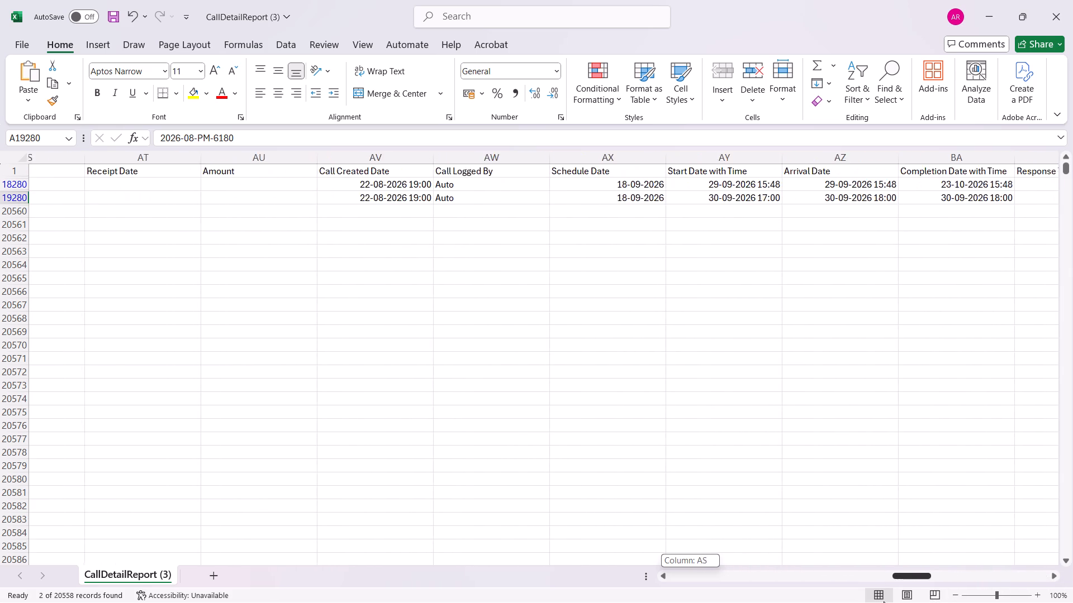
{"action": "left_click_drag", "start_coordinate": [884, 601], "coordinate": [849, 602]}
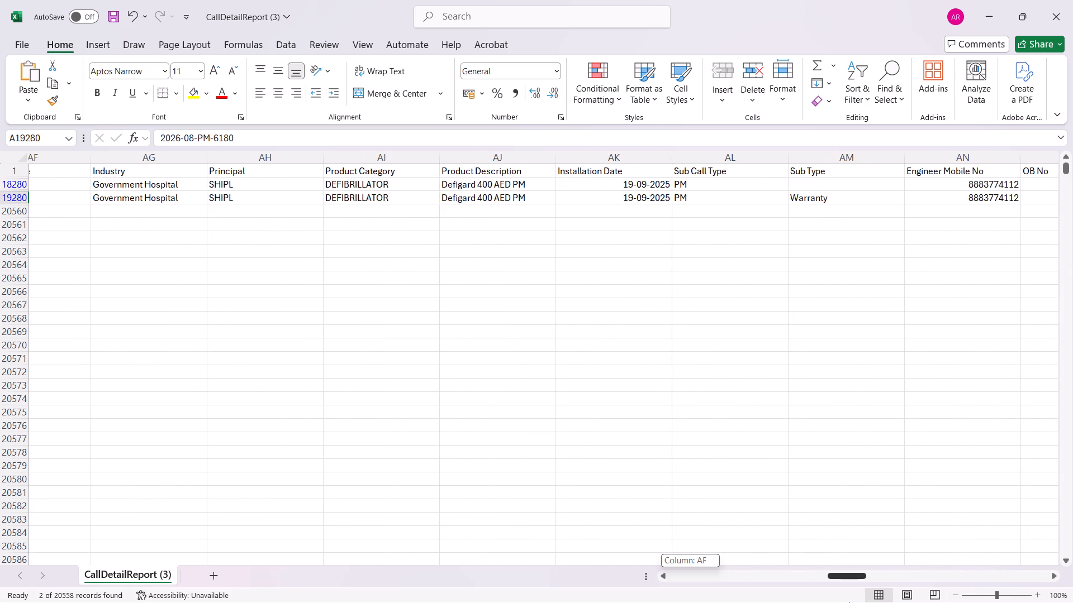
{"action": "left_click_drag", "start_coordinate": [849, 602], "coordinate": [915, 601]}
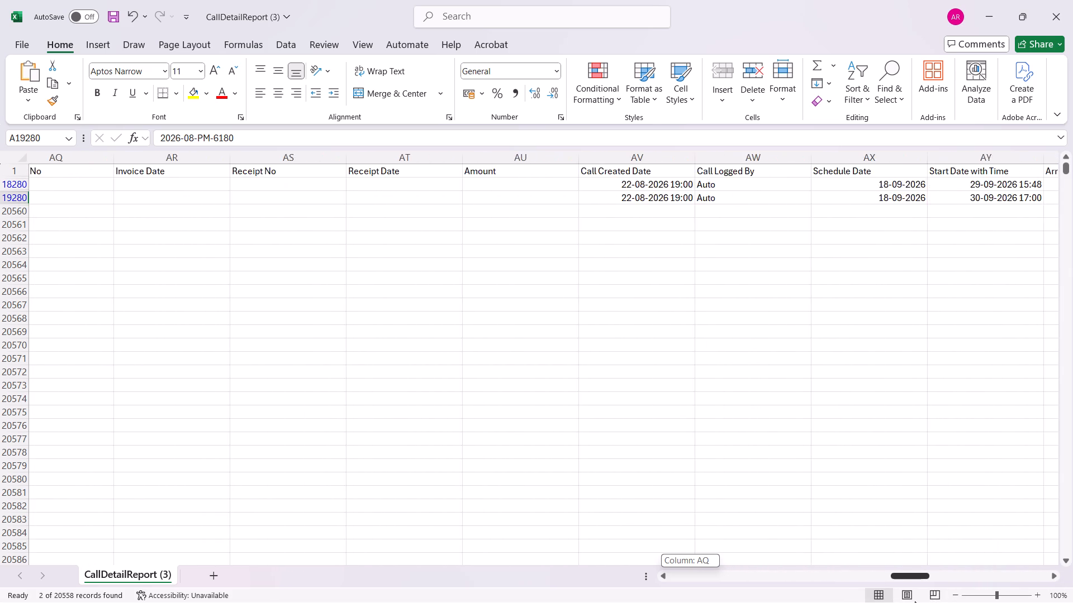
{"action": "left_click_drag", "start_coordinate": [915, 601], "coordinate": [1003, 600]}
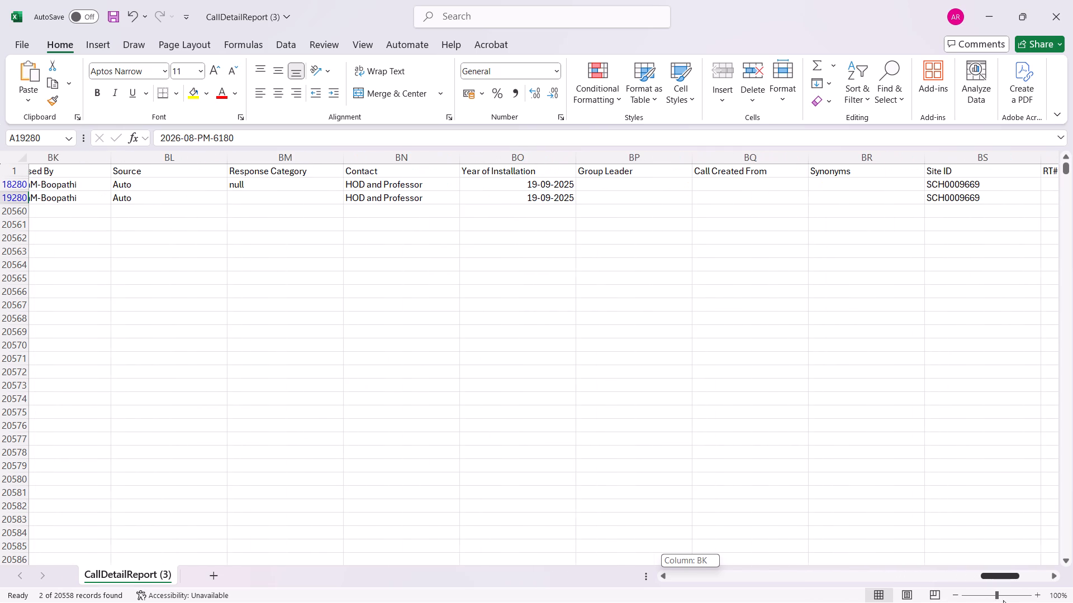
{"action": "left_click_drag", "start_coordinate": [1003, 600], "coordinate": [985, 600]}
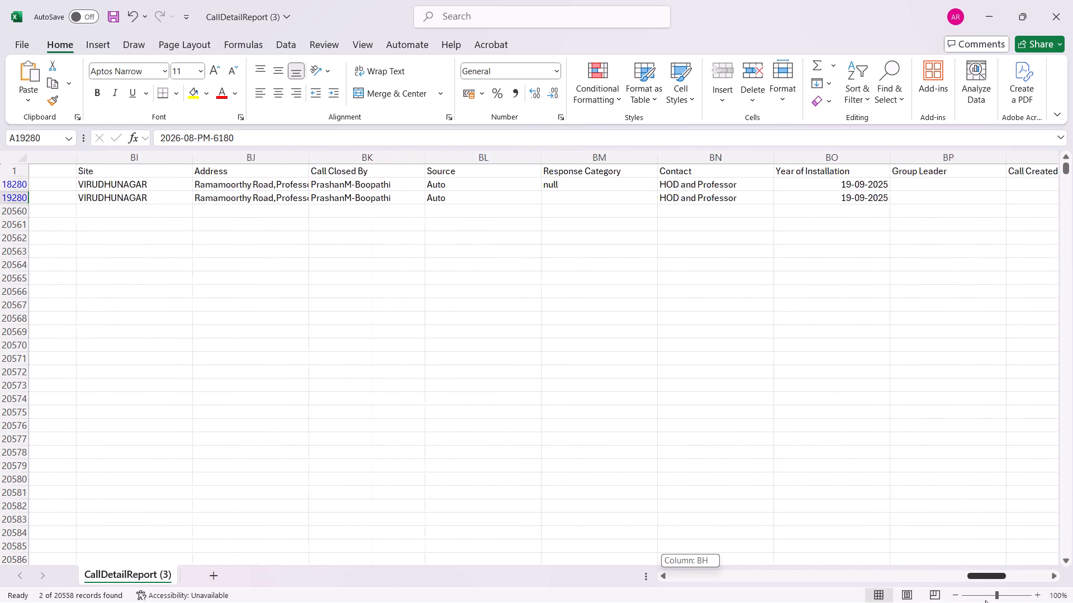
{"action": "left_click_drag", "start_coordinate": [985, 600], "coordinate": [1022, 602]}
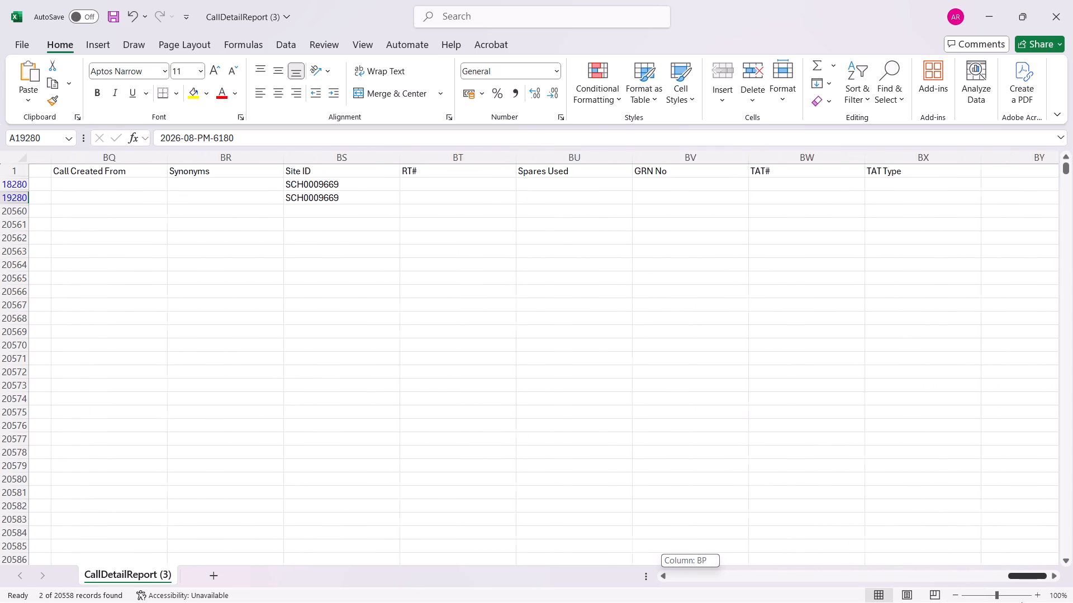
{"action": "left_click_drag", "start_coordinate": [1022, 602], "coordinate": [948, 602]}
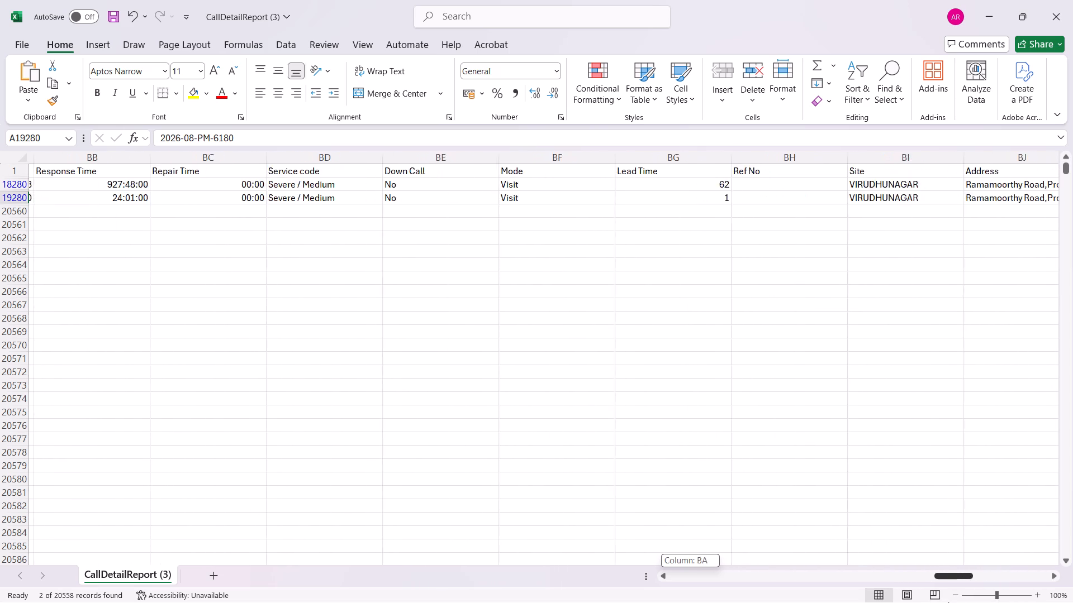
{"action": "left_click_drag", "start_coordinate": [948, 602], "coordinate": [924, 602]}
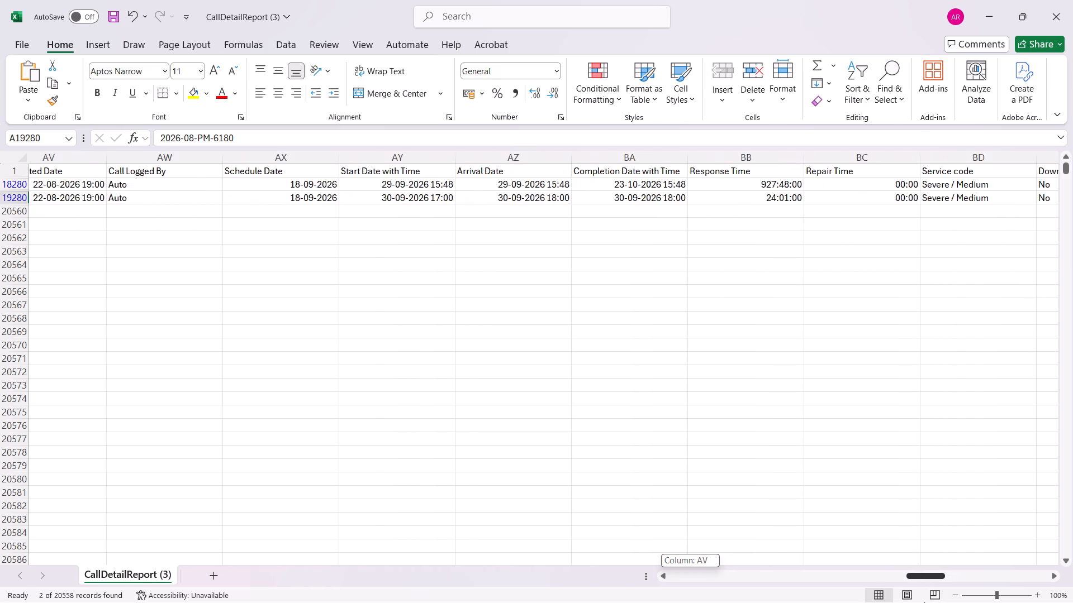
{"action": "left_click_drag", "start_coordinate": [924, 602], "coordinate": [890, 602]}
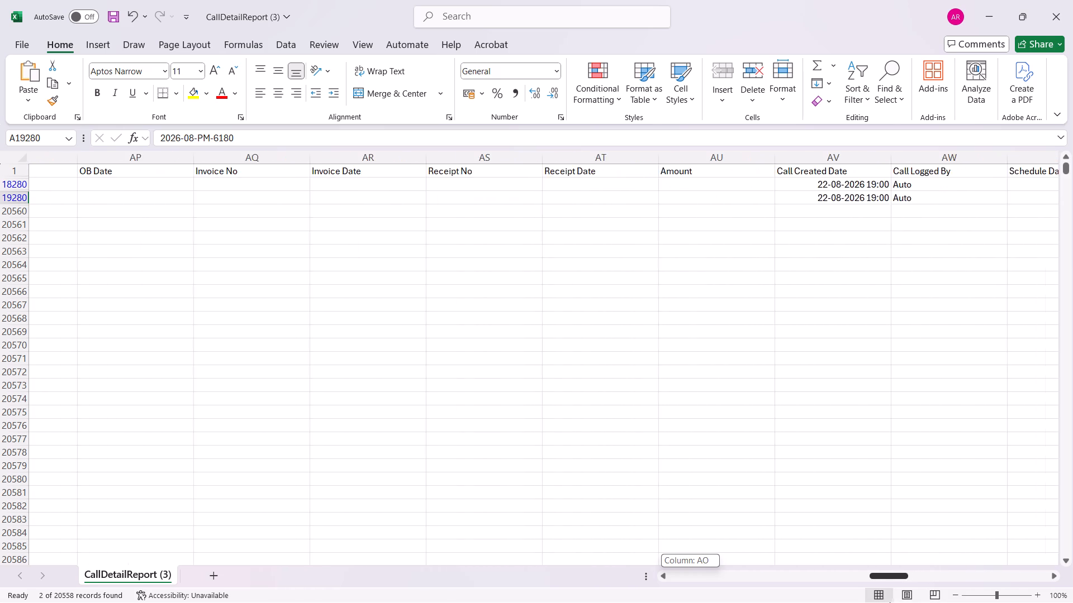
{"action": "left_click_drag", "start_coordinate": [890, 602], "coordinate": [851, 602]}
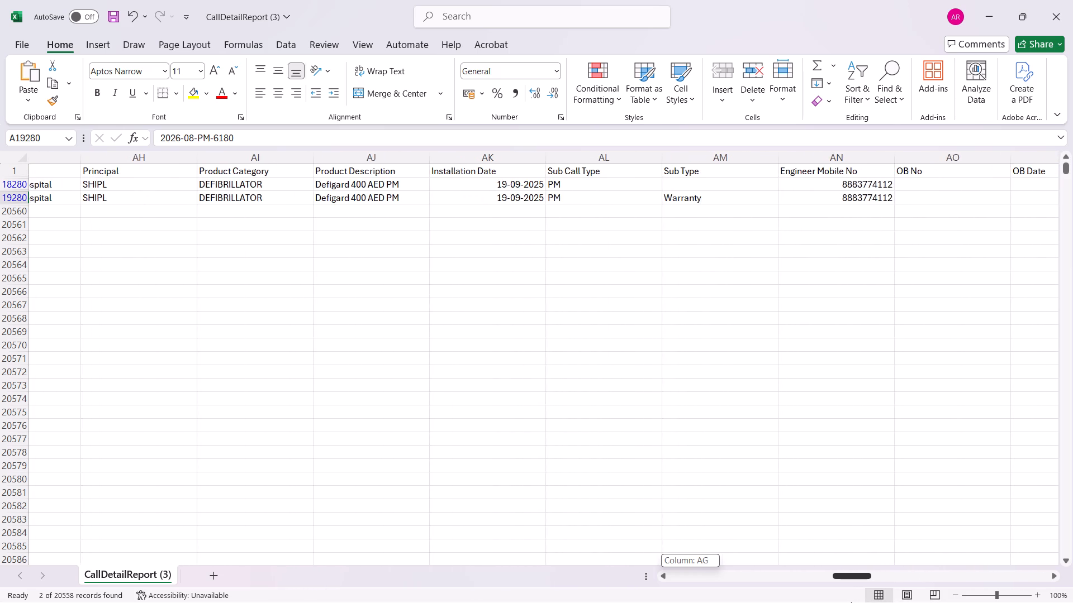
{"action": "left_click_drag", "start_coordinate": [851, 602], "coordinate": [816, 602]}
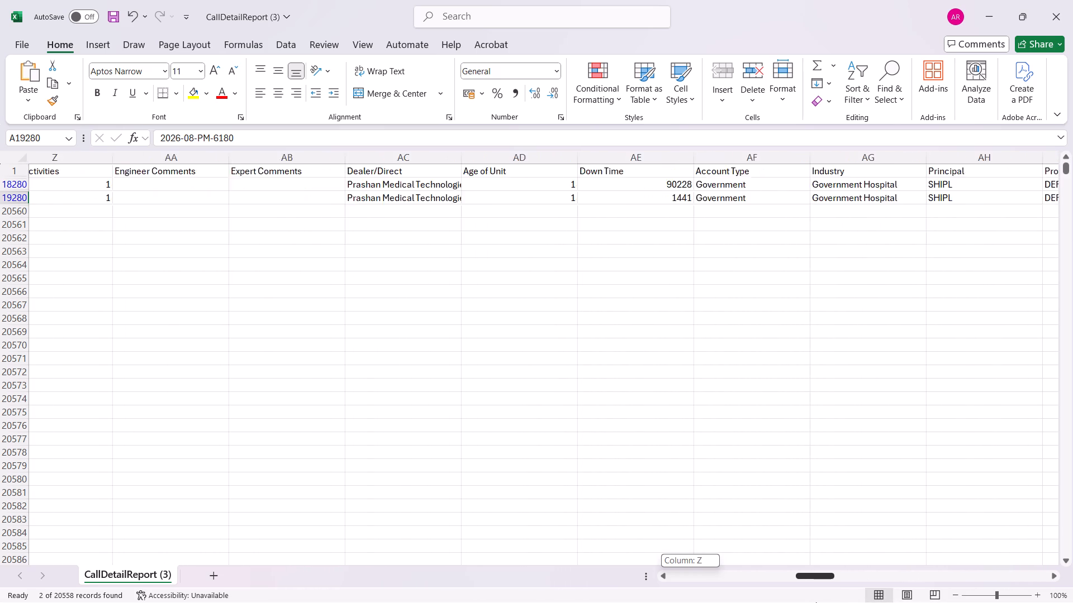
{"action": "left_click_drag", "start_coordinate": [816, 602], "coordinate": [807, 602]}
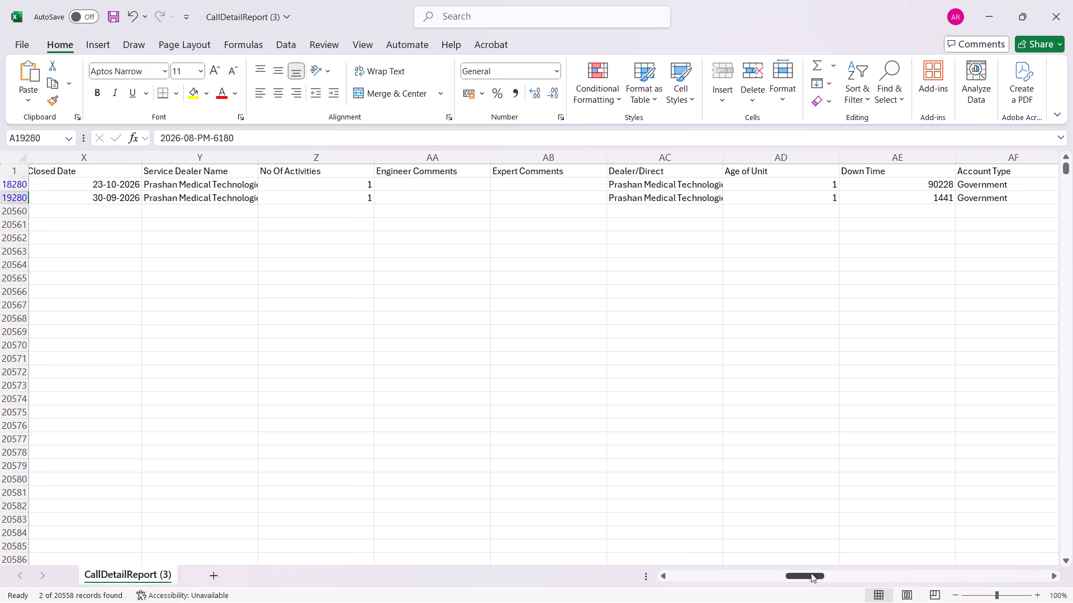
{"action": "left_click_drag", "start_coordinate": [811, 576], "coordinate": [789, 577]}
{"action": "left_click", "coordinate": [310, 171]}
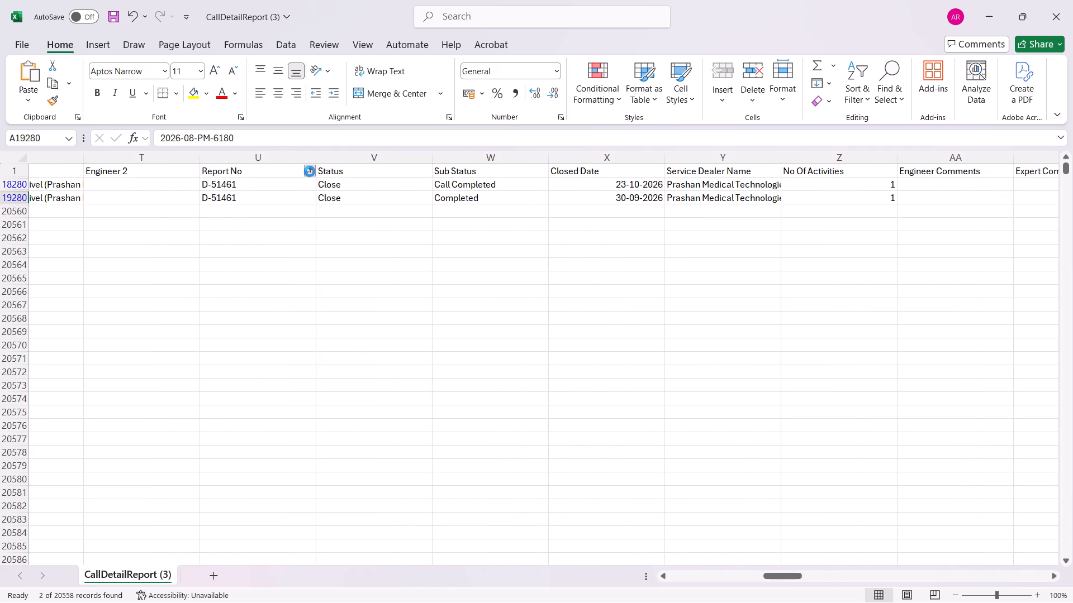
{"action": "left_click", "coordinate": [235, 338]}
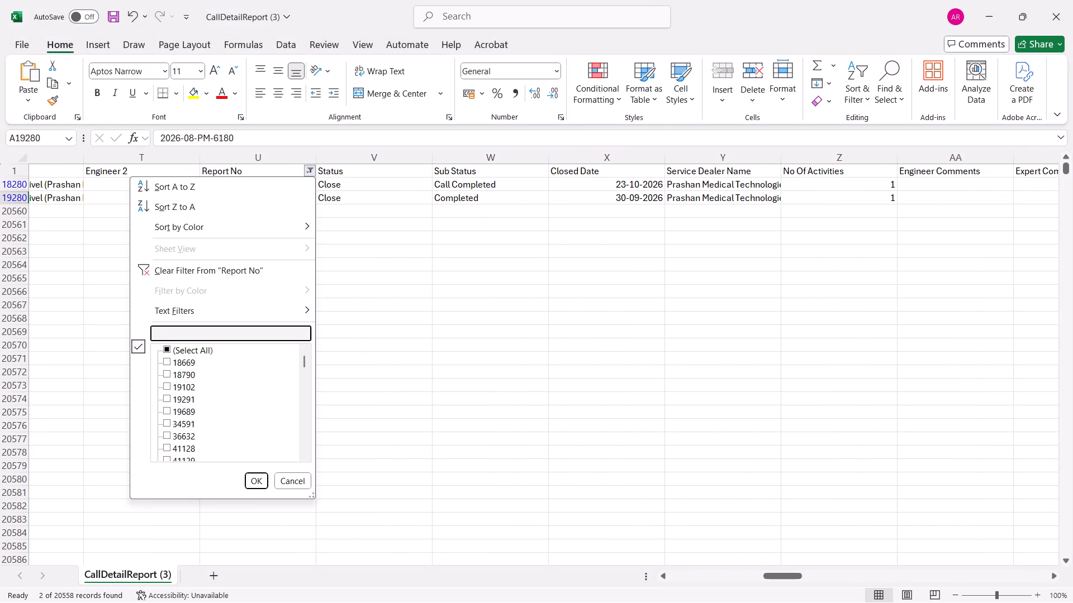
{"action": "type", "text": "514"}
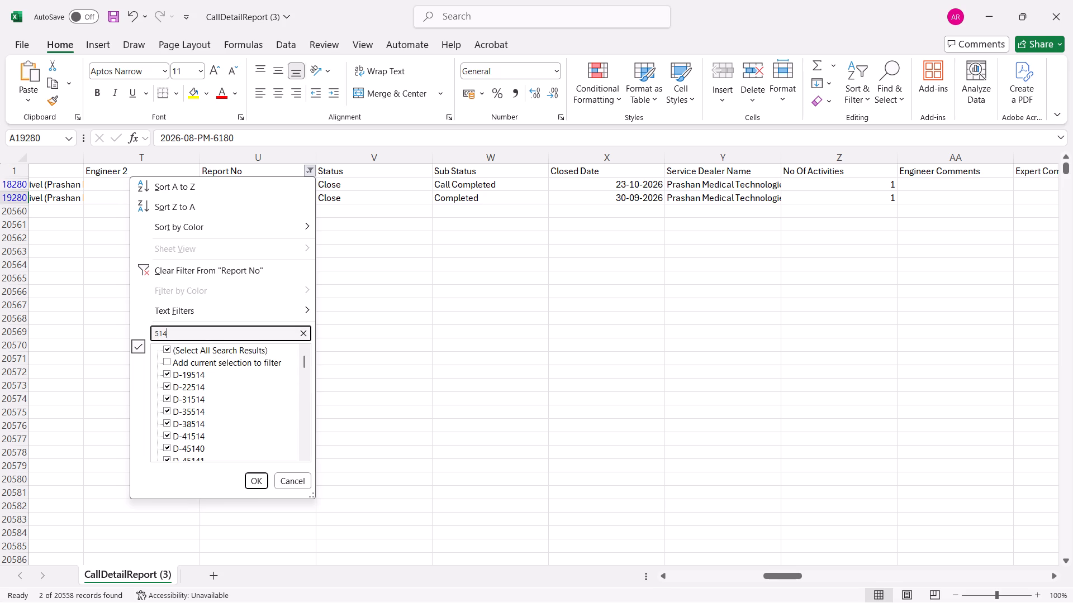
{"action": "type", "text": "62"}
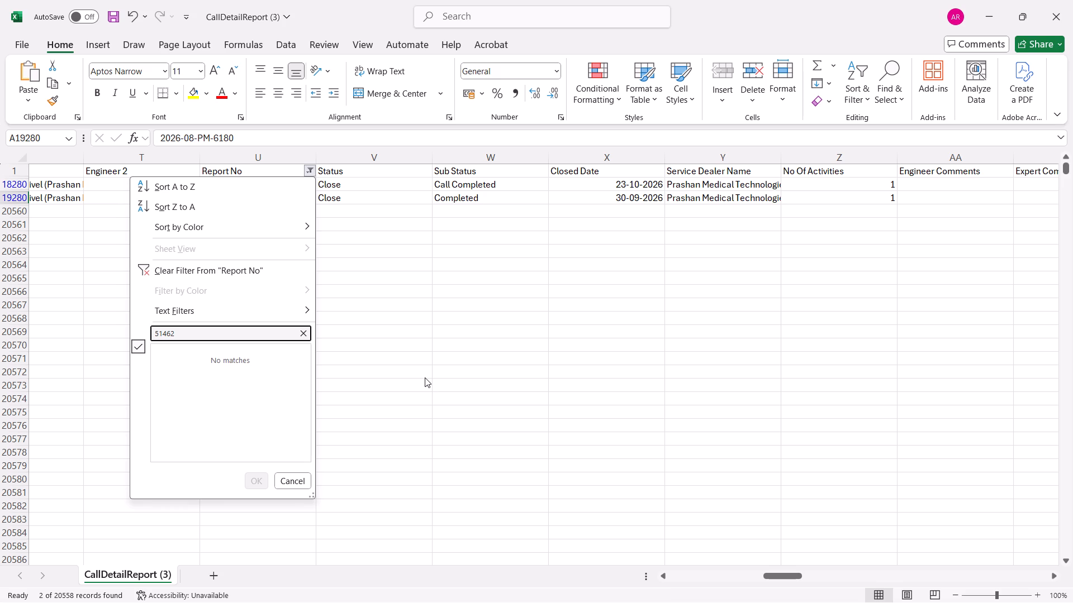
{"action": "left_click", "coordinate": [987, 17]}
{"action": "left_click", "coordinate": [994, 12]}
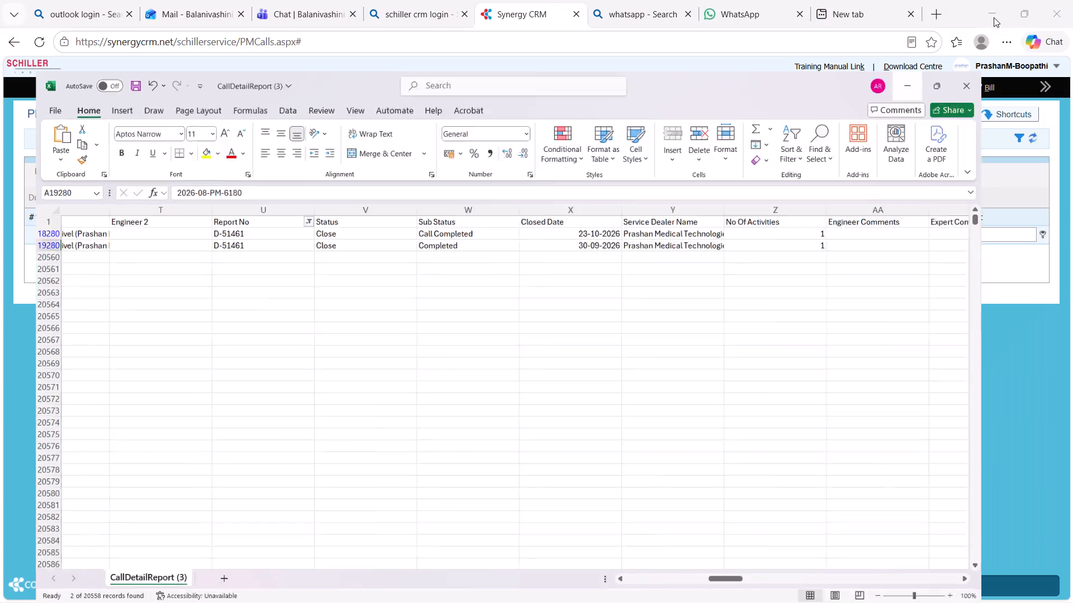
Replace the serial number filter in the PM call list with J0324D1066.
{"action": "left_click", "coordinate": [472, 235]}
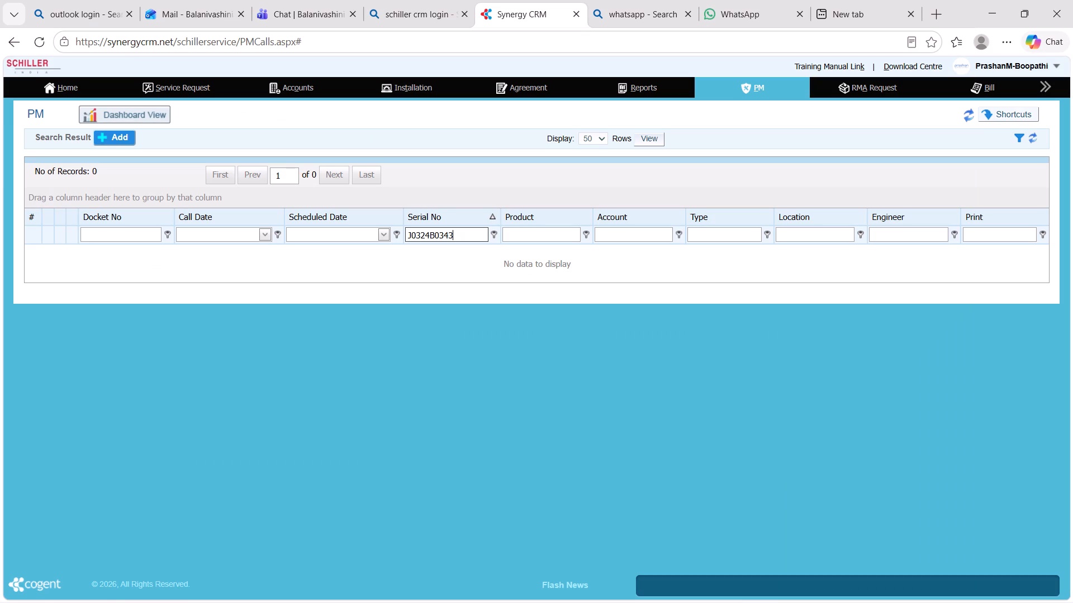
{"action": "key", "text": "BackSpace"}
{"action": "key", "text": "BackSpace"}
{"action": "key", "text": "BackSpace"}
{"action": "key", "text": "BackSpace"}
{"action": "key", "text": "BackSpace"}
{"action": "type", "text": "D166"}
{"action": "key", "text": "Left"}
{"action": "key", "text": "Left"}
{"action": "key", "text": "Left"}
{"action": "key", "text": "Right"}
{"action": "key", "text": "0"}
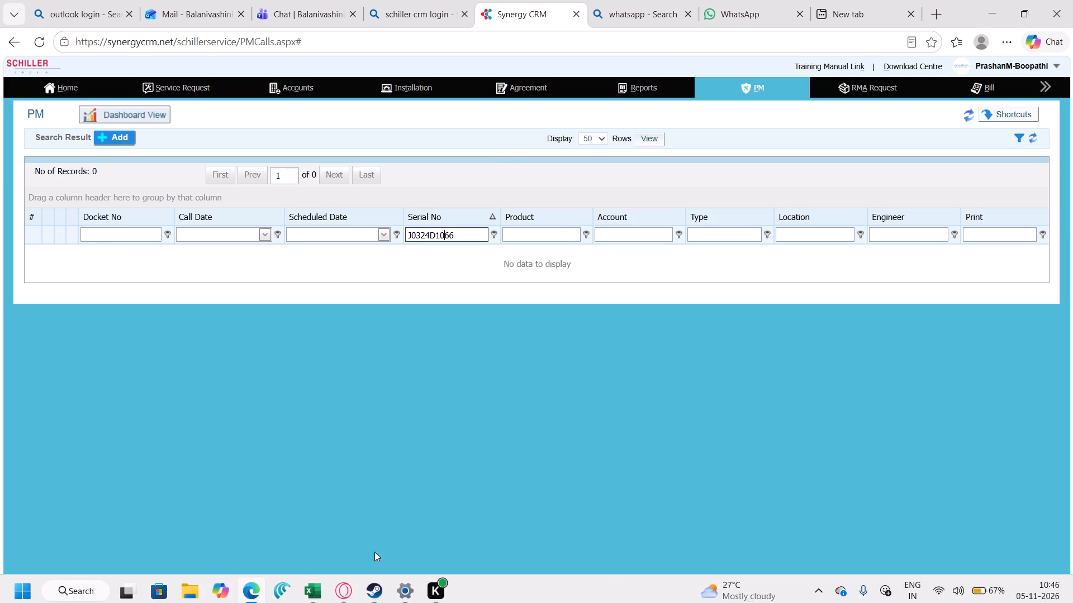
Switch to the CallDetailReport workbook in Excel, search the Report No column's filter for 51463, and return to the PM call list in the browser.
{"action": "left_click", "coordinate": [320, 590]}
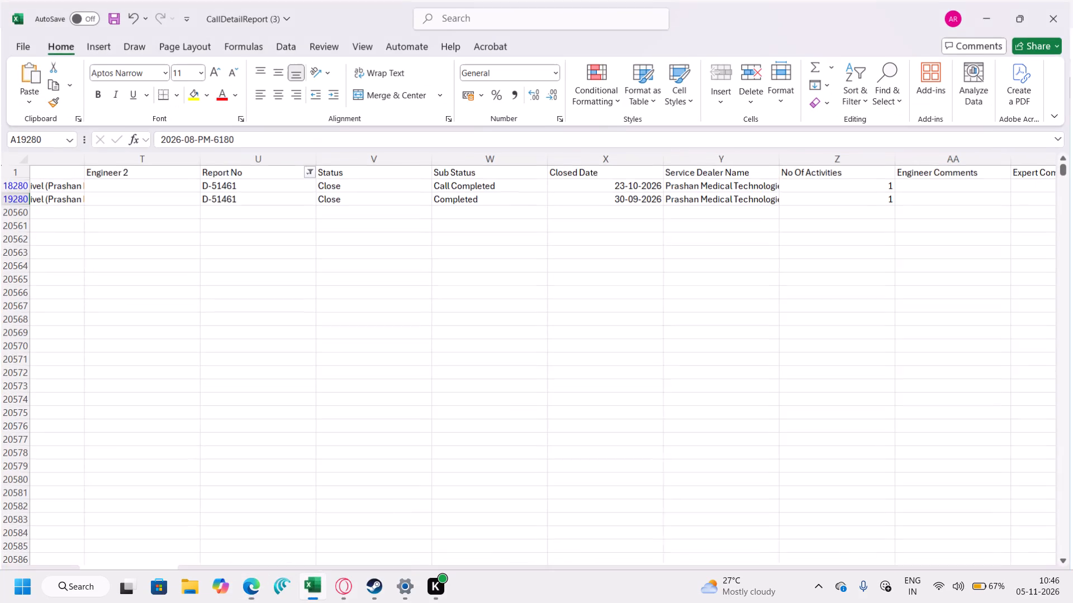
{"action": "left_click", "coordinate": [307, 170]}
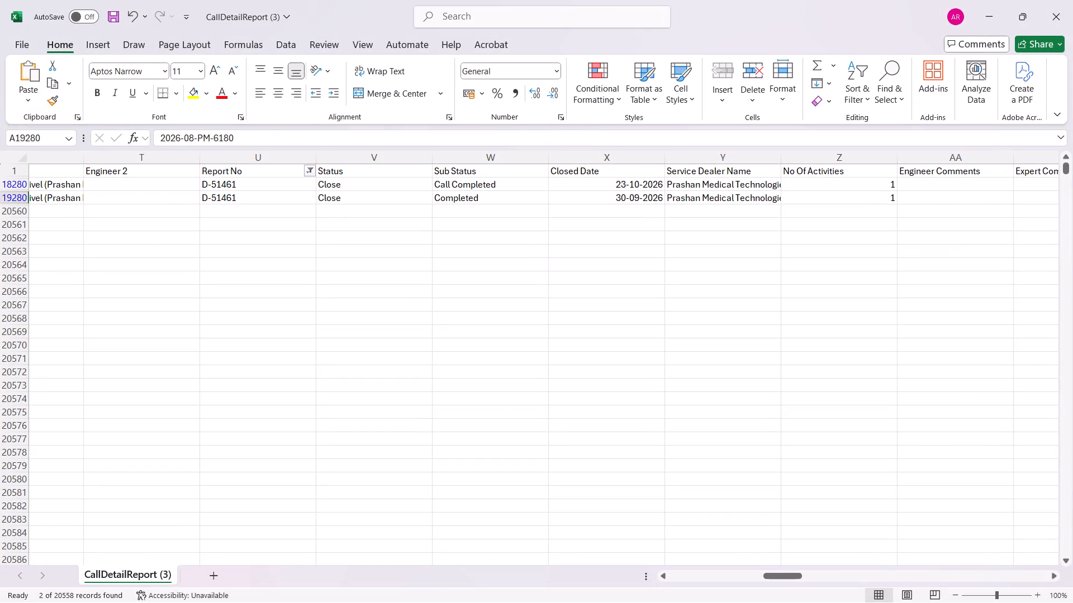
{"action": "left_click", "coordinate": [225, 337]}
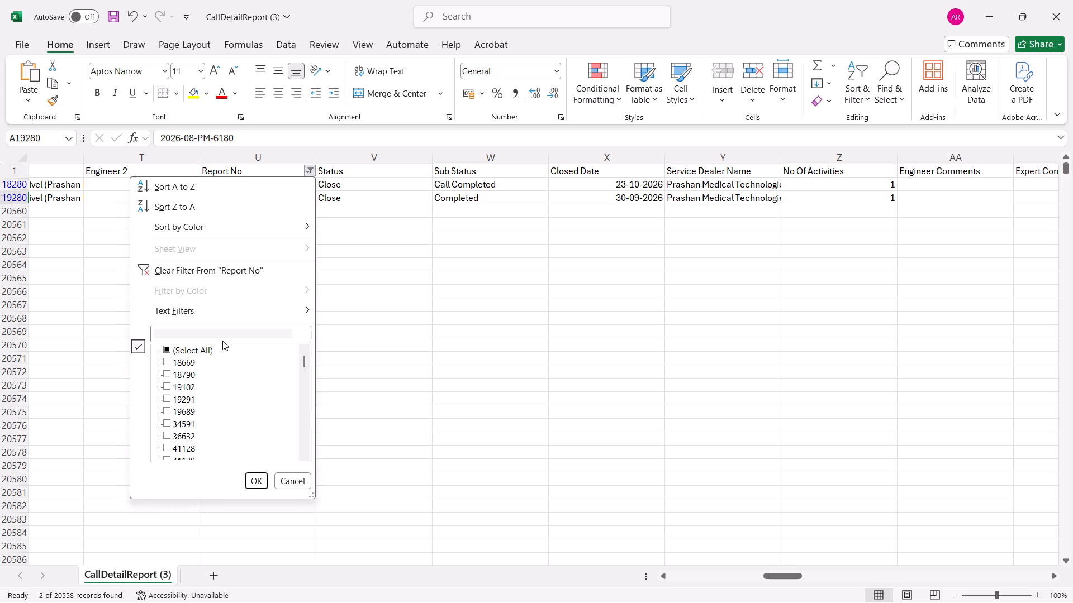
{"action": "type", "text": "51"}
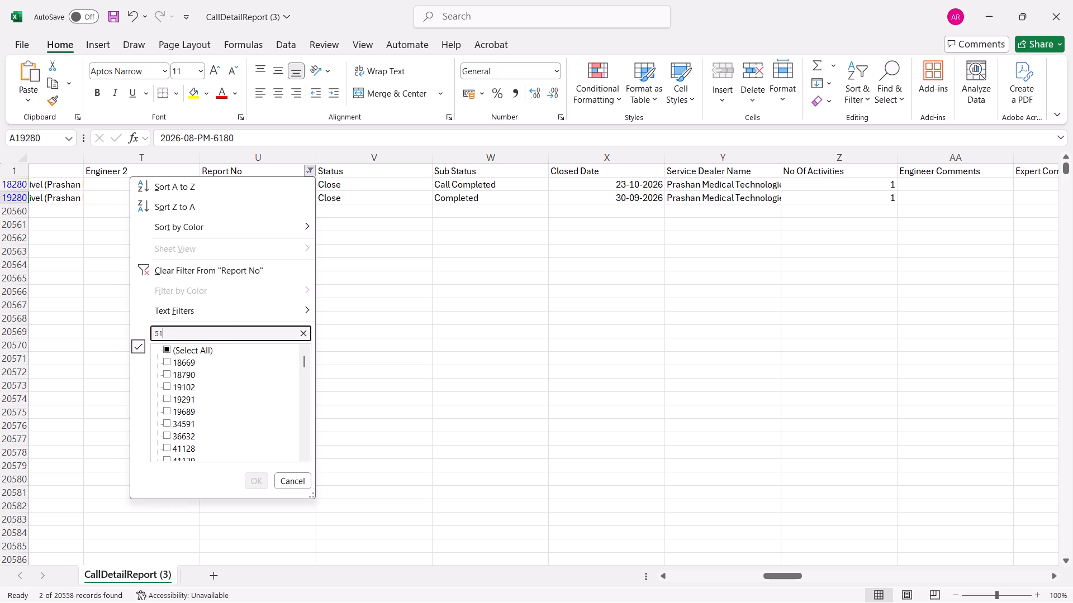
{"action": "type", "text": "463"}
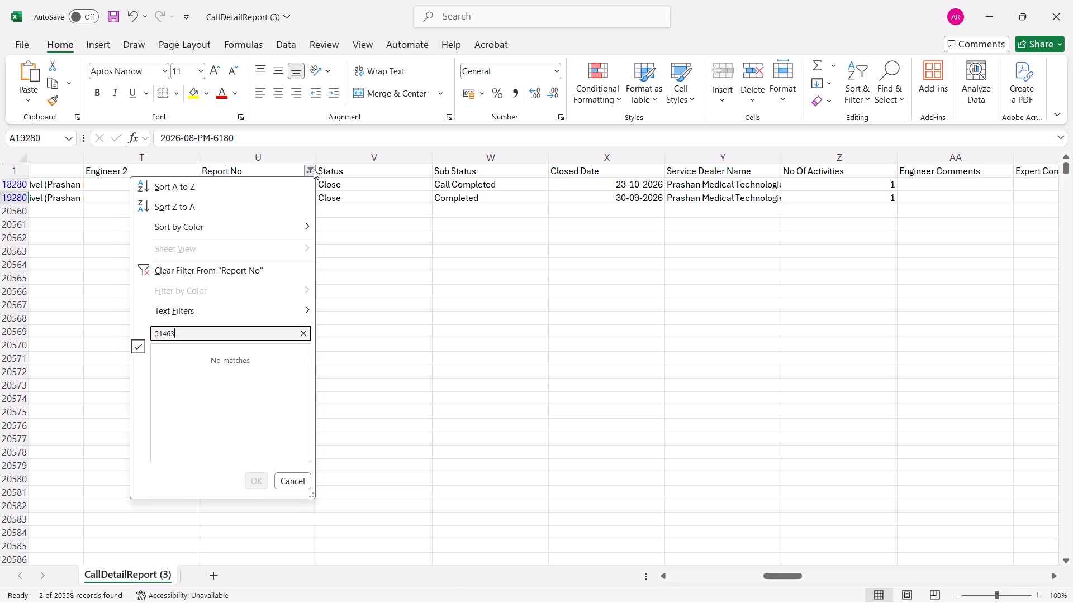
{"action": "left_click", "coordinate": [985, 18]}
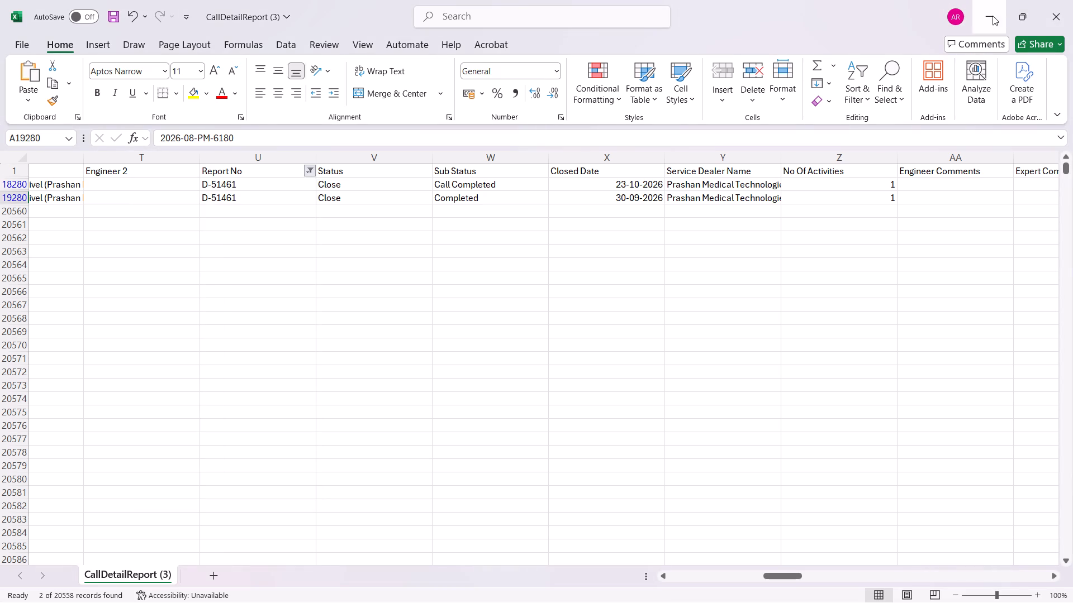
Replace the serial number filter in the PM call list with 35.01605.
{"action": "left_click_drag", "start_coordinate": [465, 236], "coordinate": [371, 220]}
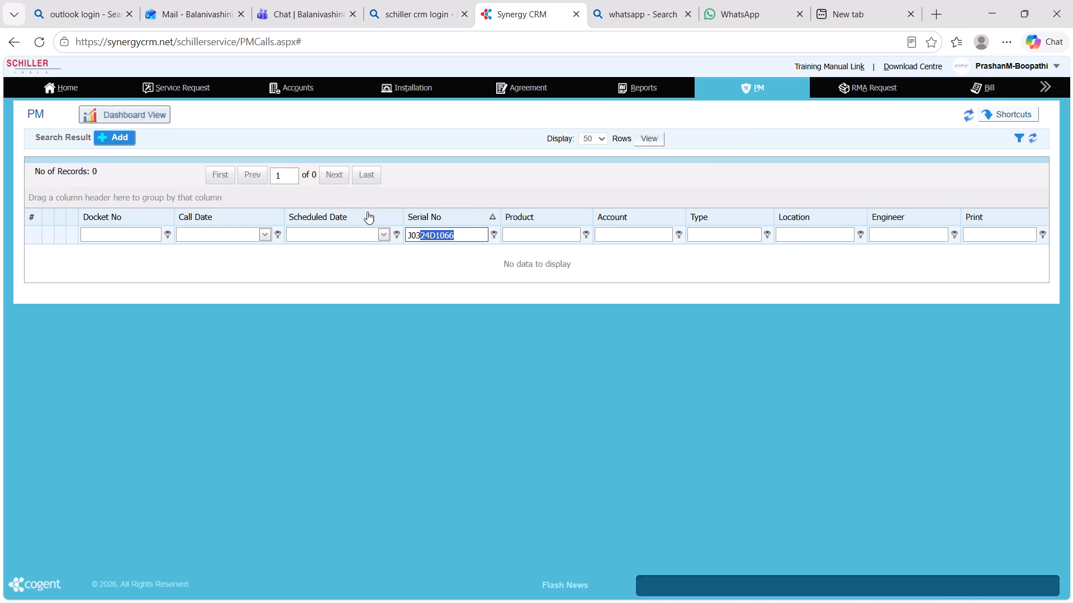
{"action": "key", "text": "BackSpace"}
{"action": "type", "text": "35."}
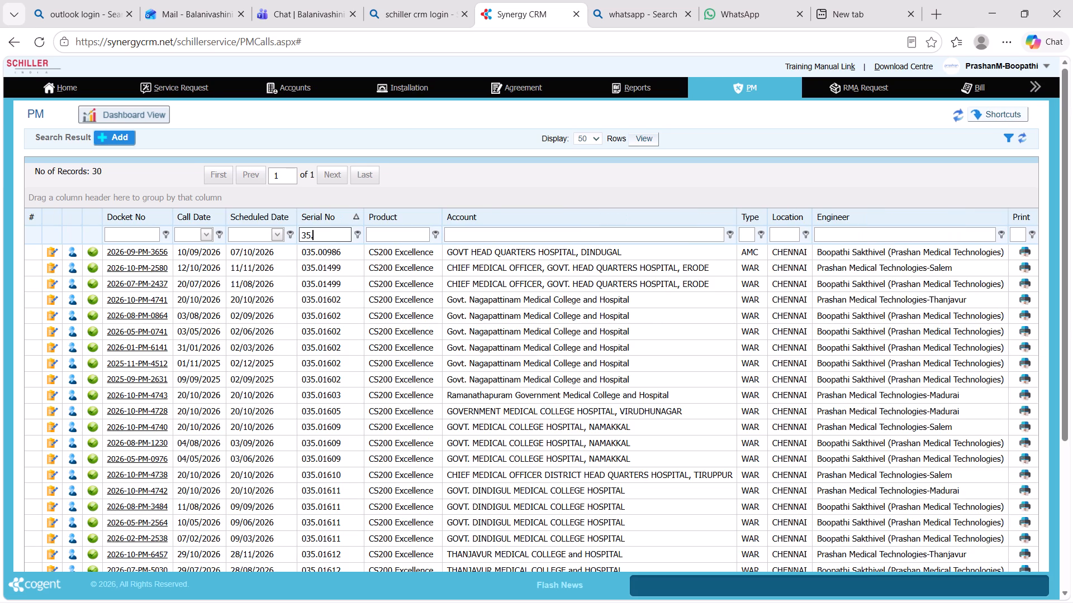
{"action": "type", "text": "01605"}
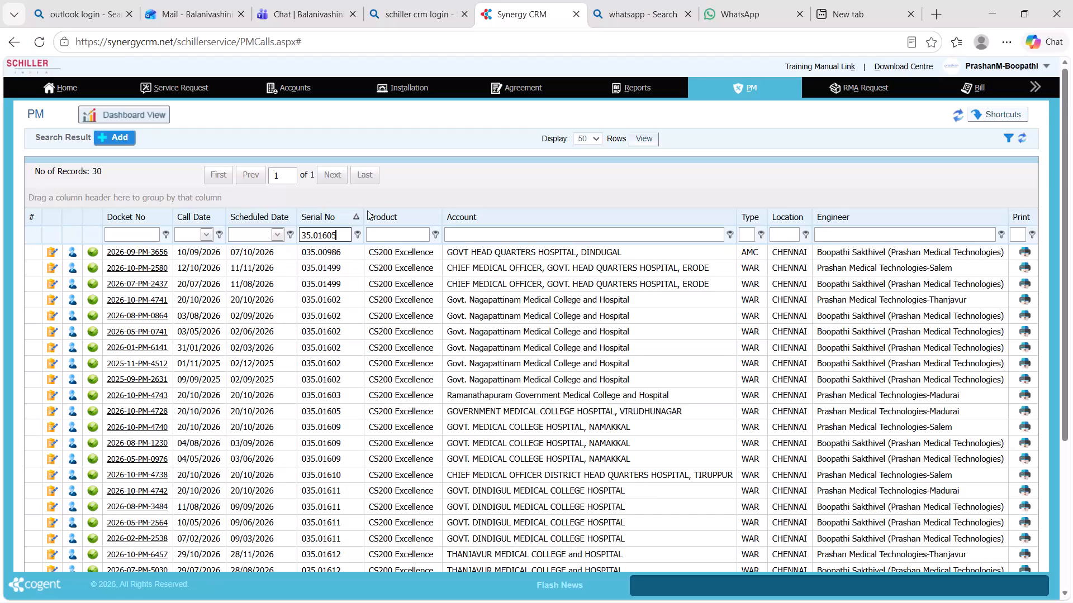
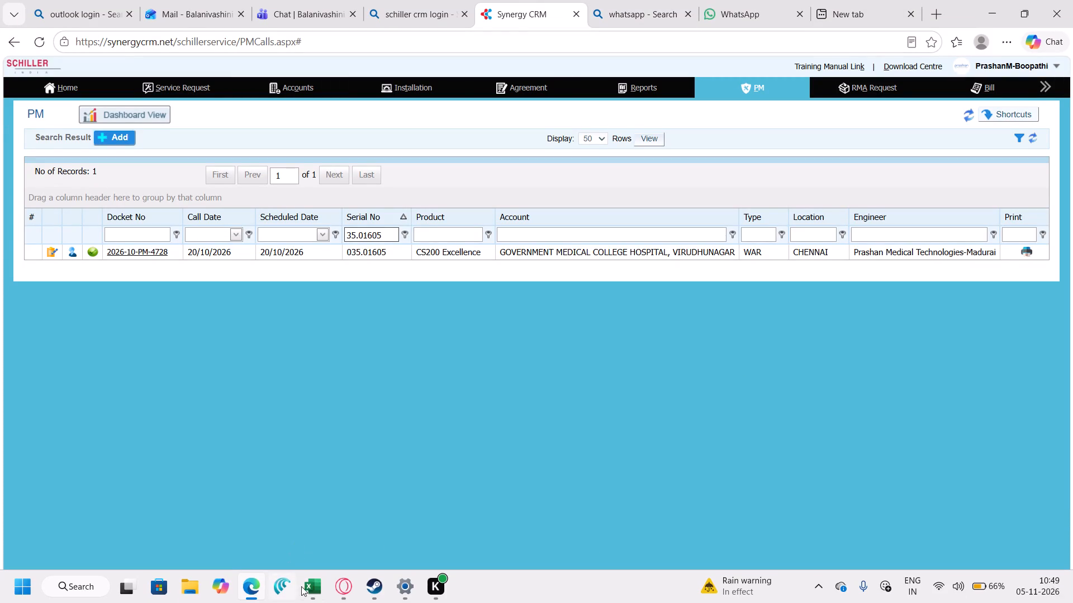
Switch to the CallDetailReport workbook in Excel and search the Report No column's filter for 51464, leaving the filter unapplied.
{"action": "left_click", "coordinate": [316, 585]}
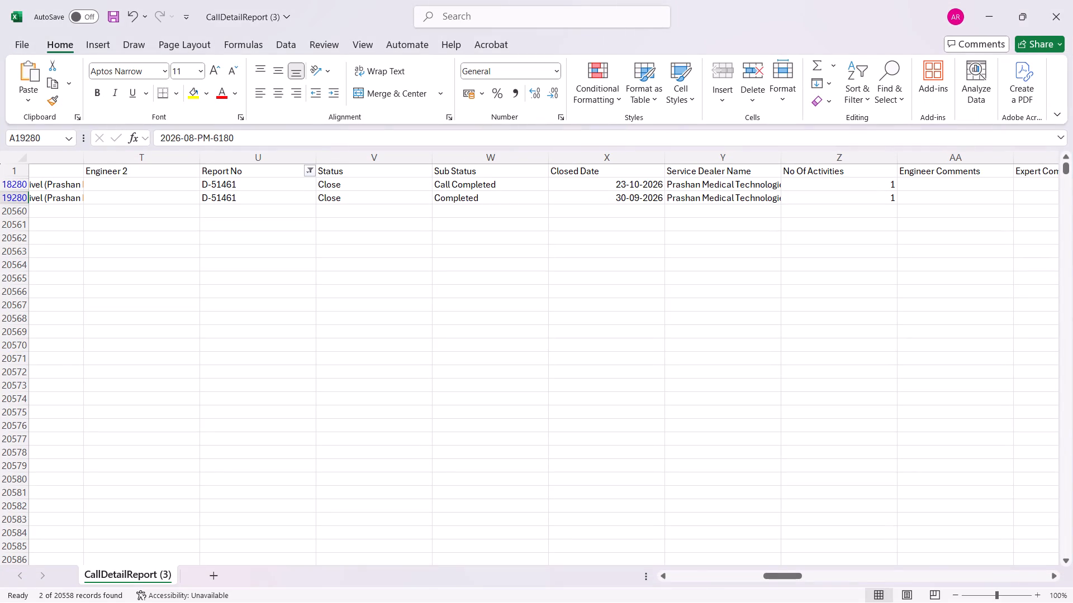
{"action": "left_click", "coordinate": [309, 170]}
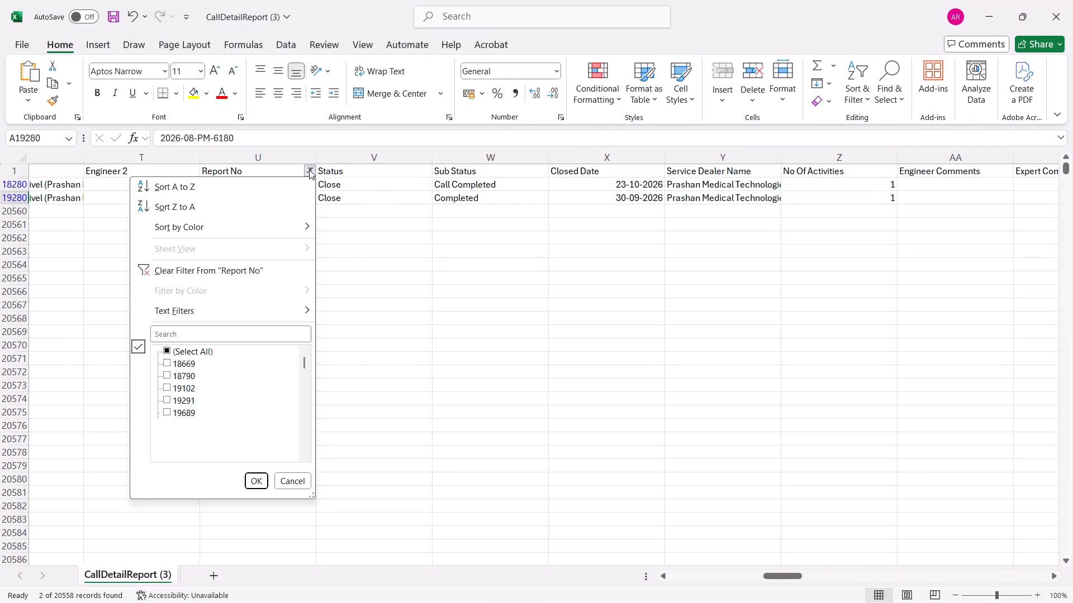
{"action": "left_click", "coordinate": [229, 333]}
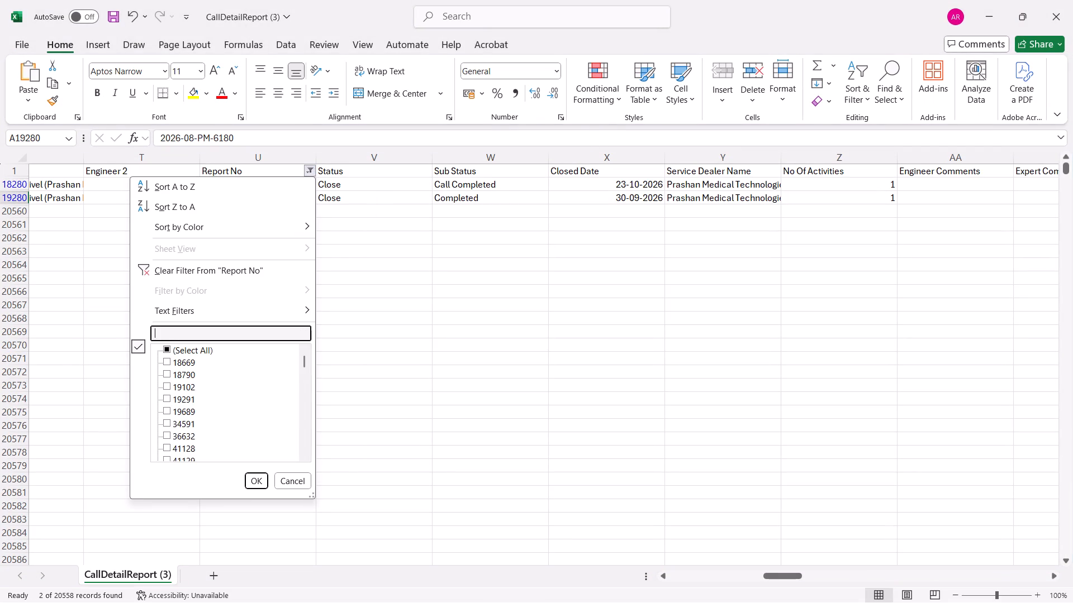
{"action": "type", "text": "51"}
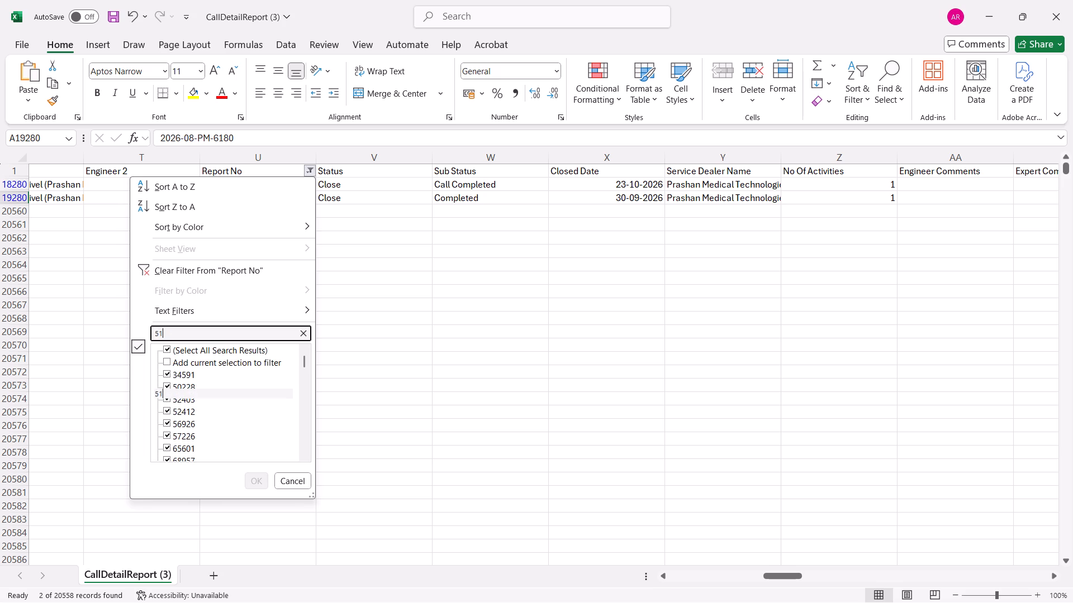
{"action": "type", "text": "464"}
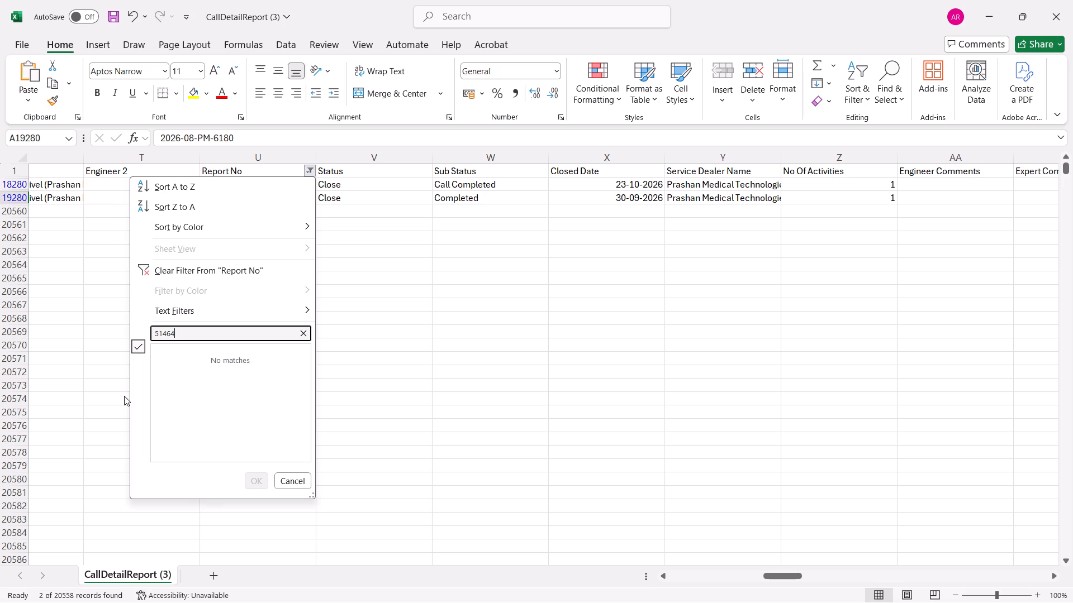
{"action": "left_click", "coordinate": [987, 21]}
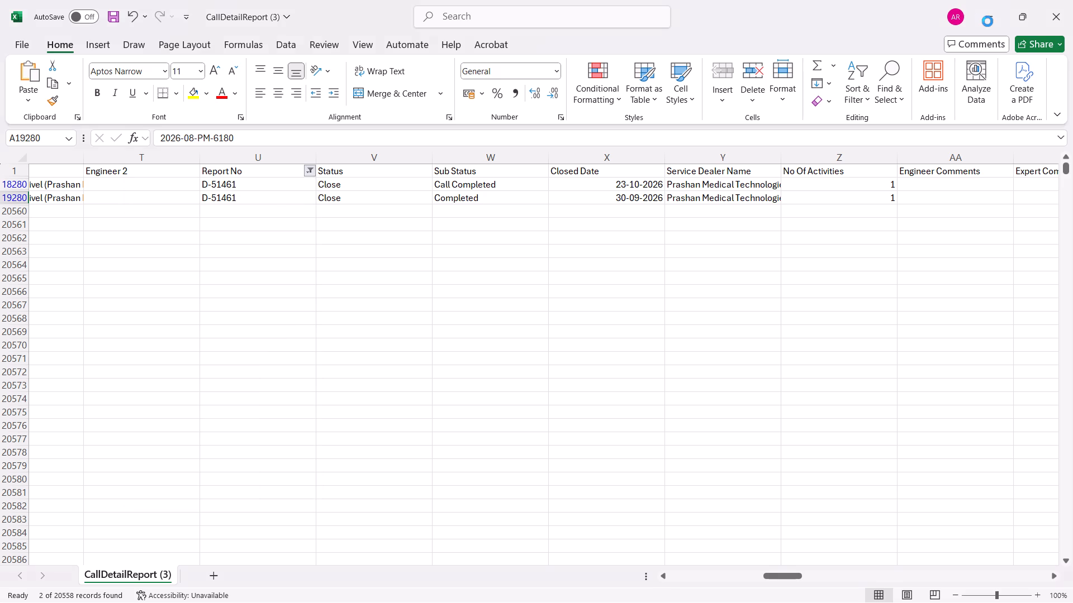
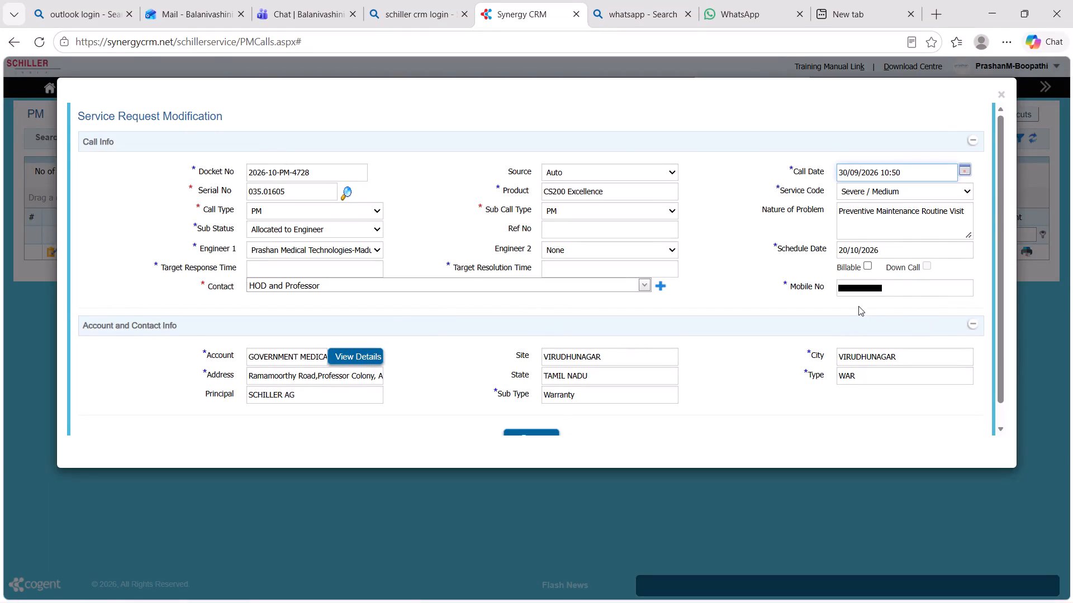
Save the modified service request for docket 2026-10-PM-4728.
{"action": "scroll", "coordinate": [846, 301], "scroll_direction": "down", "scroll_amount": 2}
{"action": "left_click", "coordinate": [540, 423]}
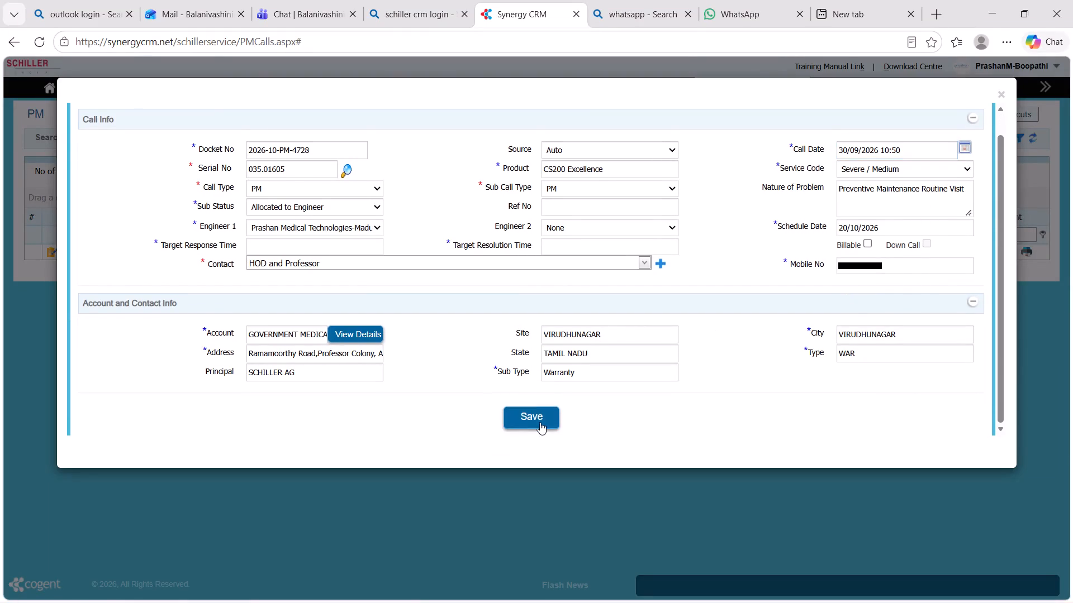
{"action": "left_click", "coordinate": [672, 130]}
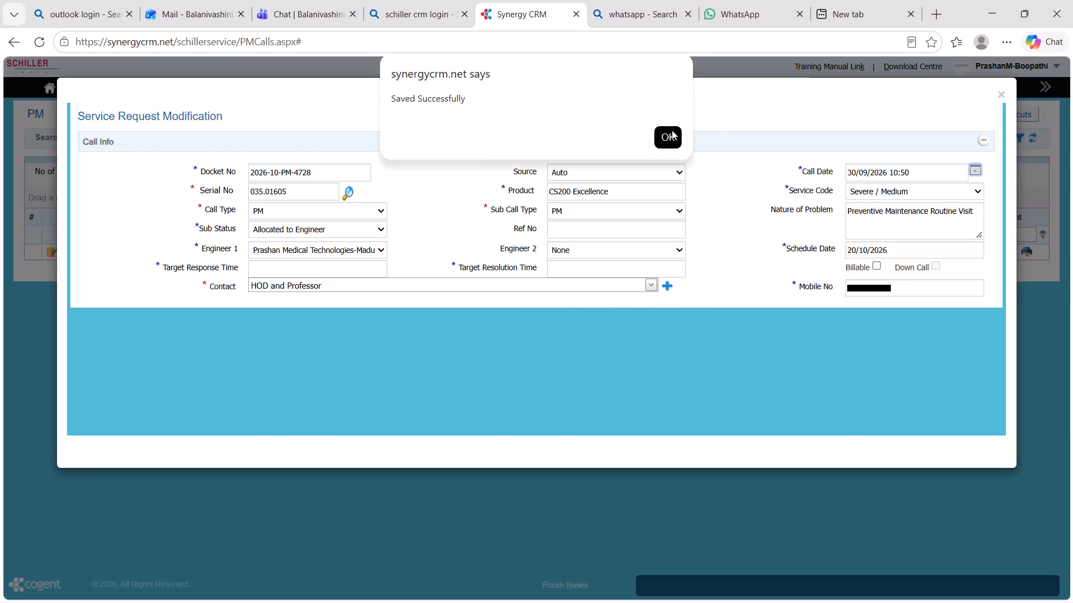
{"action": "left_click", "coordinate": [159, 251]}
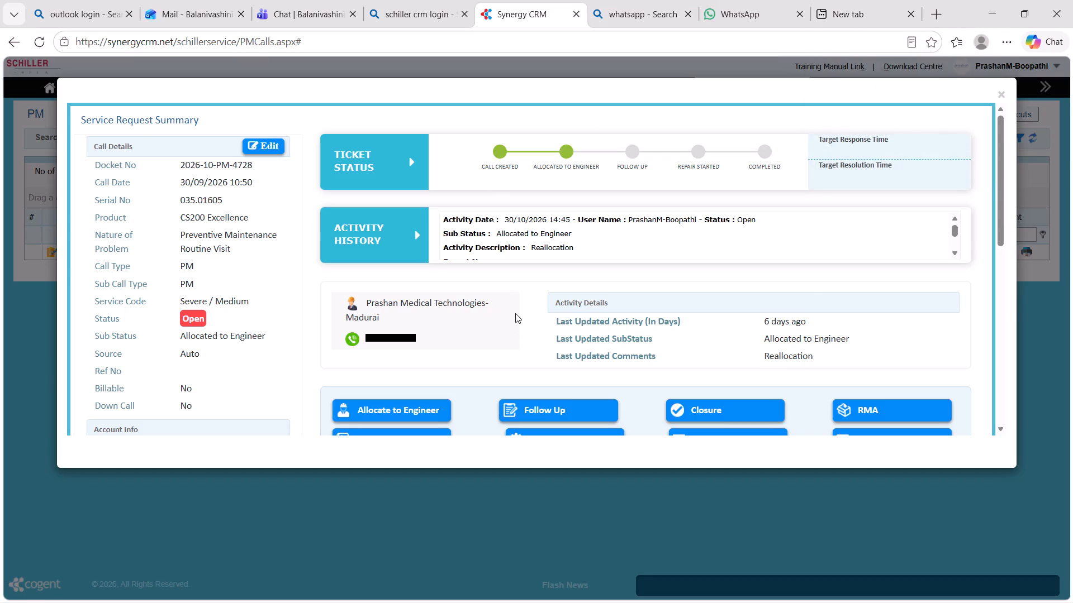
{"action": "scroll", "coordinate": [744, 386], "scroll_direction": "down", "scroll_amount": 3}
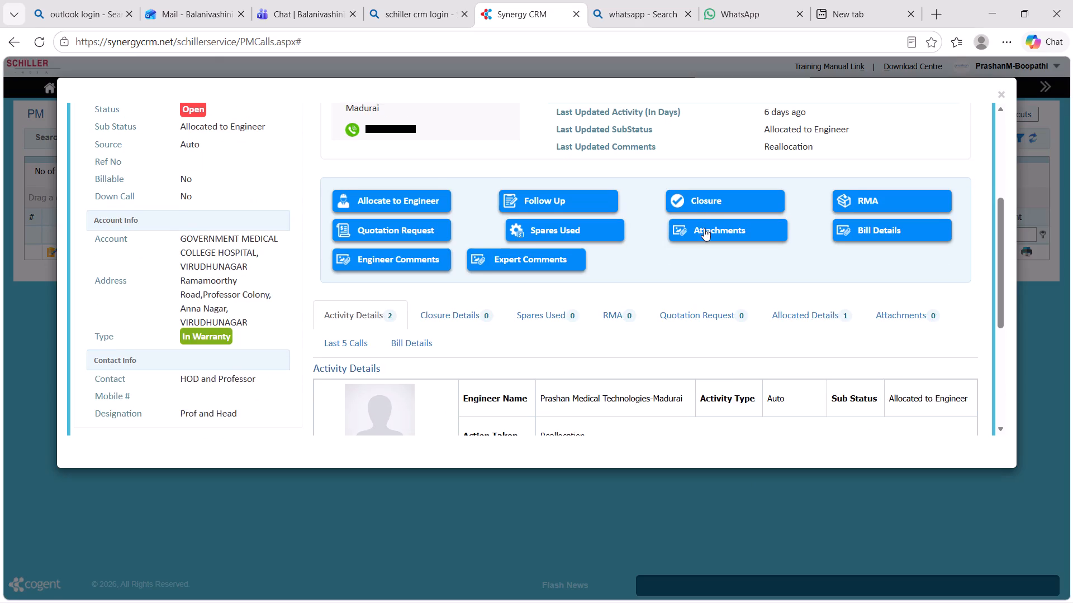
{"action": "left_click", "coordinate": [704, 228]}
{"action": "left_click", "coordinate": [334, 227]}
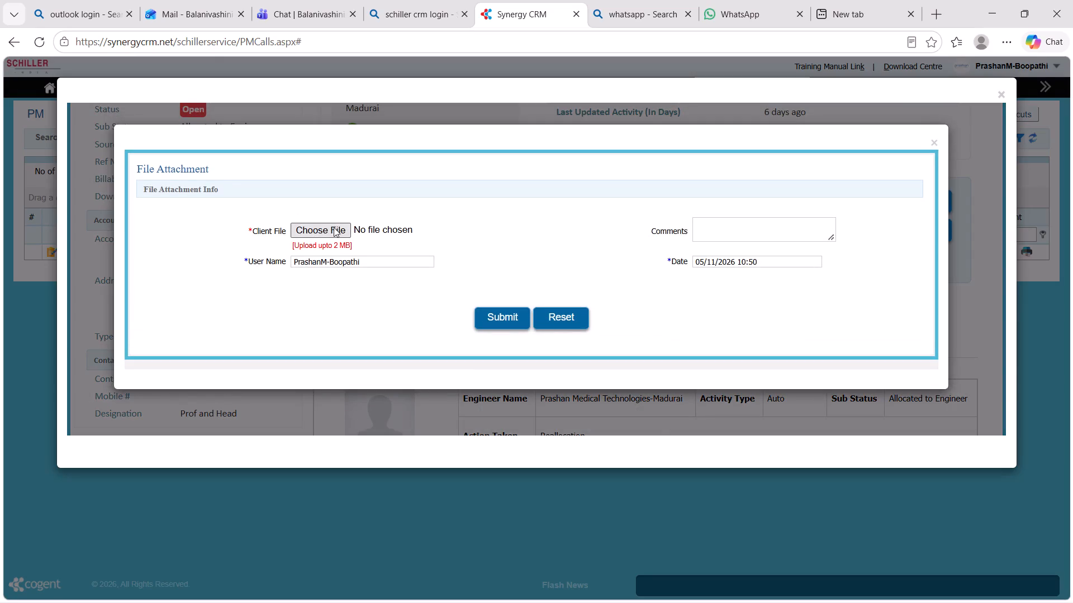
{"action": "left_click", "coordinate": [161, 147]}
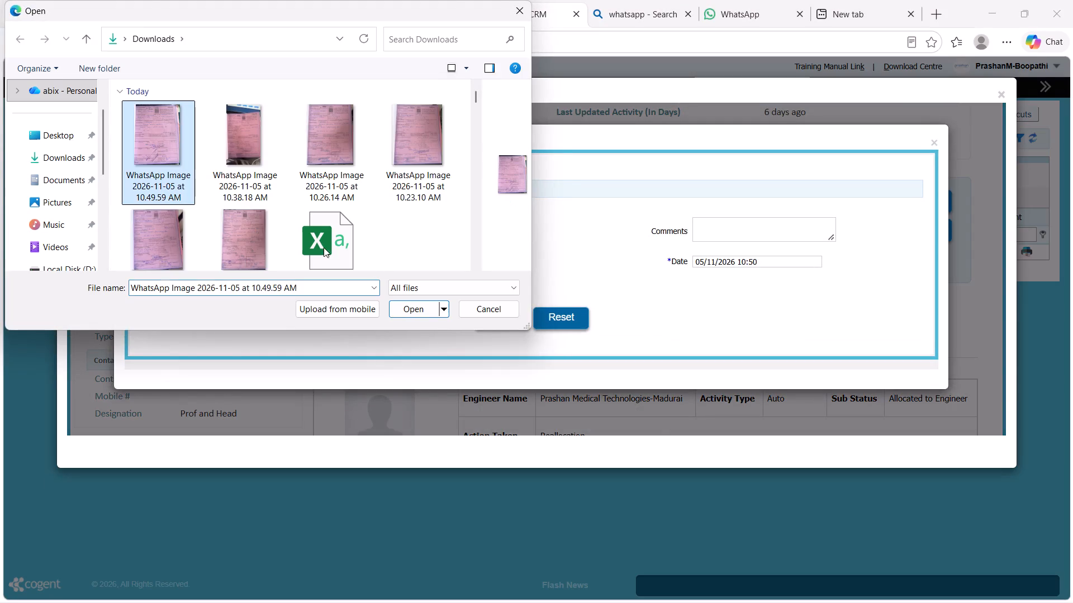
{"action": "left_click", "coordinate": [424, 306]}
{"action": "left_click", "coordinate": [511, 317]}
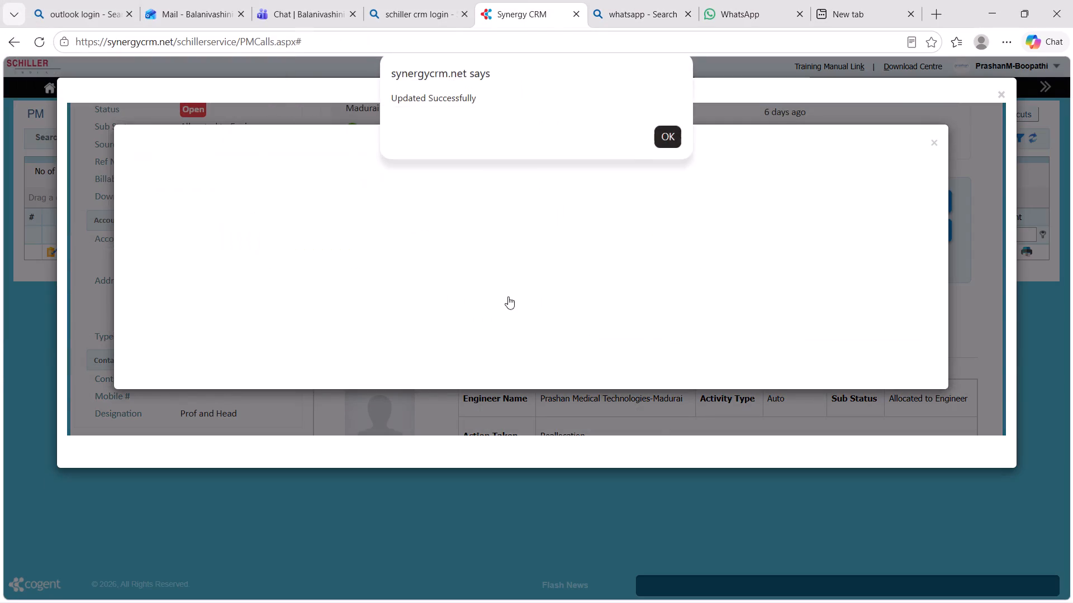
{"action": "left_click", "coordinate": [660, 138]}
Open the call's closure form and set the activity date to 01/10/2026 and the activity type to PM.
{"action": "left_click", "coordinate": [723, 198]}
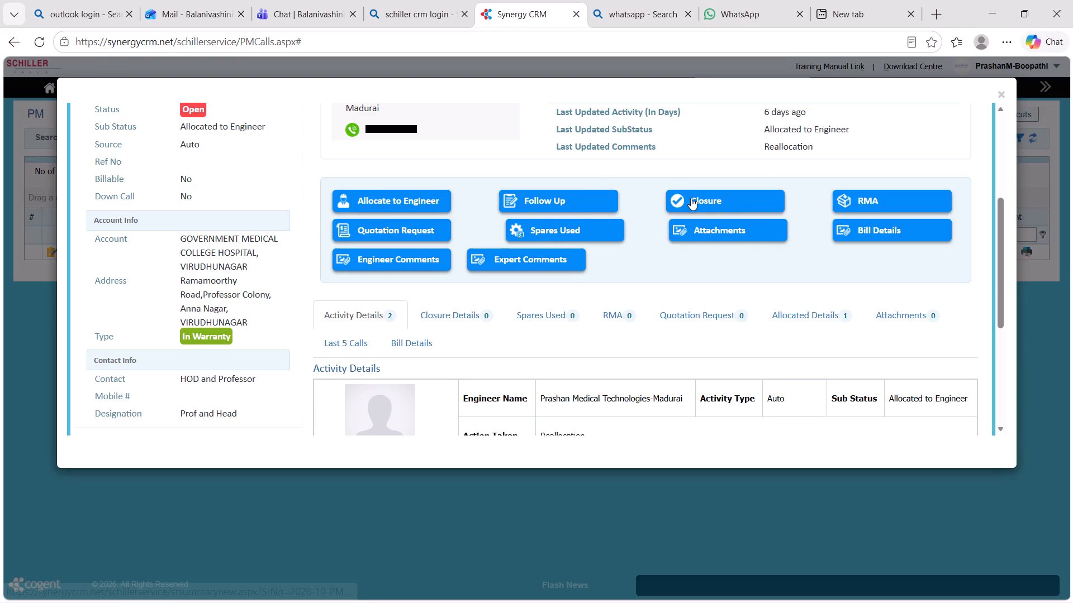
{"action": "scroll", "coordinate": [508, 289], "scroll_direction": "down", "scroll_amount": 3}
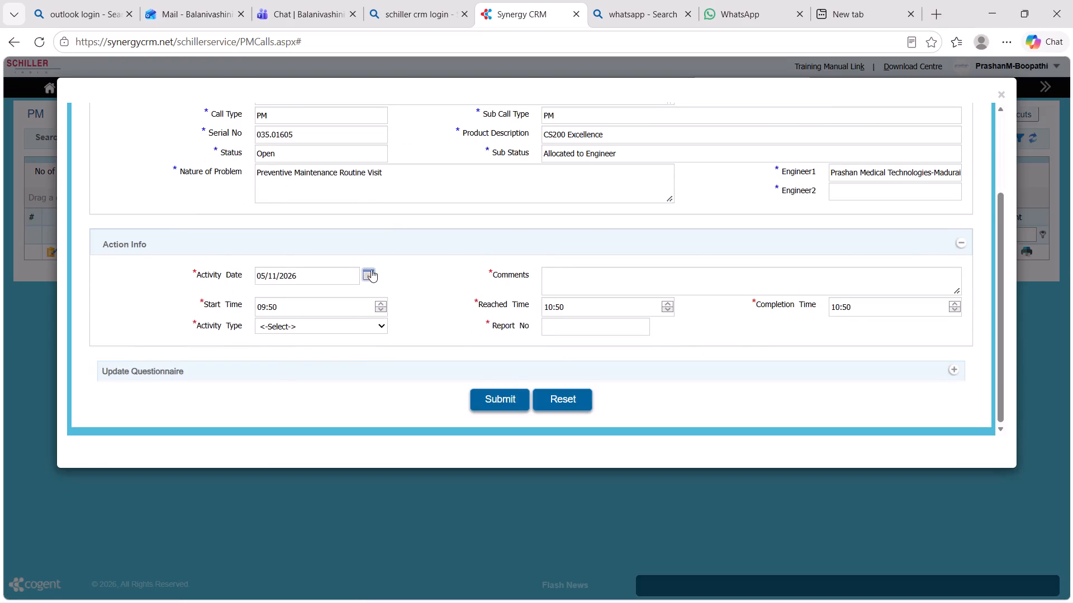
{"action": "left_click", "coordinate": [371, 270]}
{"action": "double_click", "coordinate": [260, 288]}
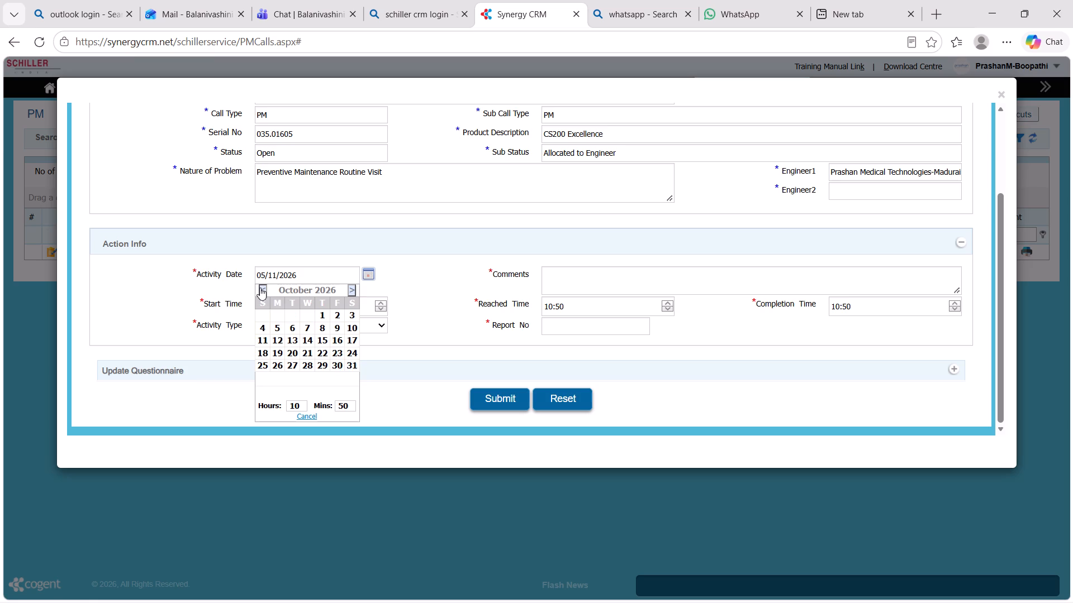
{"action": "left_click", "coordinate": [354, 289]}
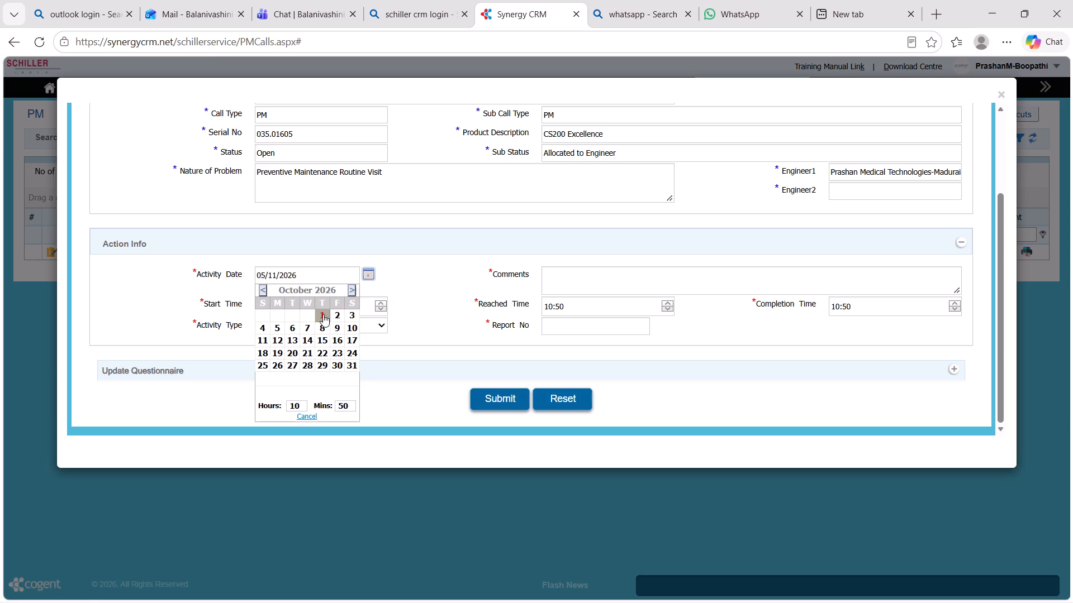
{"action": "left_click", "coordinate": [323, 314]}
{"action": "left_click", "coordinate": [326, 322]}
{"action": "left_click", "coordinate": [301, 428]}
Enter the closure comment PM COMPLETED and the report number D-51464.
{"action": "left_click", "coordinate": [581, 282]}
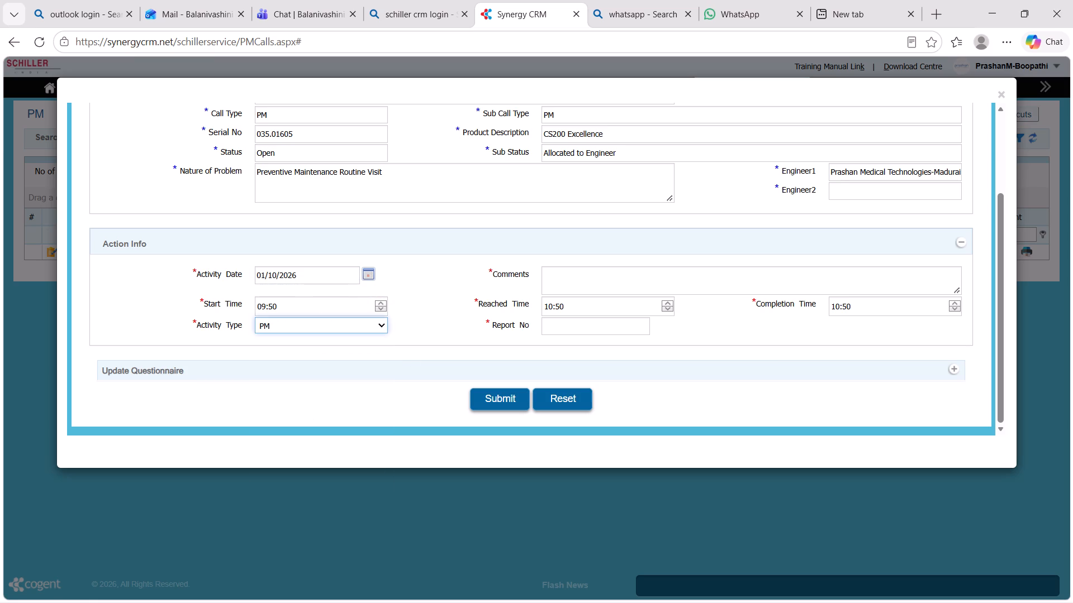
{"action": "type", "text": "PM COM PLE"}
{"action": "key", "text": "BackSpace"}
{"action": "key", "text": "BackSpace"}
{"action": "key", "text": "BackSpace"}
{"action": "key", "text": "BackSpace"}
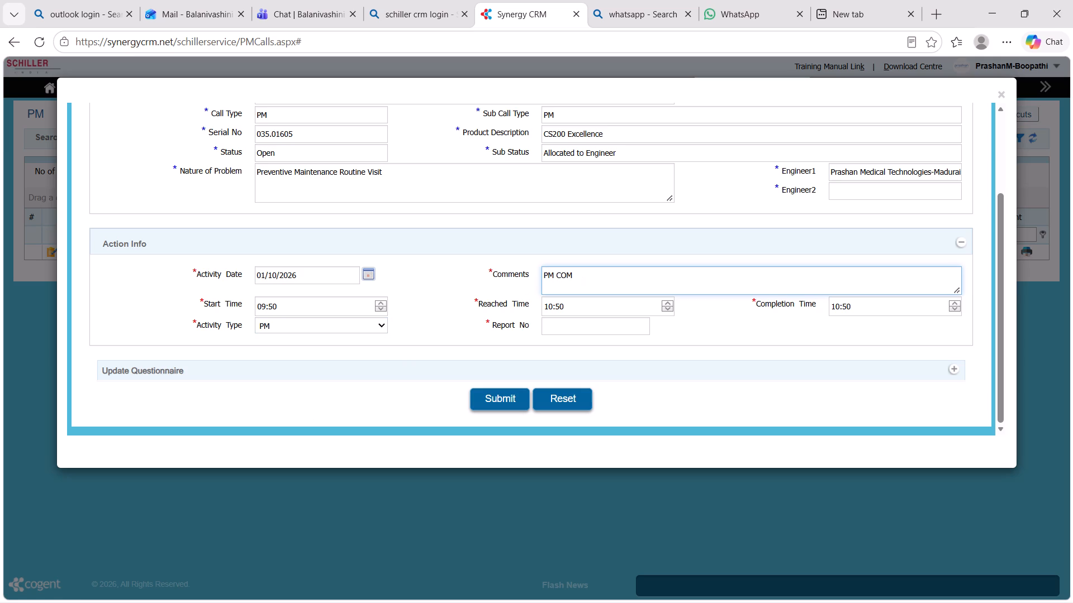
{"action": "type", "text": "PLETED"}
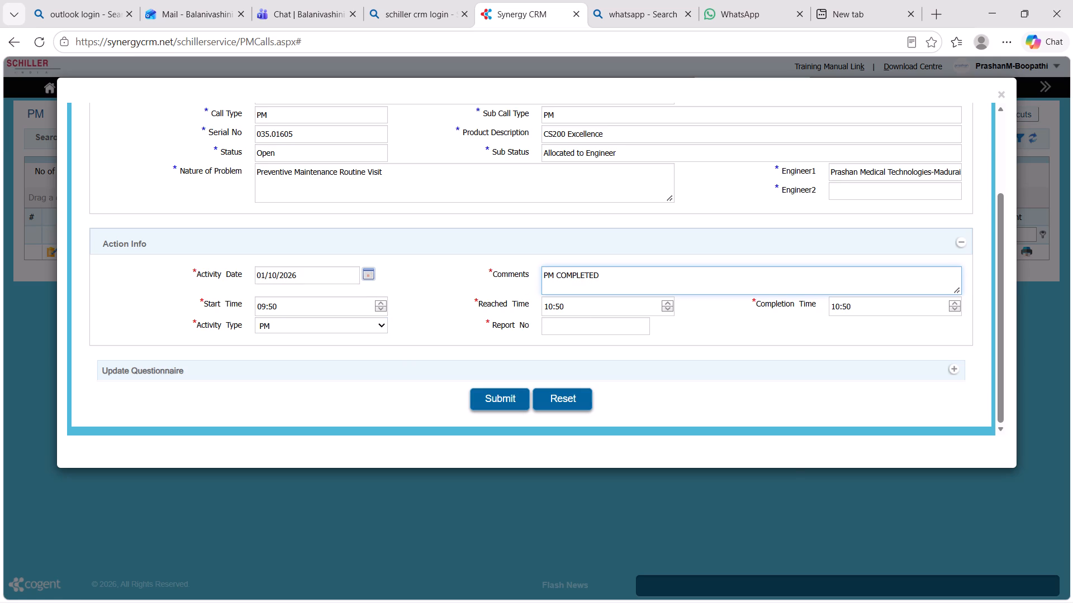
{"action": "left_click", "coordinate": [583, 320]}
{"action": "key", "text": "ctrl+v"}
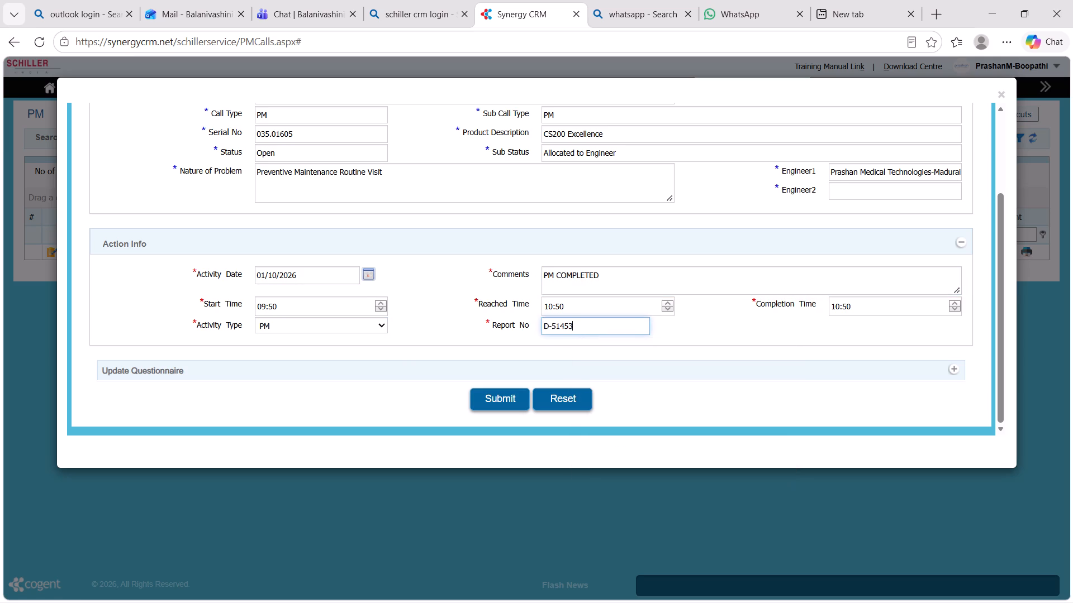
{"action": "key", "text": "BackSpace"}
{"action": "key", "text": "BackSpace"}
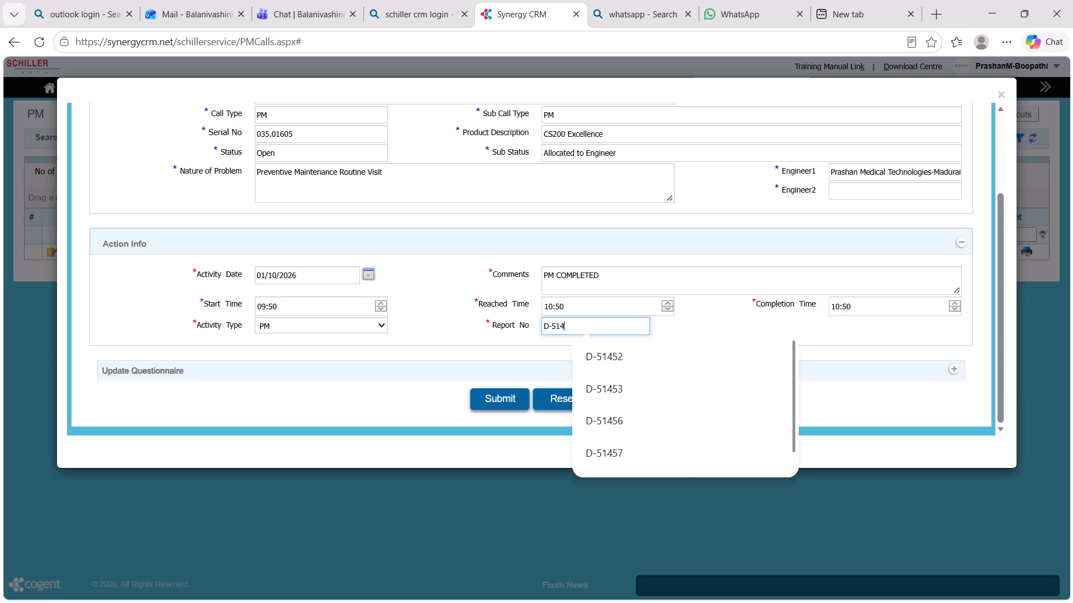
{"action": "type", "text": "64"}
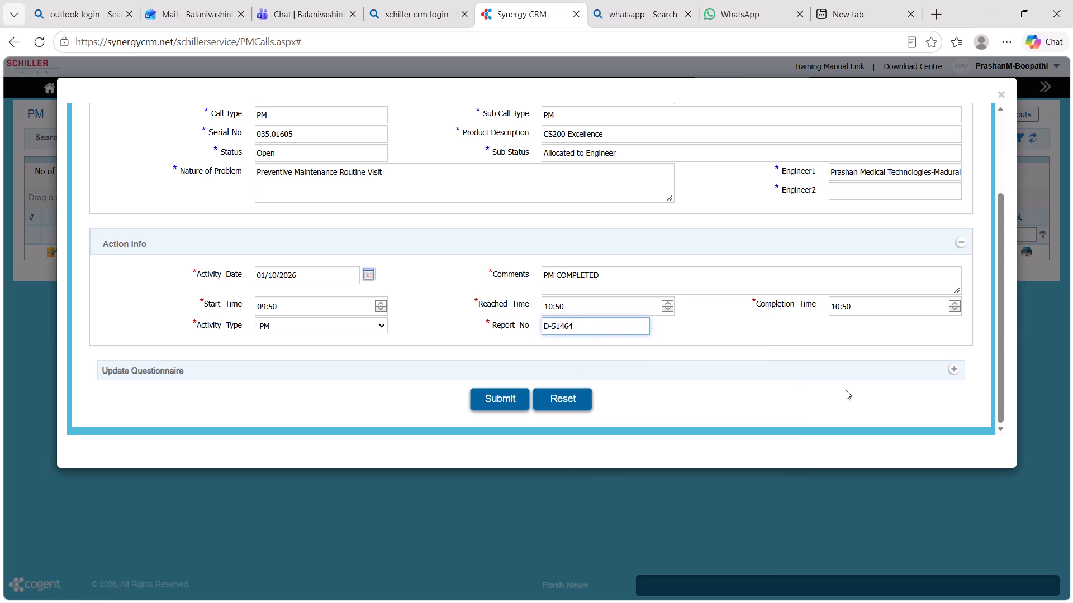
Answer the first five closure questions: mains voltage 230V, grounding 0, UPS/stabilizer NA, accessories GOOD and environmental condition GOOD.
{"action": "left_click", "coordinate": [957, 371]}
{"action": "scroll", "coordinate": [922, 337], "scroll_direction": "down", "scroll_amount": 3}
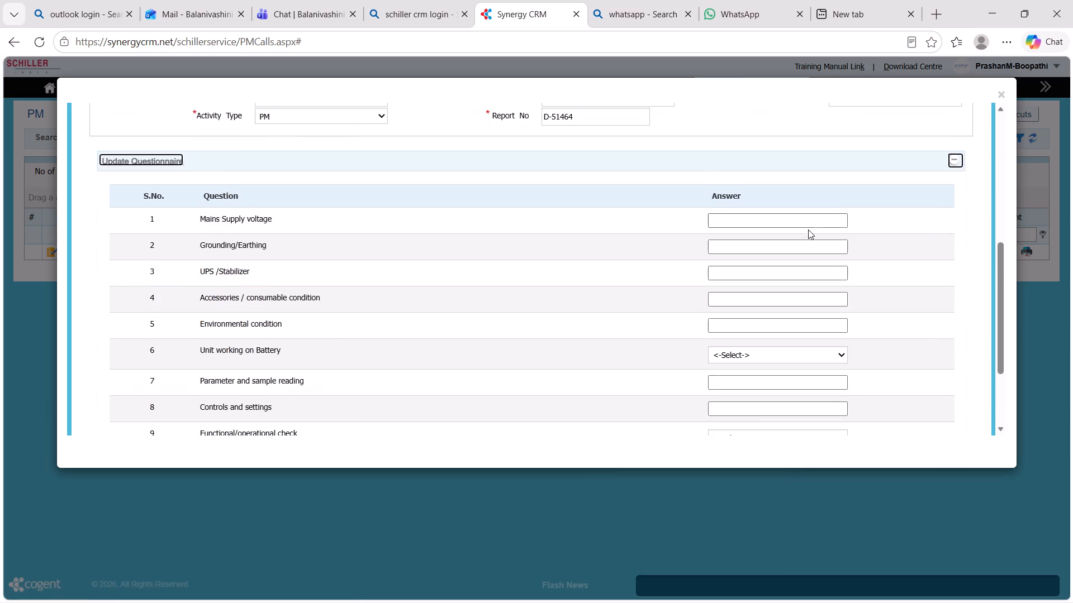
{"action": "left_click", "coordinate": [811, 221]}
{"action": "left_click", "coordinate": [786, 312]}
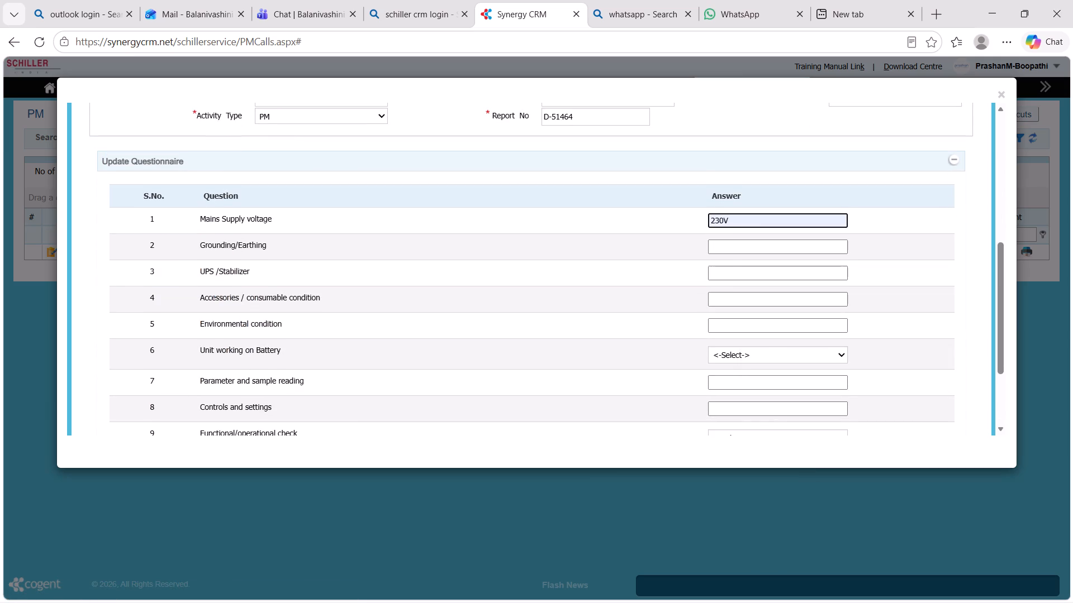
{"action": "left_click", "coordinate": [780, 246]}
{"action": "left_click", "coordinate": [782, 362]}
{"action": "double_click", "coordinate": [769, 270]}
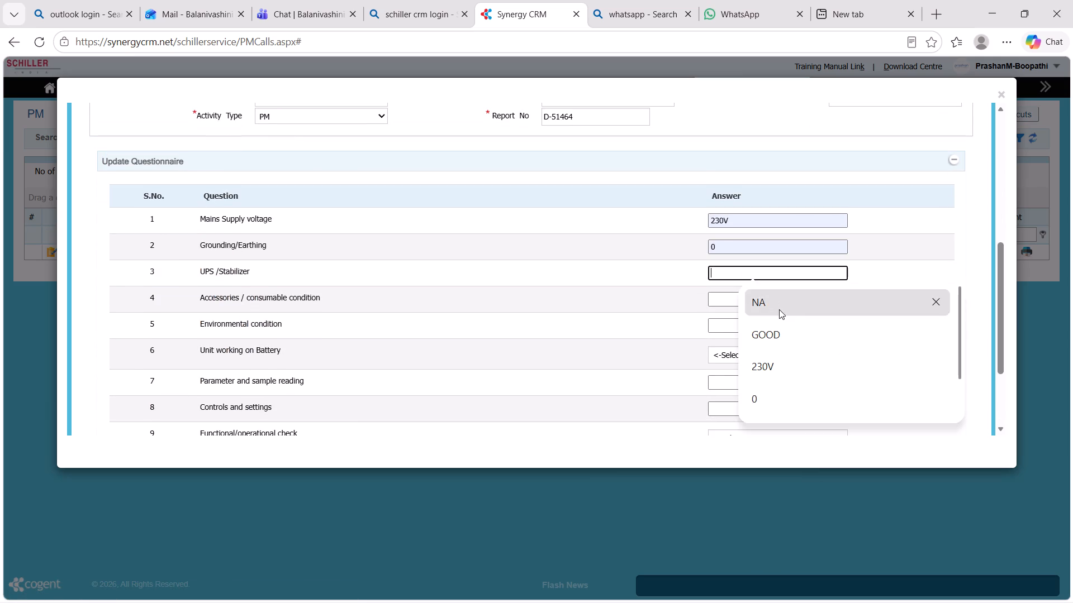
{"action": "left_click", "coordinate": [779, 309]}
{"action": "left_click", "coordinate": [779, 302]}
{"action": "left_click", "coordinate": [781, 363]}
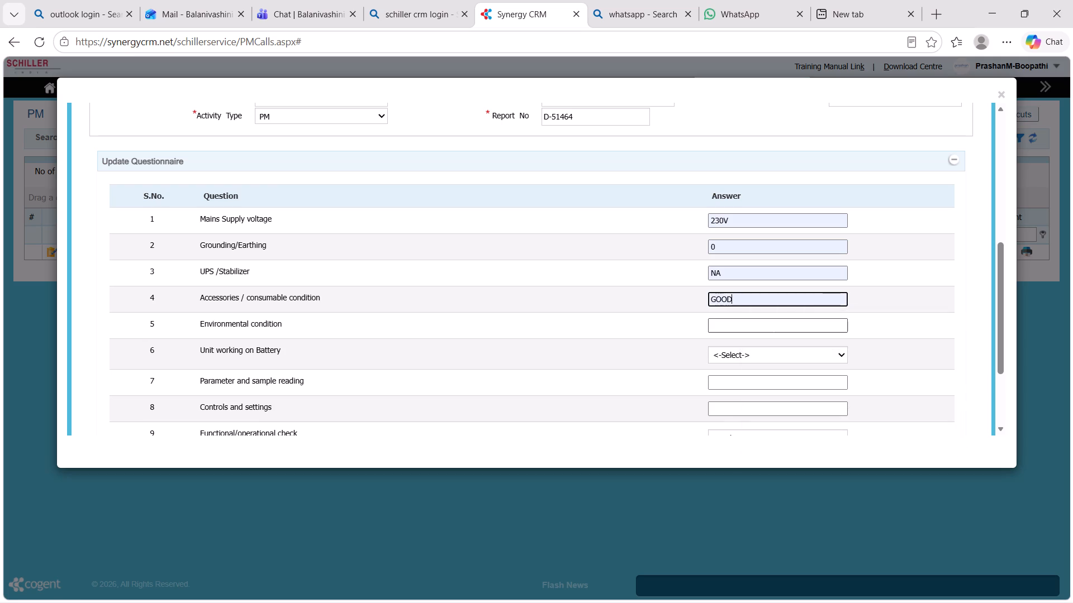
{"action": "left_click", "coordinate": [772, 326]}
{"action": "left_click", "coordinate": [768, 387]}
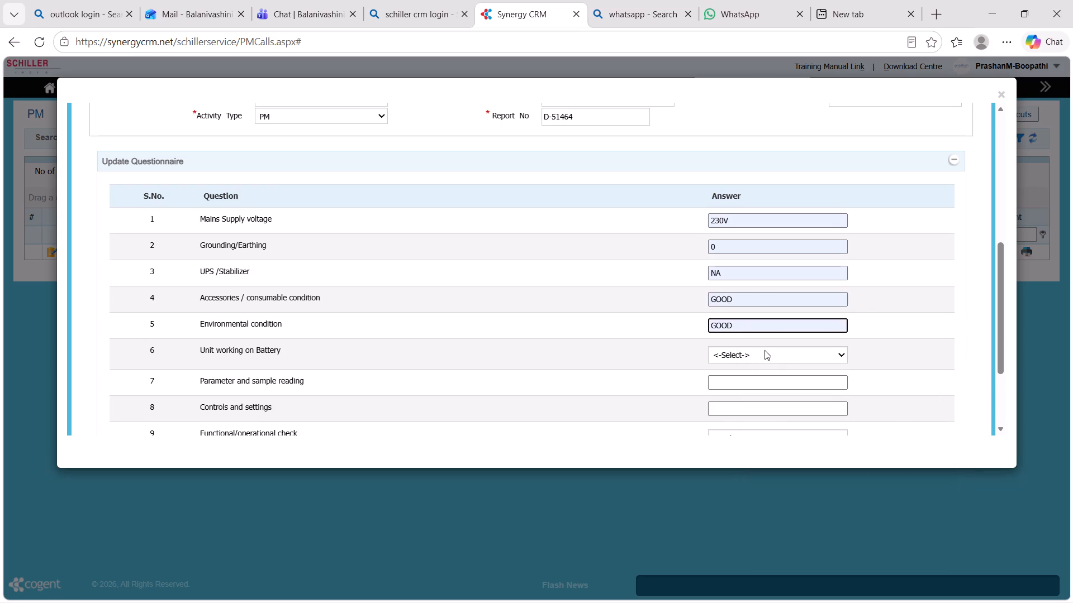
Answer the remaining closure questions: battery operation Yes, parameter reading NA, controls YES, functional check OK and remarks CALL COMPLETED.
{"action": "left_click", "coordinate": [765, 350]}
{"action": "left_click", "coordinate": [770, 386]}
{"action": "left_click", "coordinate": [770, 385]}
{"action": "scroll", "coordinate": [770, 385], "scroll_direction": "down", "scroll_amount": 3}
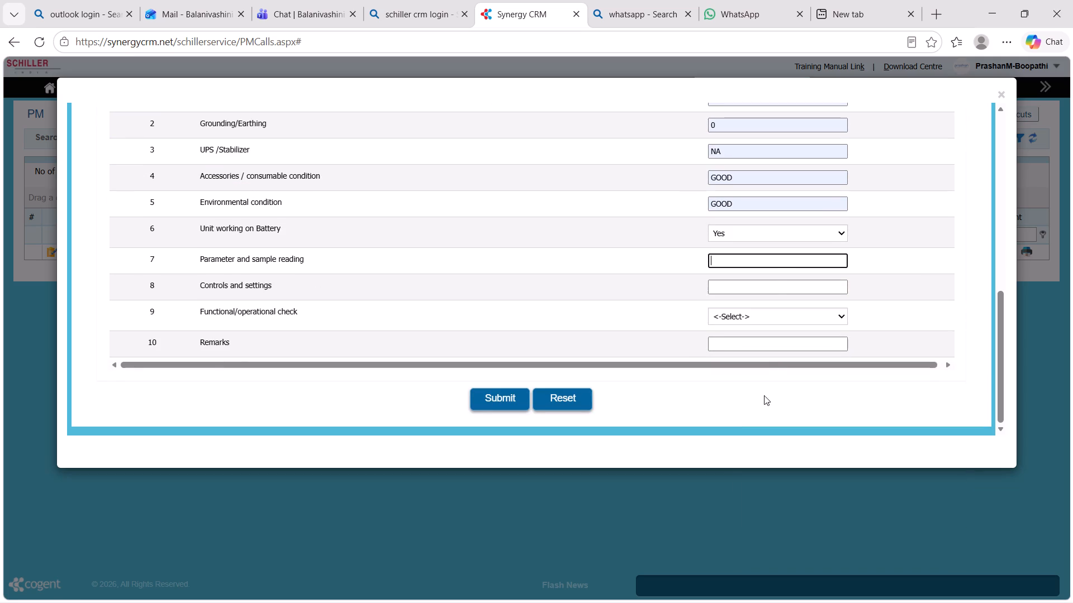
{"action": "left_click", "coordinate": [774, 256]}
{"action": "left_click", "coordinate": [777, 291]}
{"action": "left_click", "coordinate": [777, 285]}
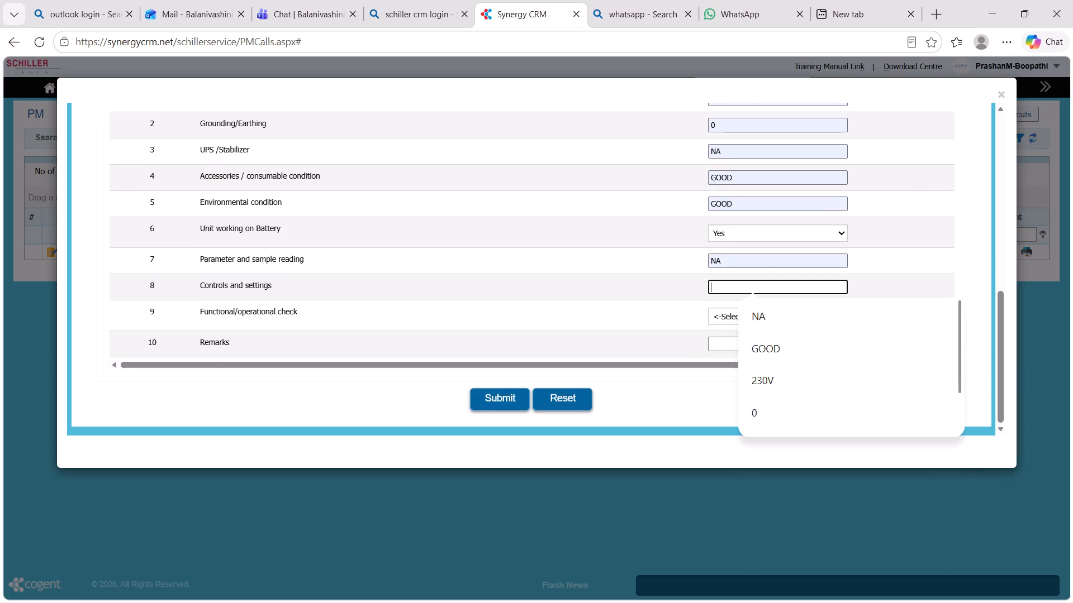
{"action": "scroll", "coordinate": [769, 382], "scroll_direction": "down", "scroll_amount": 4}
{"action": "left_click", "coordinate": [769, 383]}
{"action": "left_click", "coordinate": [761, 318]}
{"action": "left_click", "coordinate": [759, 350]}
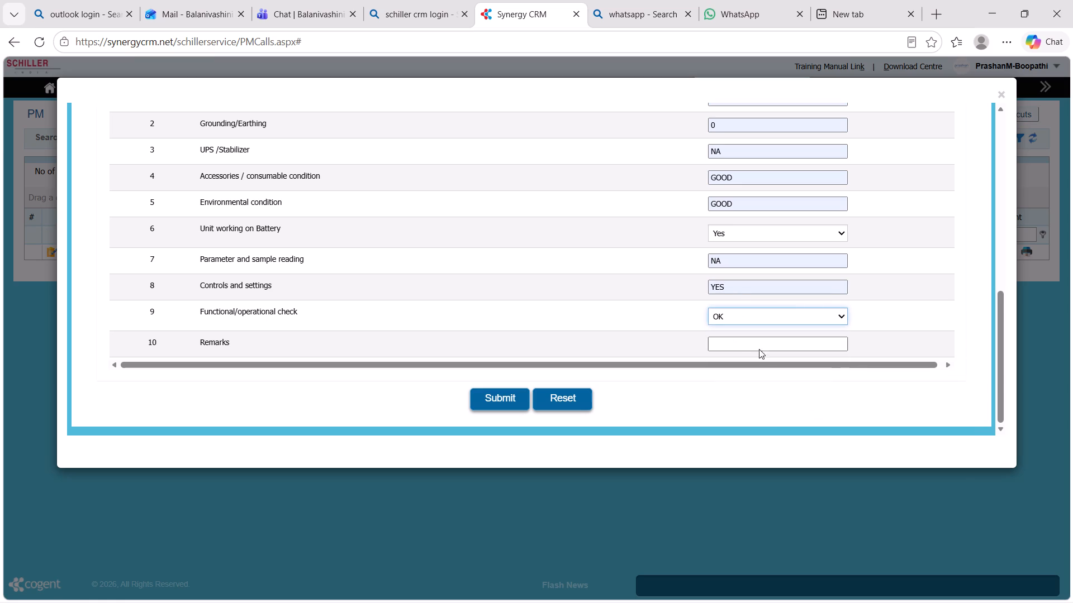
{"action": "left_click", "coordinate": [759, 346]}
{"action": "scroll", "coordinate": [763, 391], "scroll_direction": "down", "scroll_amount": 5}
{"action": "left_click", "coordinate": [779, 477]}
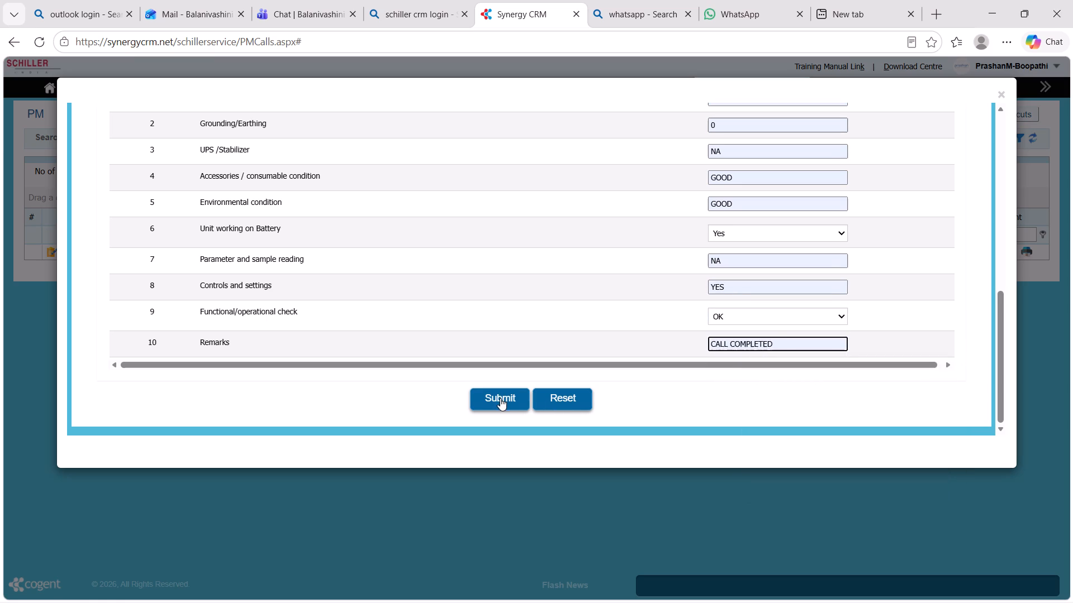
Submit the completed closure form for the CS200 Excellence PM call.
{"action": "left_click", "coordinate": [500, 398]}
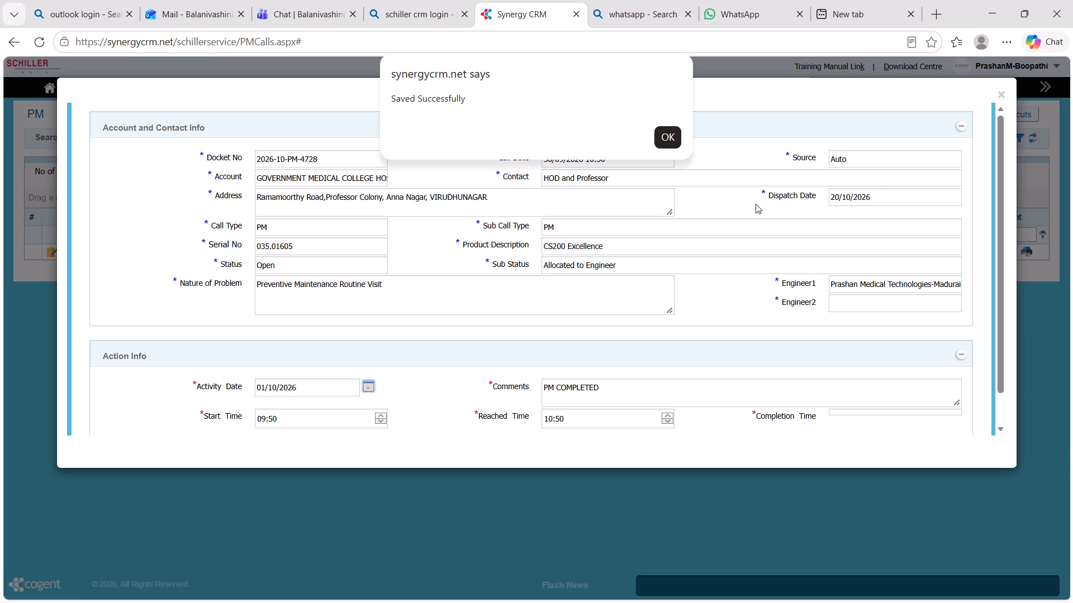
{"action": "left_click", "coordinate": [674, 140]}
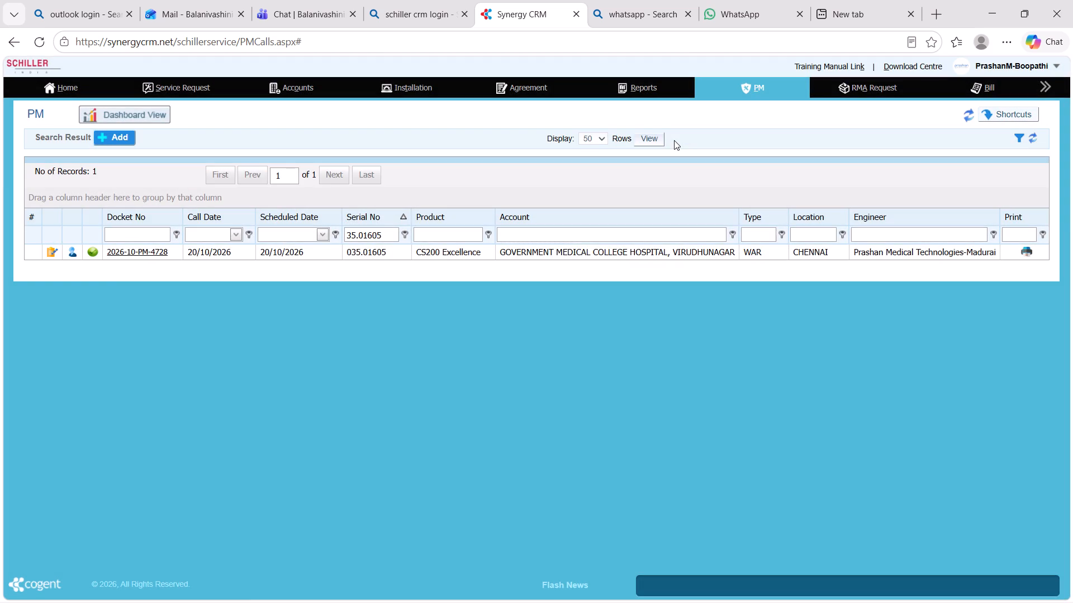
Replace the PM list's serial number filter with P0224C0045.
{"action": "left_click", "coordinate": [390, 238]}
{"action": "key", "text": "BackSpace"}
{"action": "key", "text": "BackSpace"}
{"action": "key", "text": "BackSpace"}
{"action": "key", "text": "BackSpace"}
{"action": "key", "text": "BackSpace"}
{"action": "key", "text": "BackSpace"}
{"action": "key", "text": "BackSpace"}
{"action": "key", "text": "BackSpace"}
{"action": "key", "text": "BackSpace"}
{"action": "key", "text": "BackSpace"}
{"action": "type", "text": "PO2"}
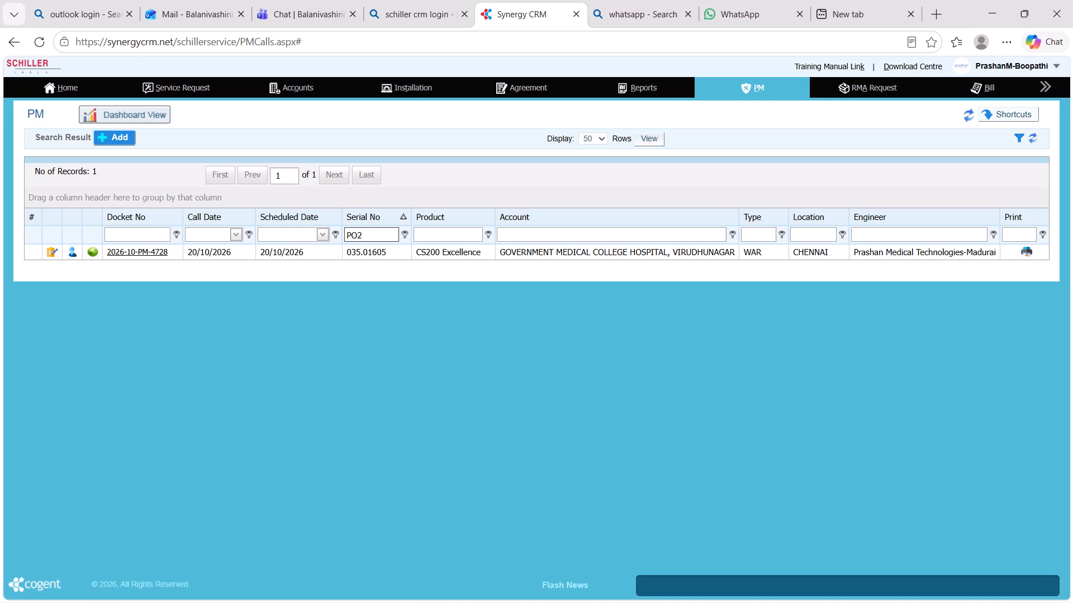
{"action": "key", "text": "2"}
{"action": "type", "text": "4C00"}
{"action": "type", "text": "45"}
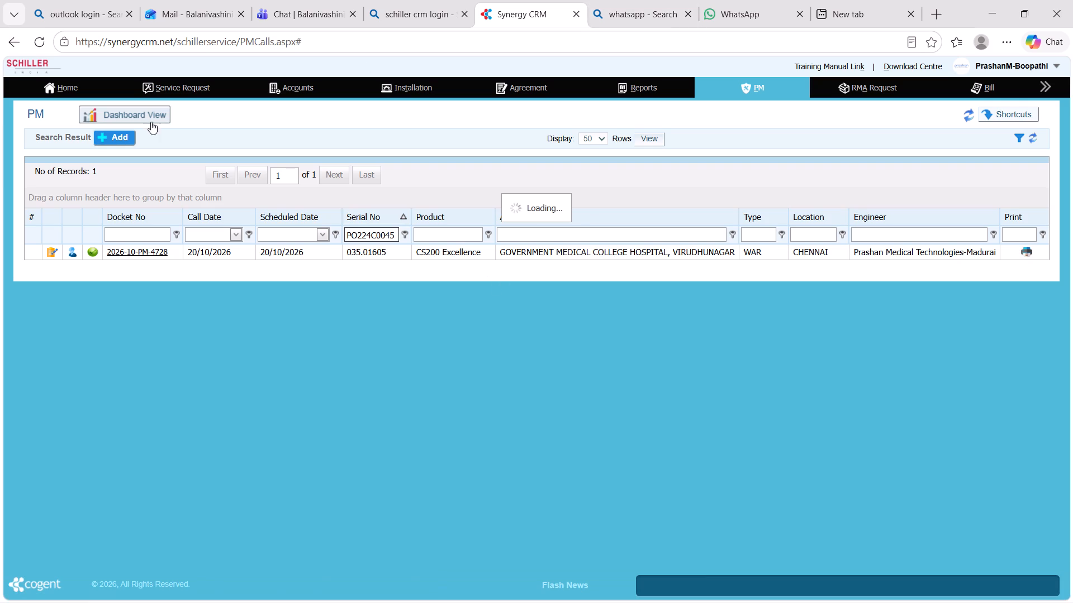
{"action": "left_click", "coordinate": [416, 238]}
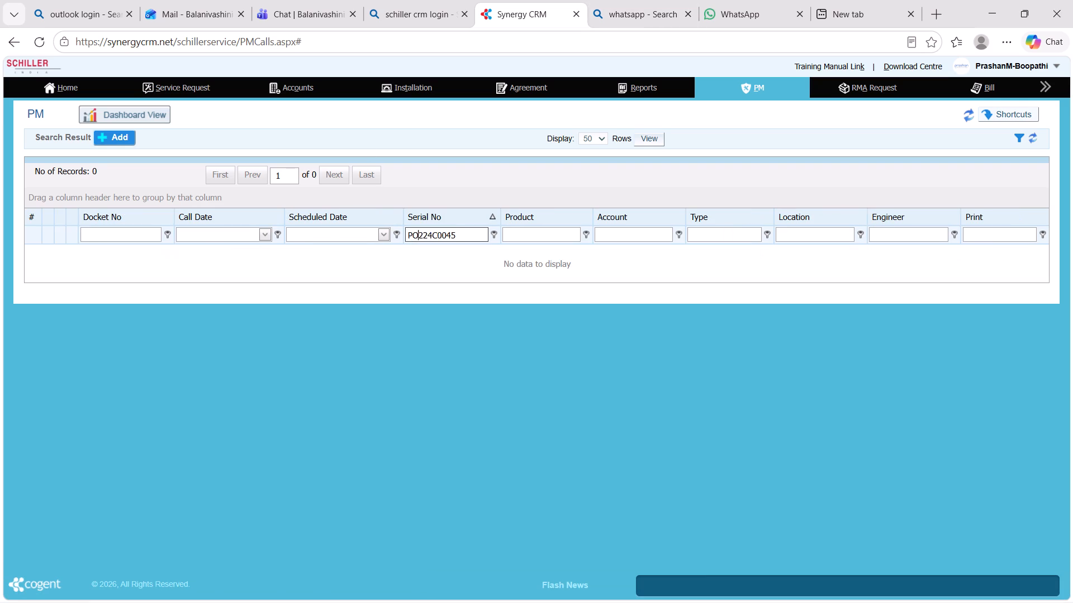
{"action": "key", "text": "BackSpace"}
{"action": "key", "text": "0"}
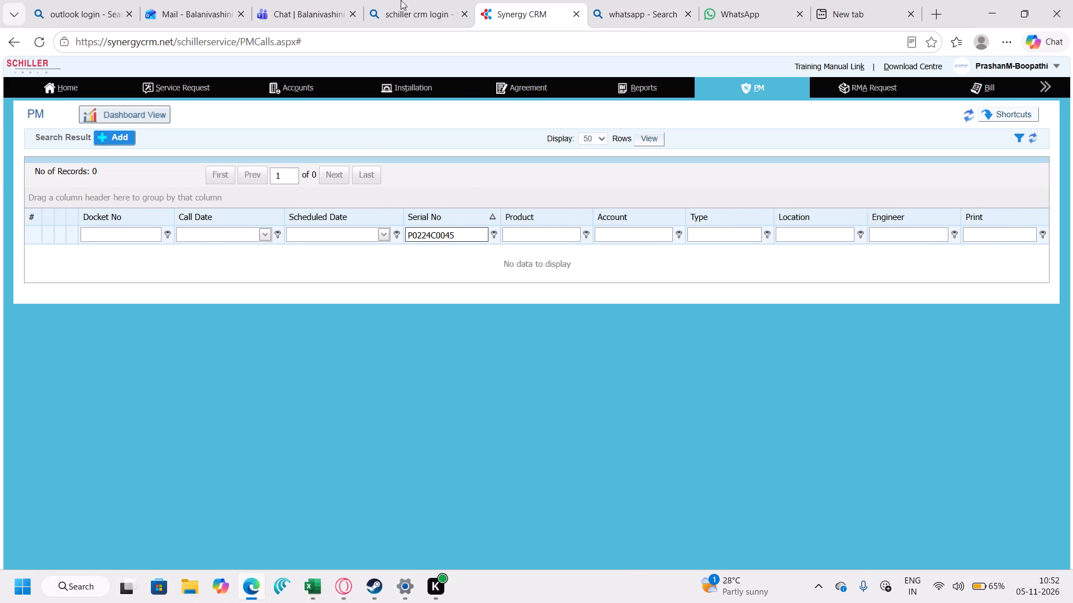
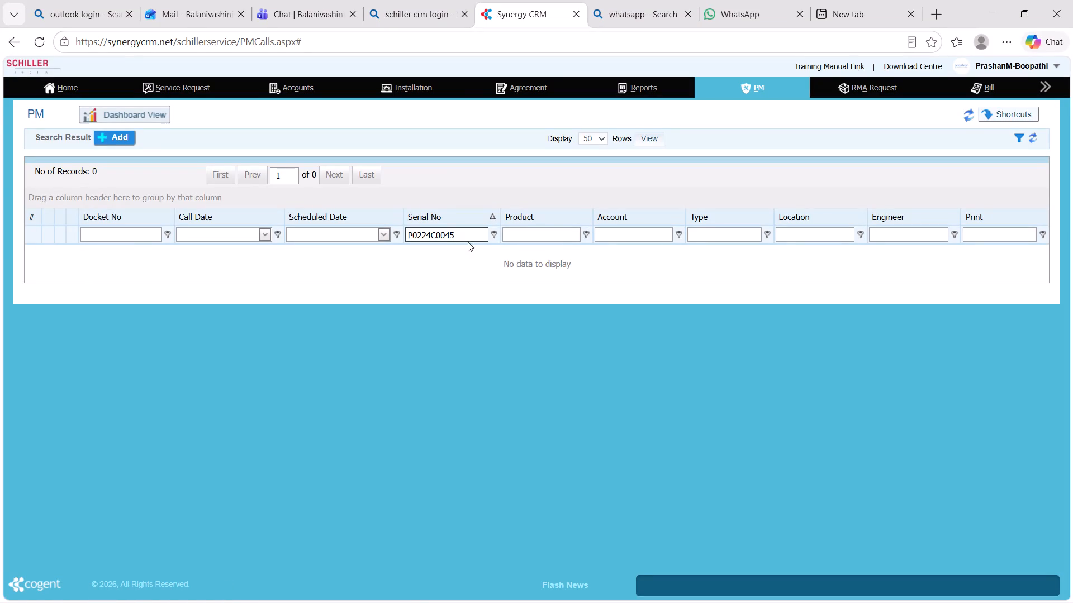
Replace the PM list's serial number filter with J0323D1093.
{"action": "left_click_drag", "start_coordinate": [466, 229], "coordinate": [357, 223]}
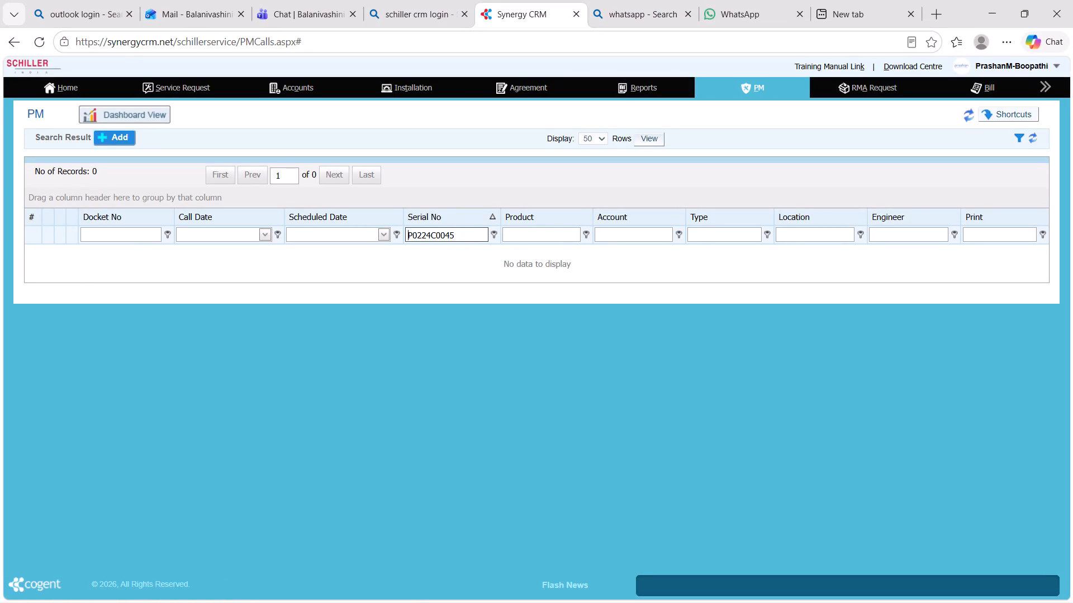
{"action": "double_click", "coordinate": [457, 239]}
{"action": "key", "text": "BackSpace"}
{"action": "key", "text": "j"}
{"action": "key", "text": "0"}
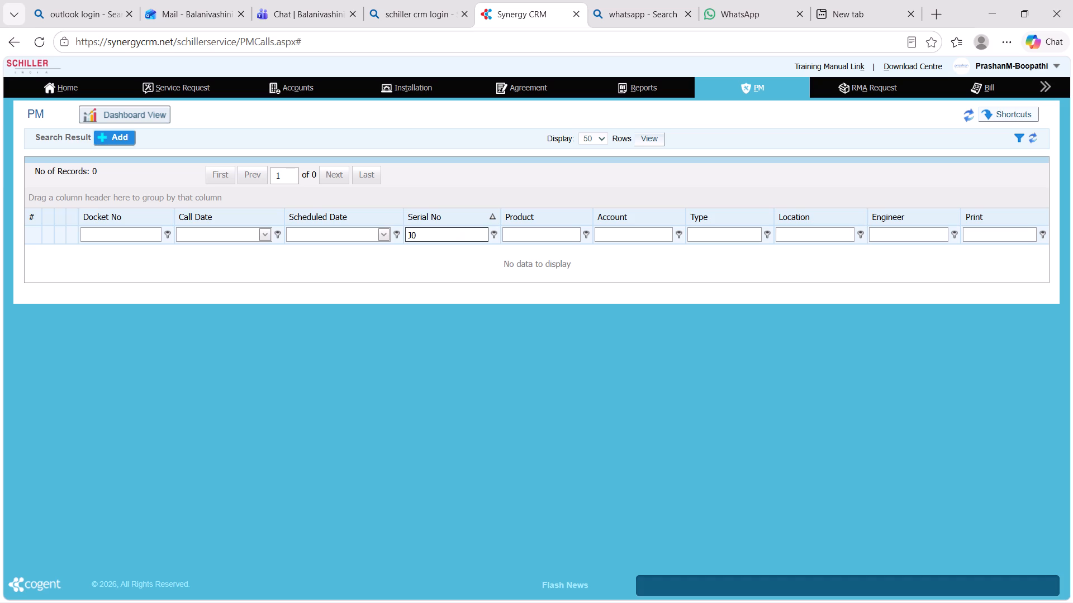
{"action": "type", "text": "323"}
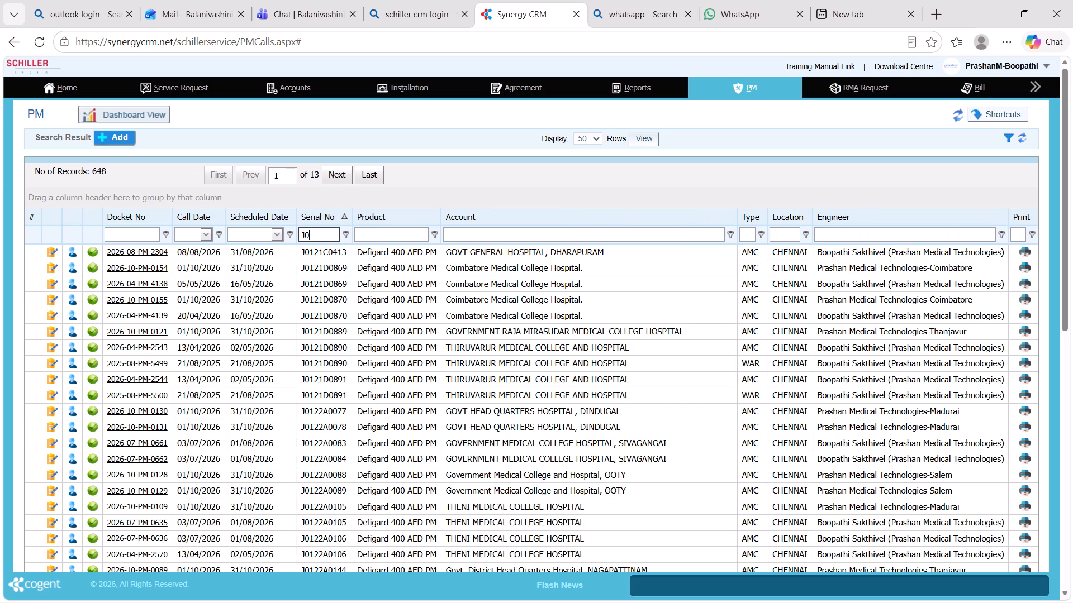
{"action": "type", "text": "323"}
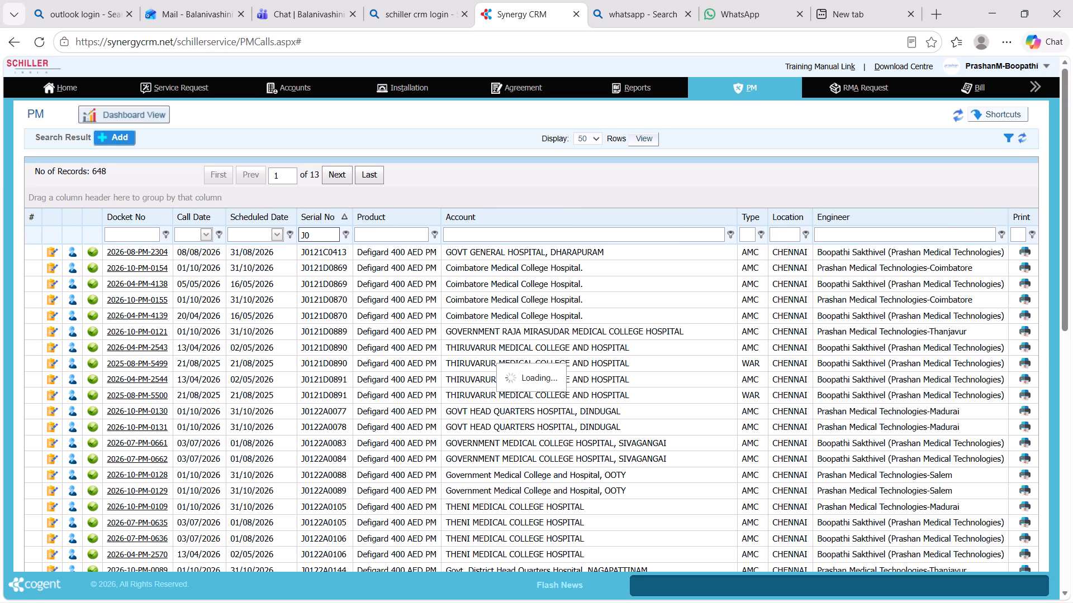
{"action": "left_click", "coordinate": [333, 236]}
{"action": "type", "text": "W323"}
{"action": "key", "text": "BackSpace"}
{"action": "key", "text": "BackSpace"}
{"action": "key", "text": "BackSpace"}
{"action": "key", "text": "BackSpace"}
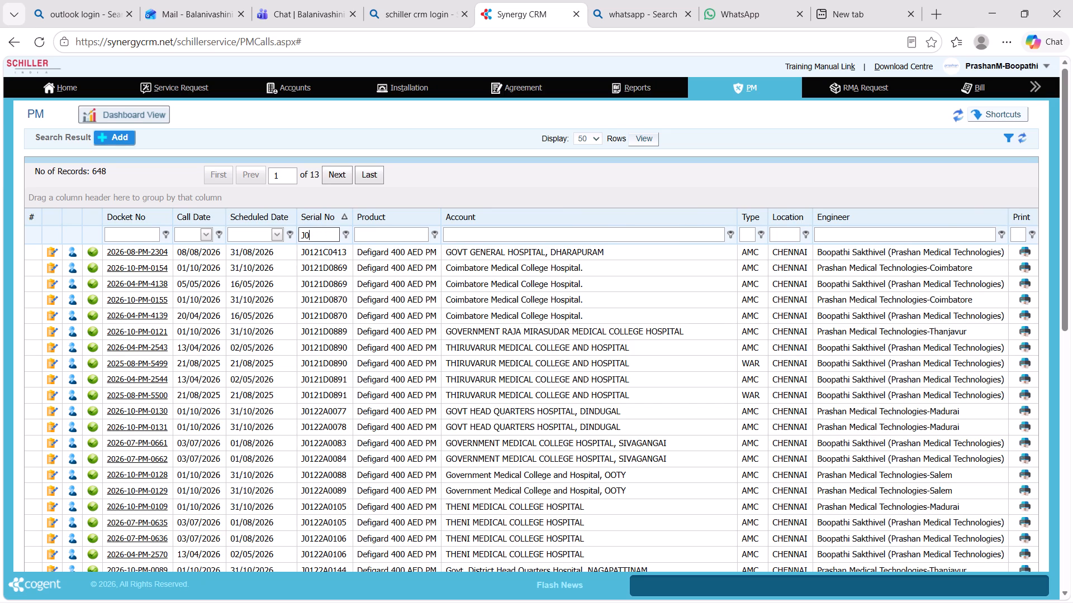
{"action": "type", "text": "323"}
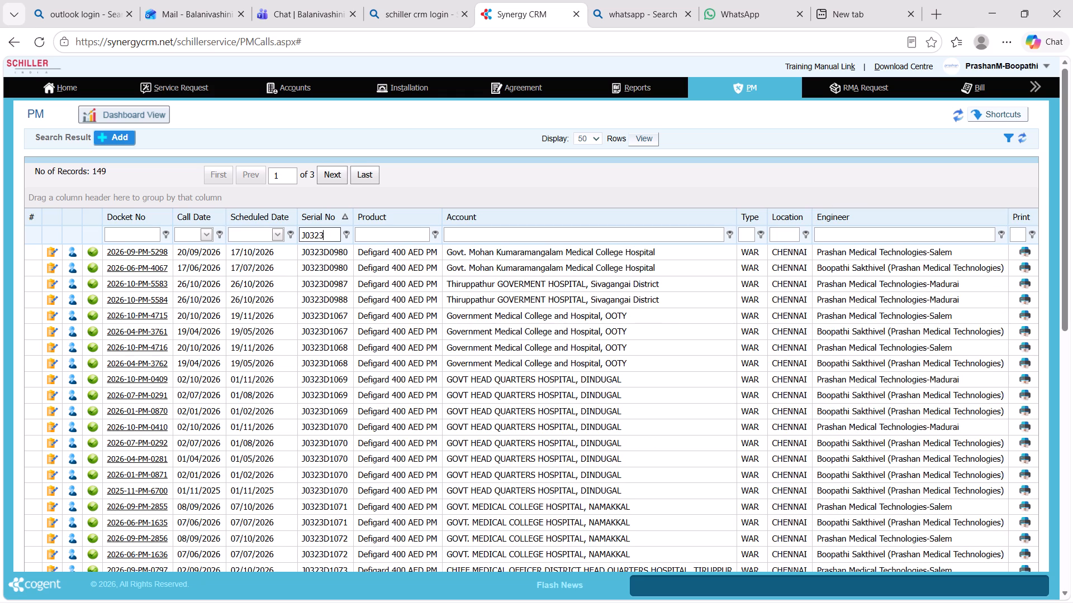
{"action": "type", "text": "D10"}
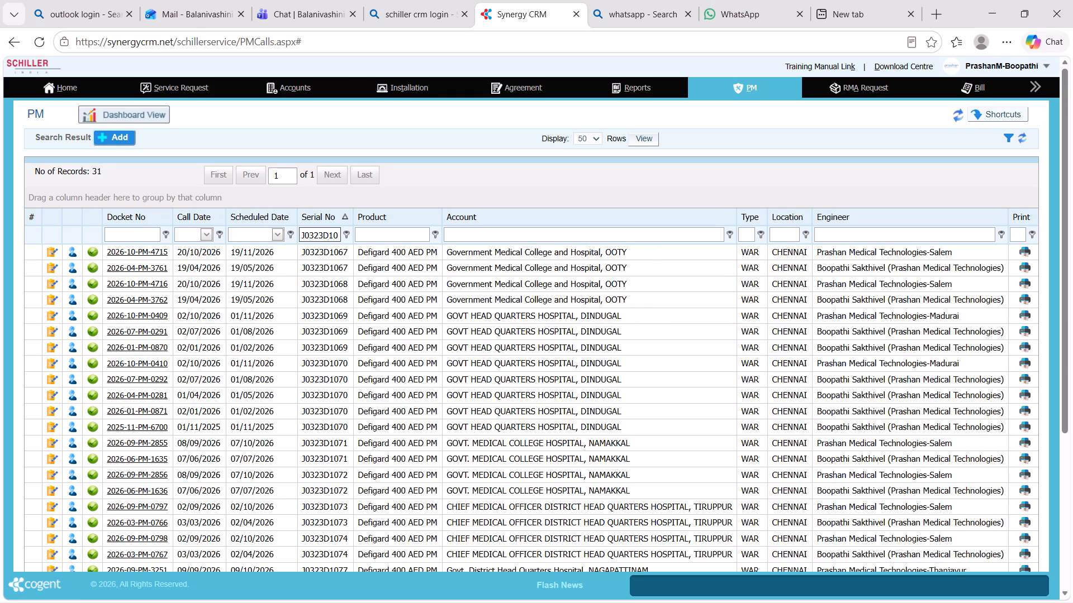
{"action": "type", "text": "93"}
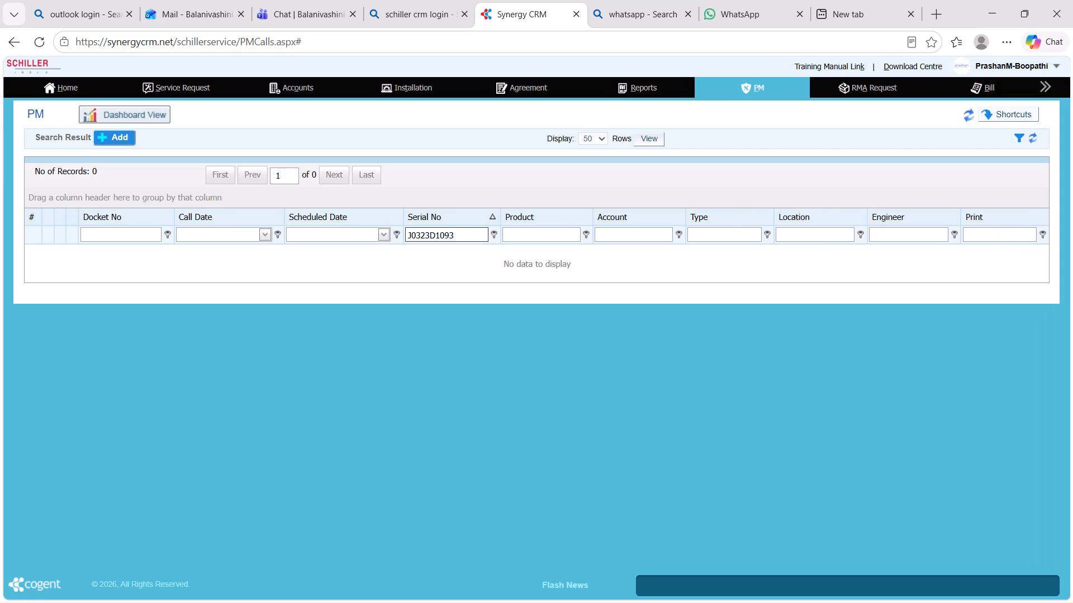
Shorten the serial number filter to J0323D10 and look through the listed PM calls for the device.
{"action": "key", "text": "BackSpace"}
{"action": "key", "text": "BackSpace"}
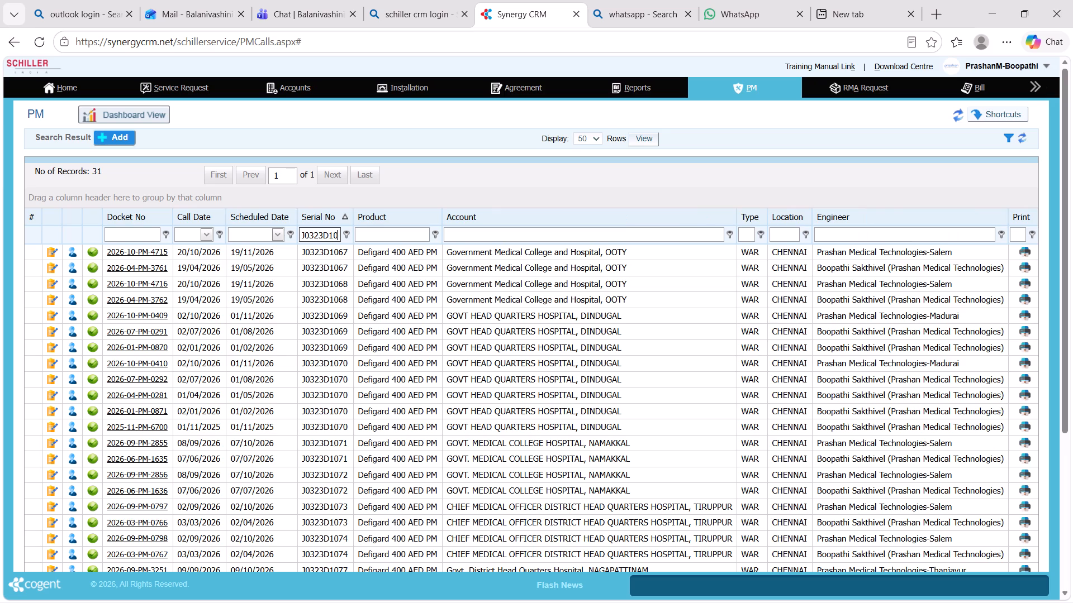
{"action": "scroll", "coordinate": [315, 344], "scroll_direction": "down", "scroll_amount": 4}
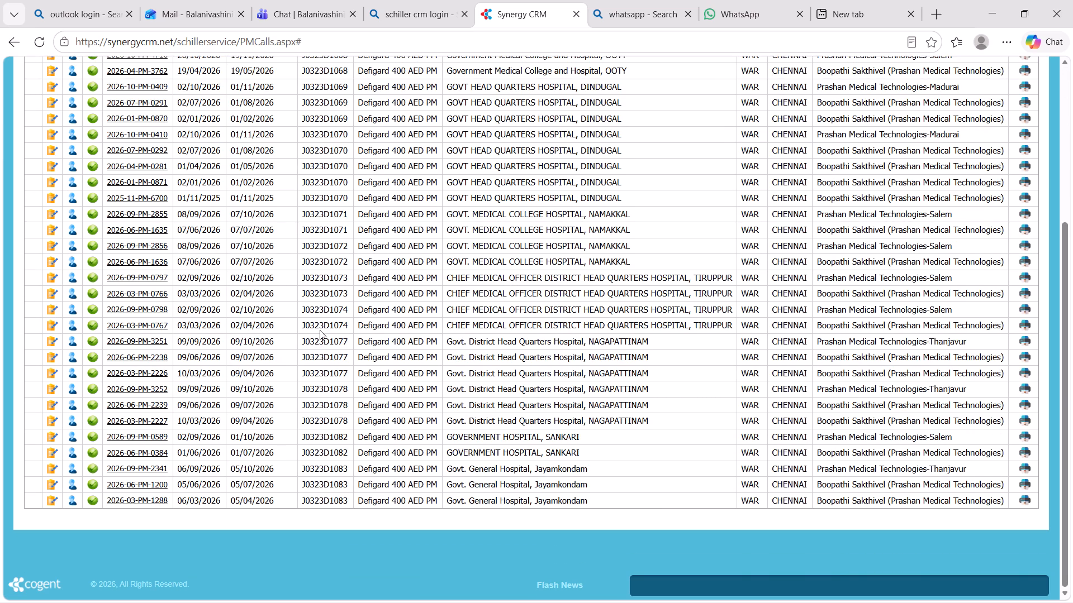
{"action": "scroll", "coordinate": [320, 328], "scroll_direction": "up", "scroll_amount": 5}
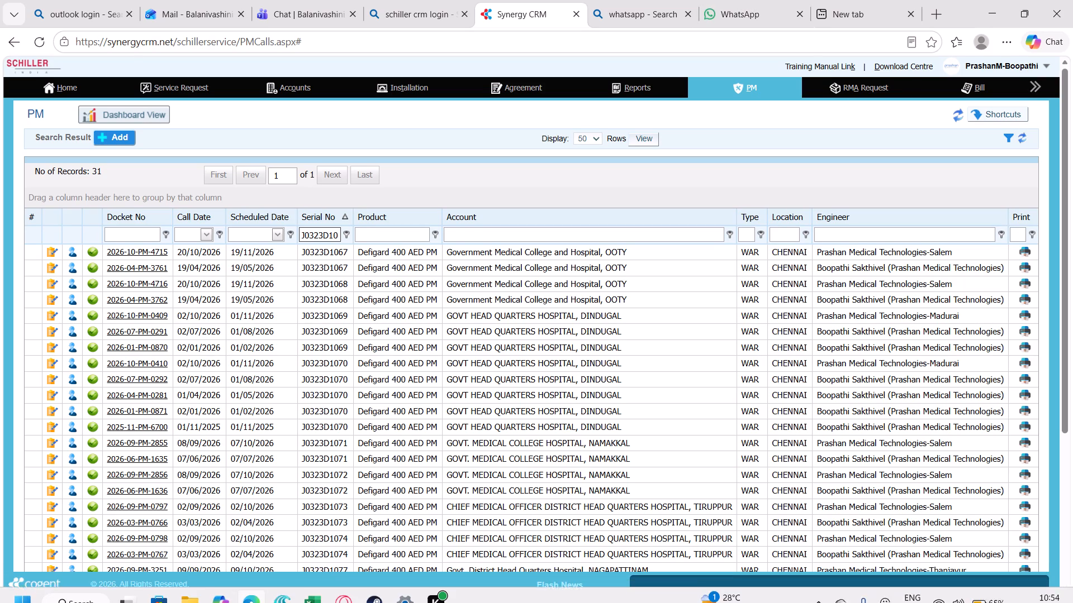
Switch to the CallDetailReport workbook in Excel and search the Report No filter for D-51465.
{"action": "left_click", "coordinate": [315, 587]}
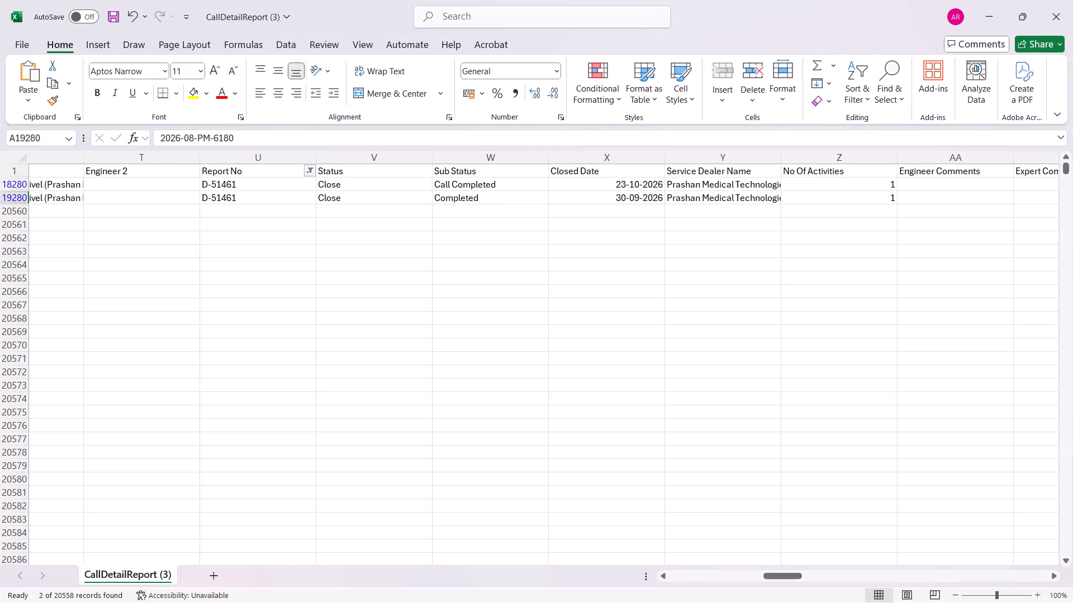
{"action": "left_click", "coordinate": [312, 171]}
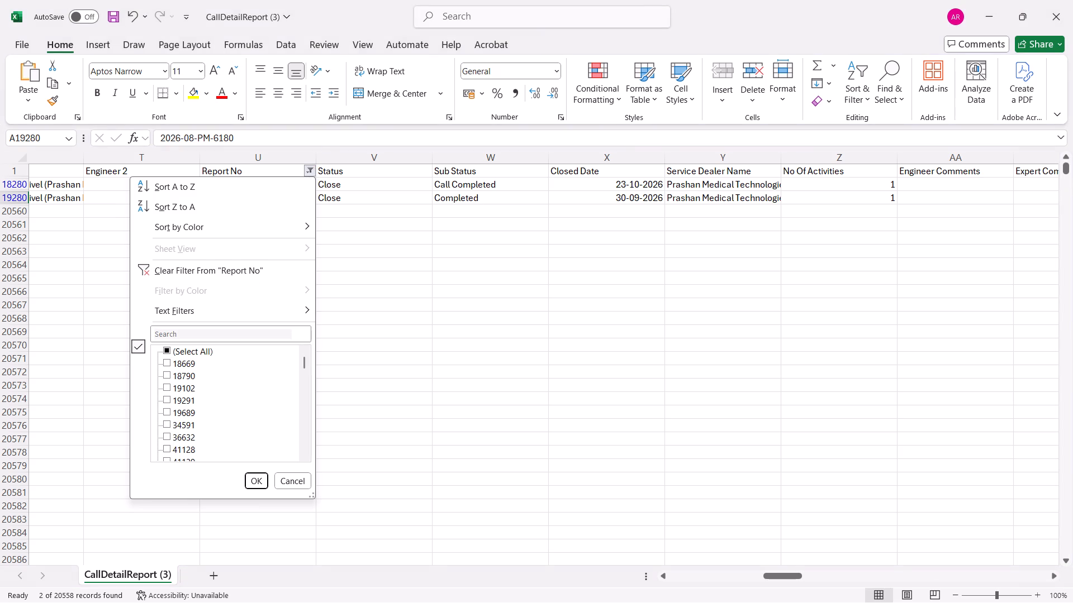
{"action": "left_click", "coordinate": [230, 335]}
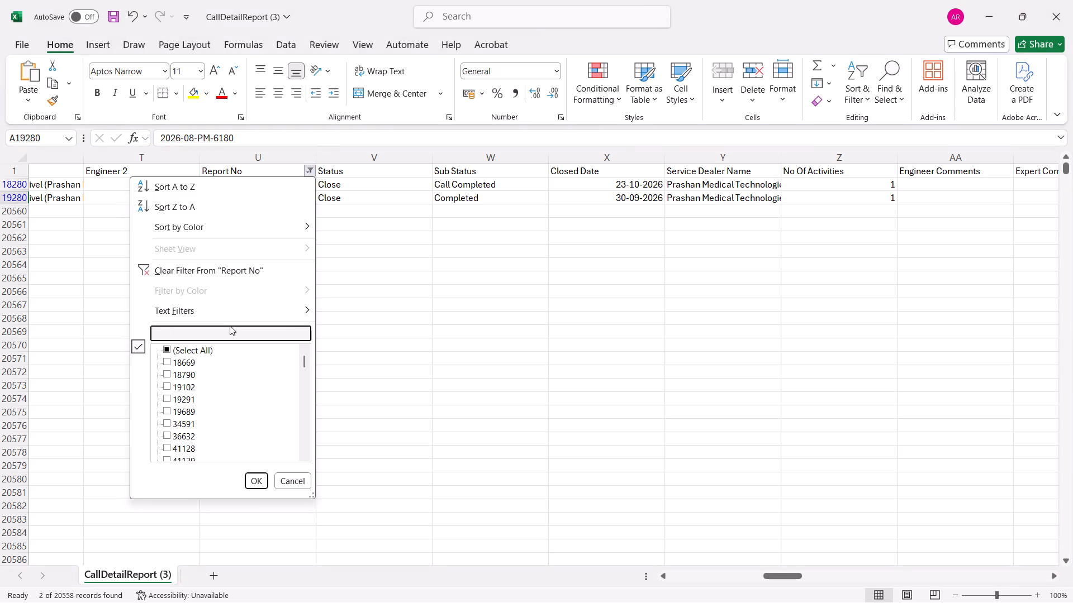
{"action": "key", "text": "ctrl+v"}
{"action": "key", "text": "BackSpace"}
{"action": "key", "text": "BackSpace"}
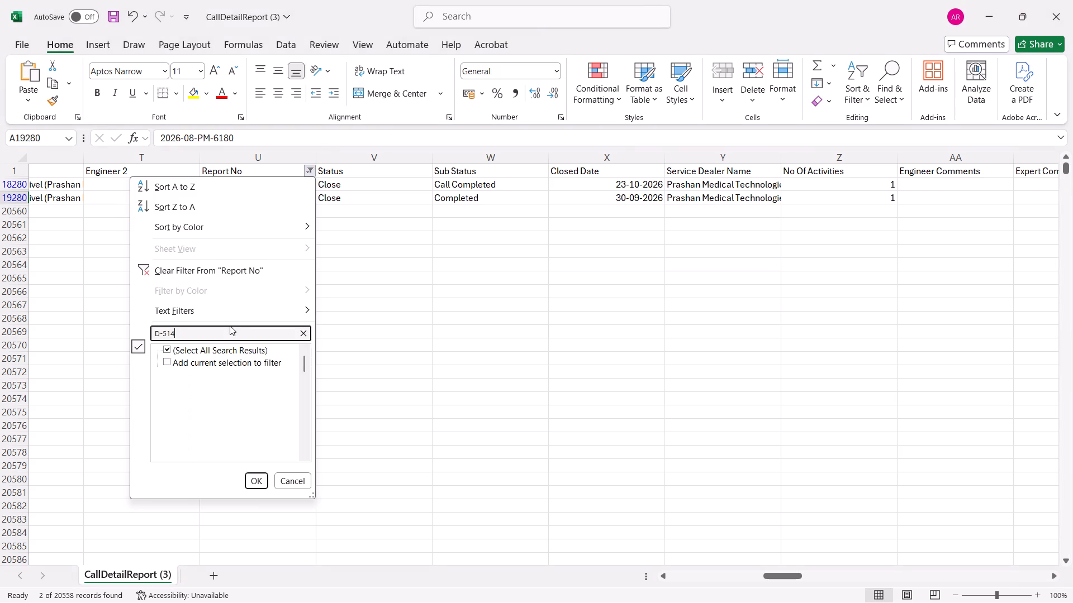
{"action": "type", "text": "65"}
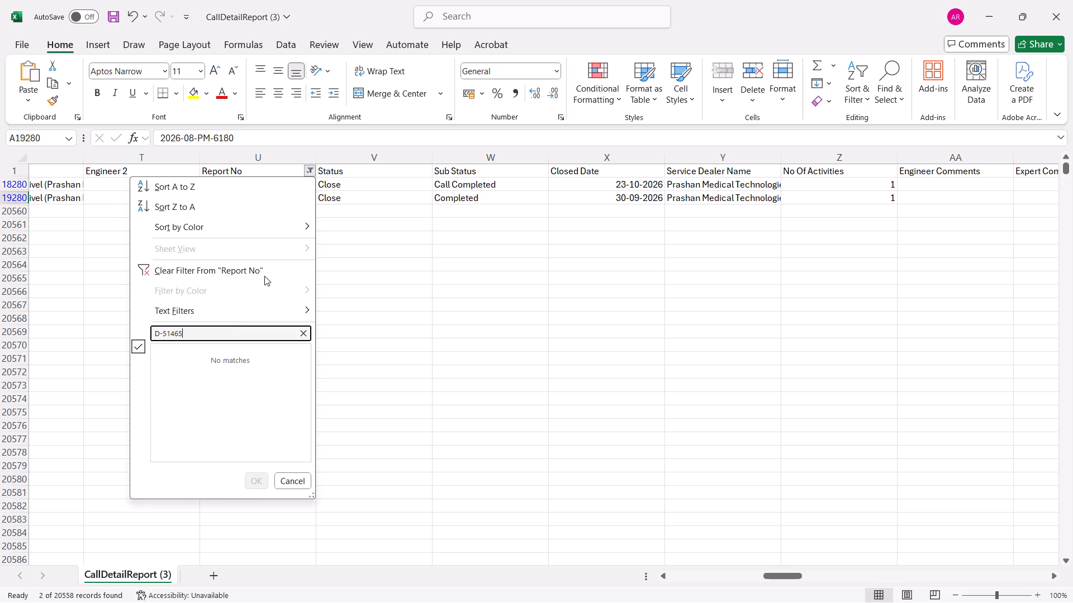
{"action": "left_click", "coordinate": [991, 15]}
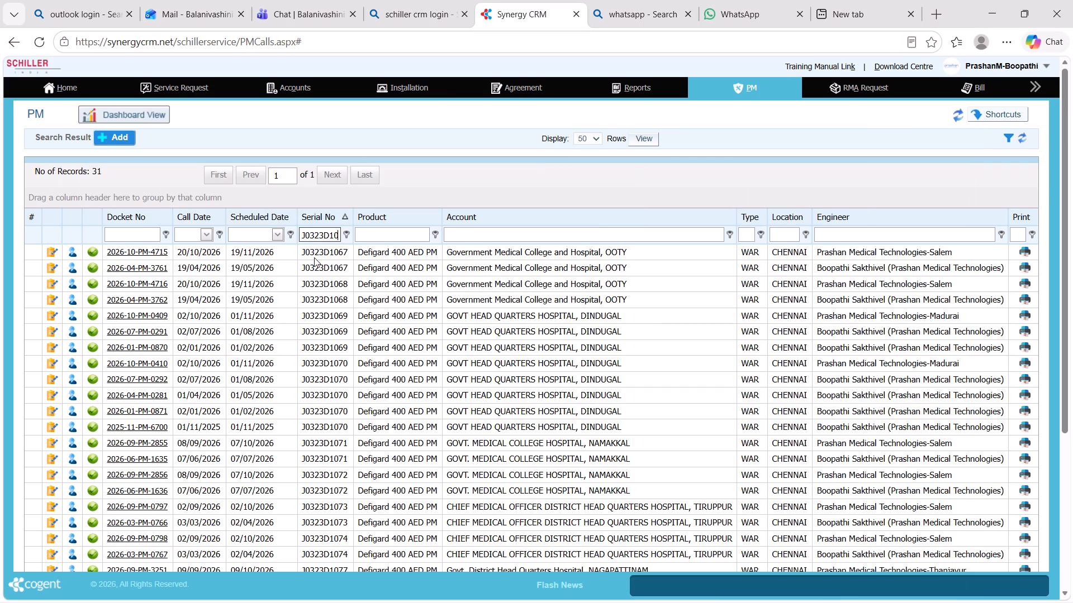
Back in Synergy CRM, replace the PM list's serial number filter with THC-17699.
{"action": "key", "text": "BackSpace"}
{"action": "key", "text": "BackSpace"}
{"action": "key", "text": "BackSpace"}
{"action": "key", "text": "BackSpace"}
{"action": "key", "text": "BackSpace"}
{"action": "key", "text": "BackSpace"}
{"action": "key", "text": "BackSpace"}
{"action": "key", "text": "BackSpace"}
{"action": "key", "text": "BackSpace"}
{"action": "key", "text": "BackSpace"}
{"action": "key", "text": "BackSpace"}
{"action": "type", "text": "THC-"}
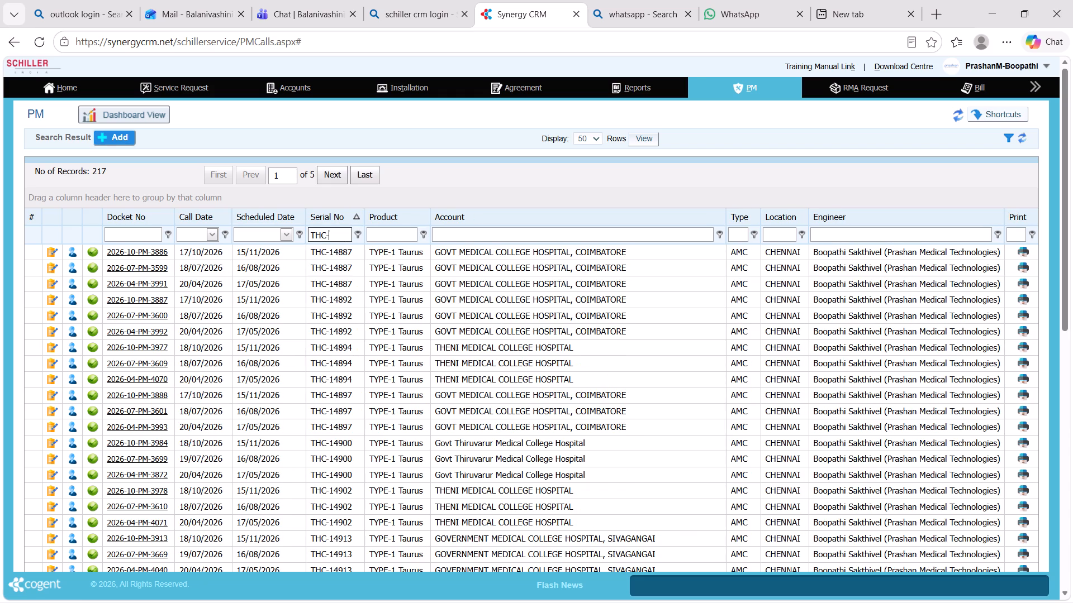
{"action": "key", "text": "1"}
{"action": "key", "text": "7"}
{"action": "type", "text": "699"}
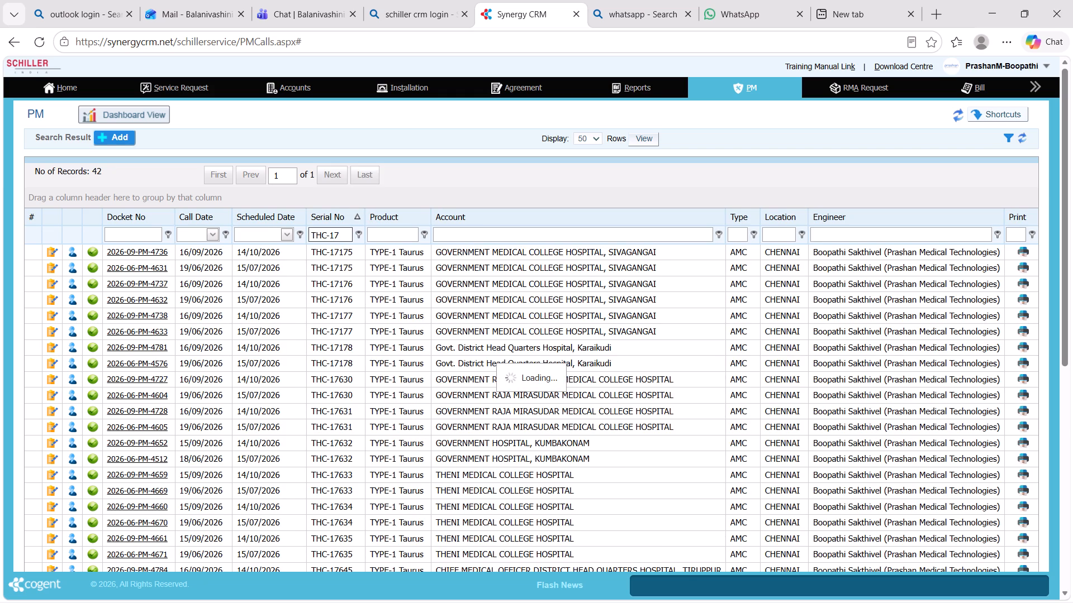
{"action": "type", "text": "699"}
{"action": "left_click", "coordinate": [344, 236]}
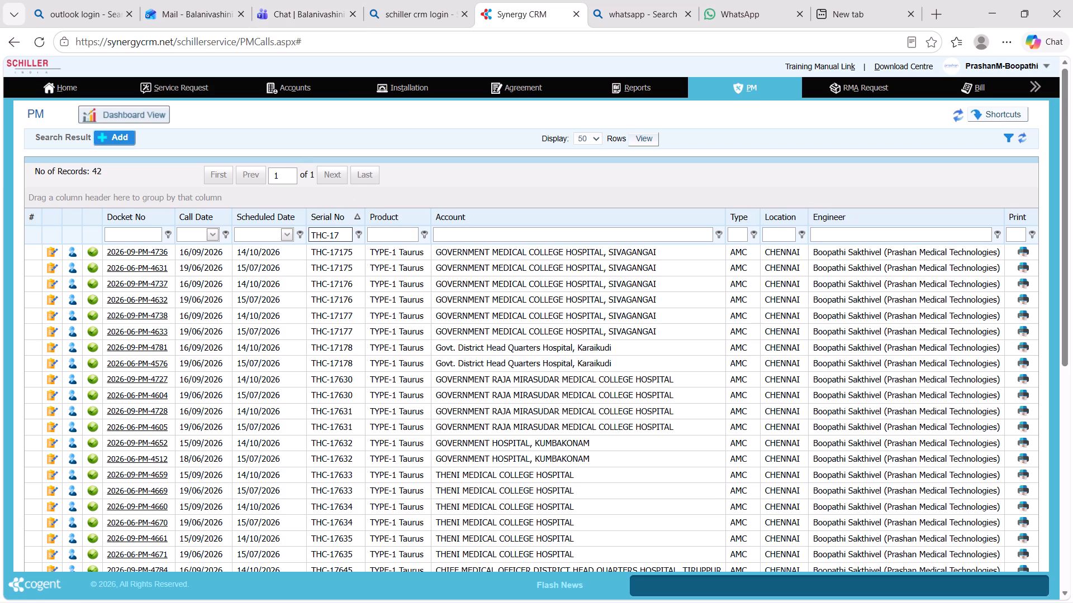
{"action": "key", "text": "6"}
{"action": "type", "text": "99"}
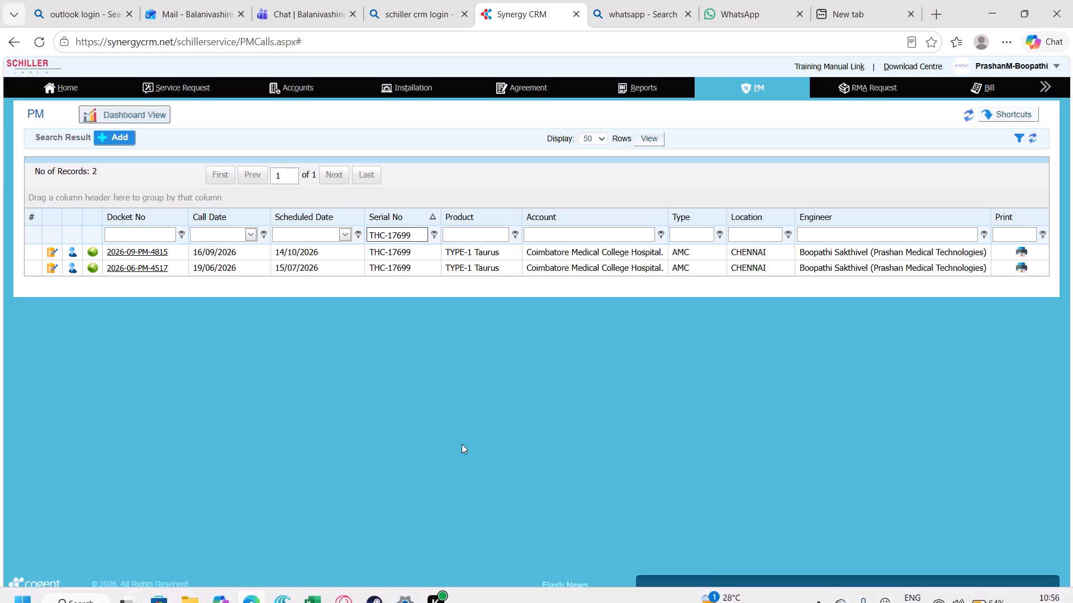
Switch to the CallDetailReport workbook in Excel and search the Report No filter for D-51466.
{"action": "left_click", "coordinate": [310, 595]}
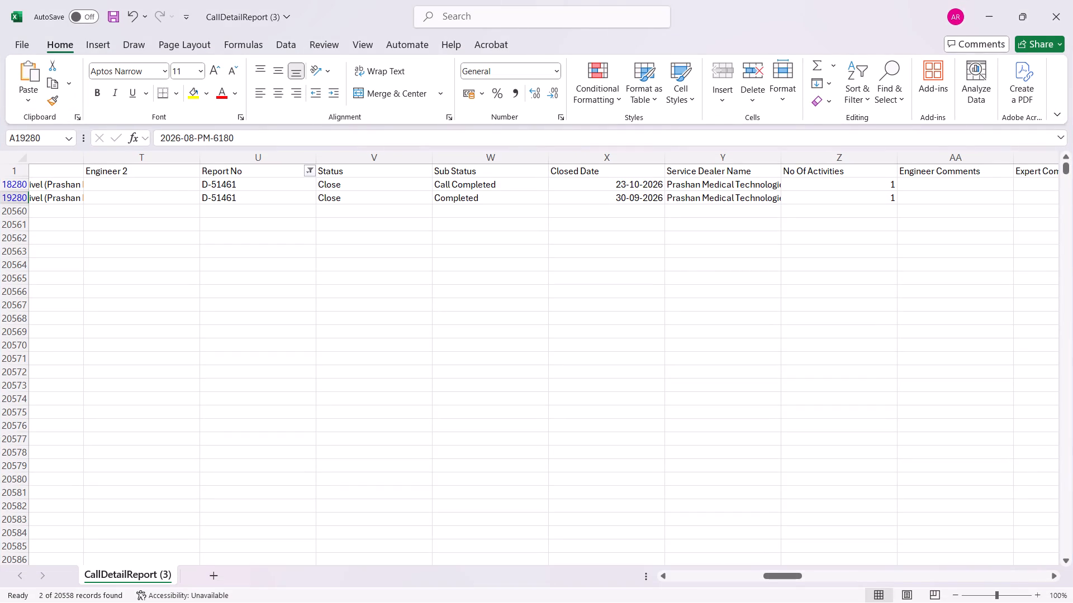
{"action": "left_click", "coordinate": [308, 173]}
{"action": "left_click", "coordinate": [212, 336]}
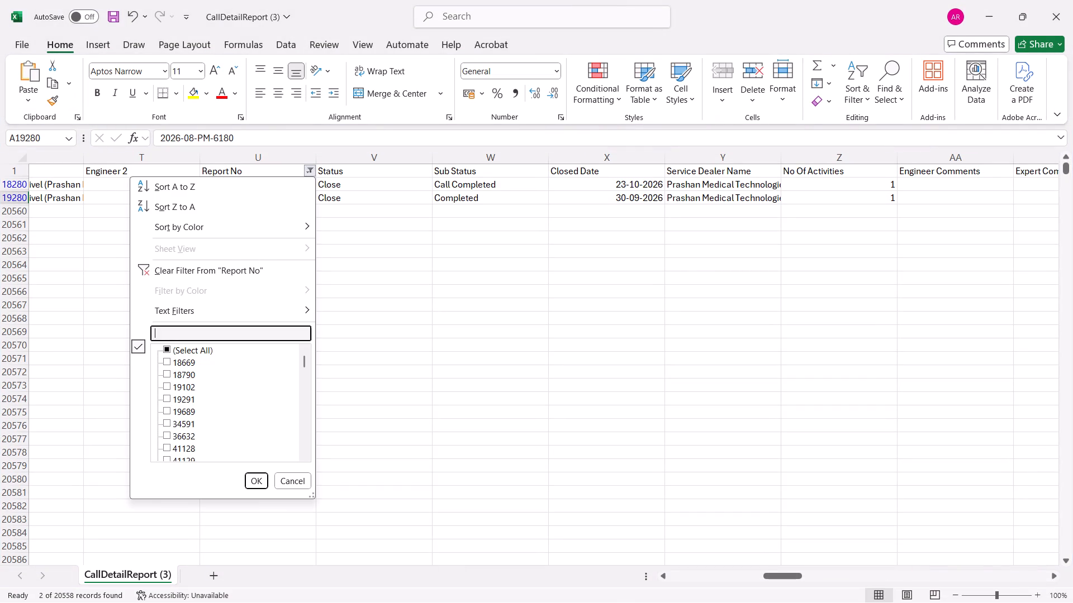
{"action": "key", "text": "ctrl+v"}
{"action": "key", "text": "BackSpace"}
{"action": "key", "text": "BackSpace"}
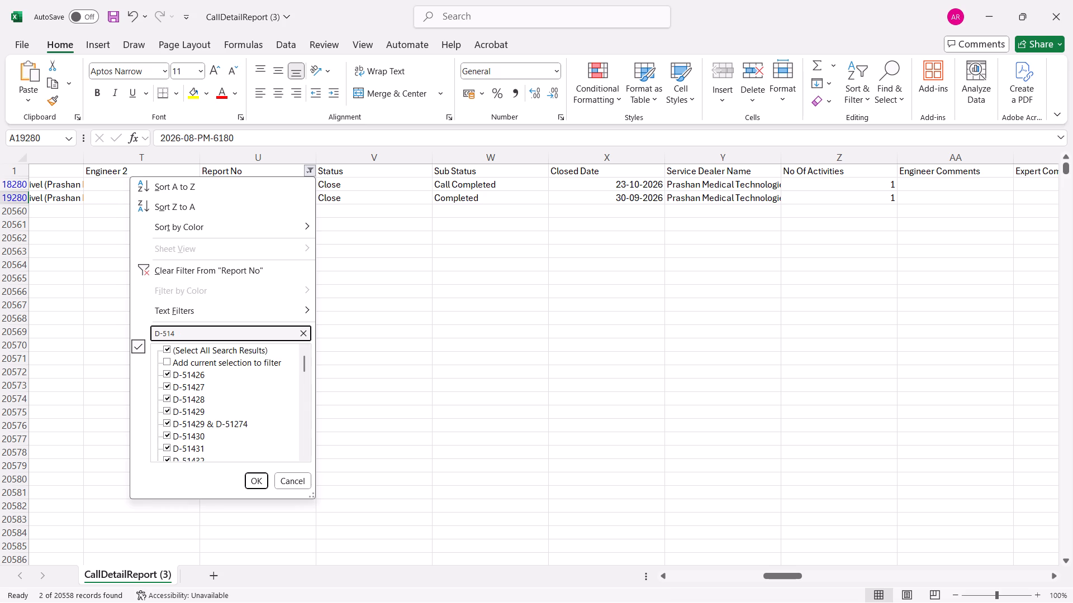
{"action": "type", "text": "66"}
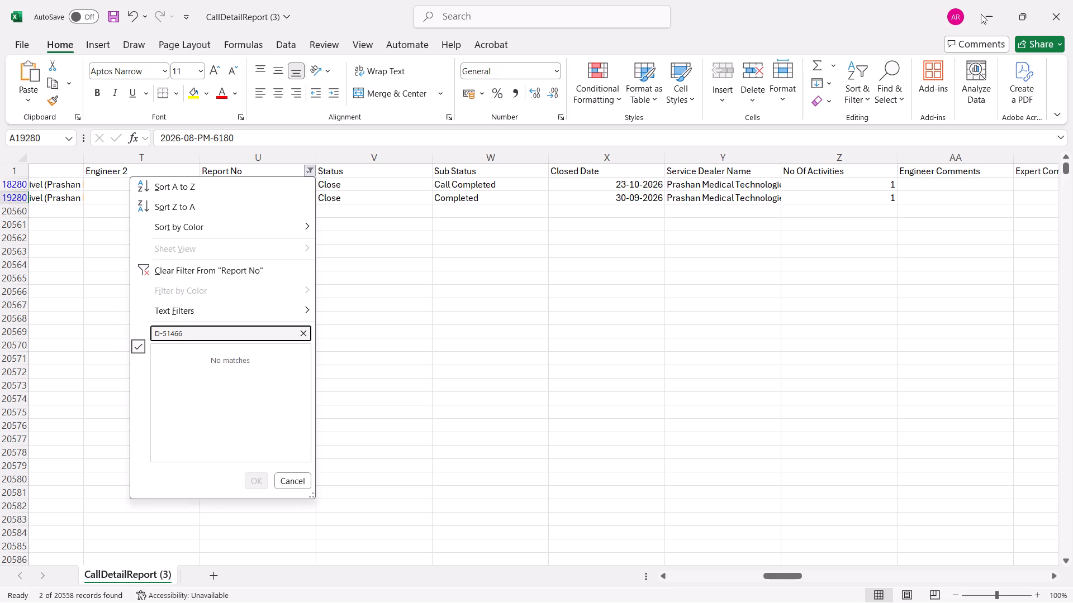
{"action": "left_click", "coordinate": [996, 14]}
{"action": "left_click", "coordinate": [996, 14]}
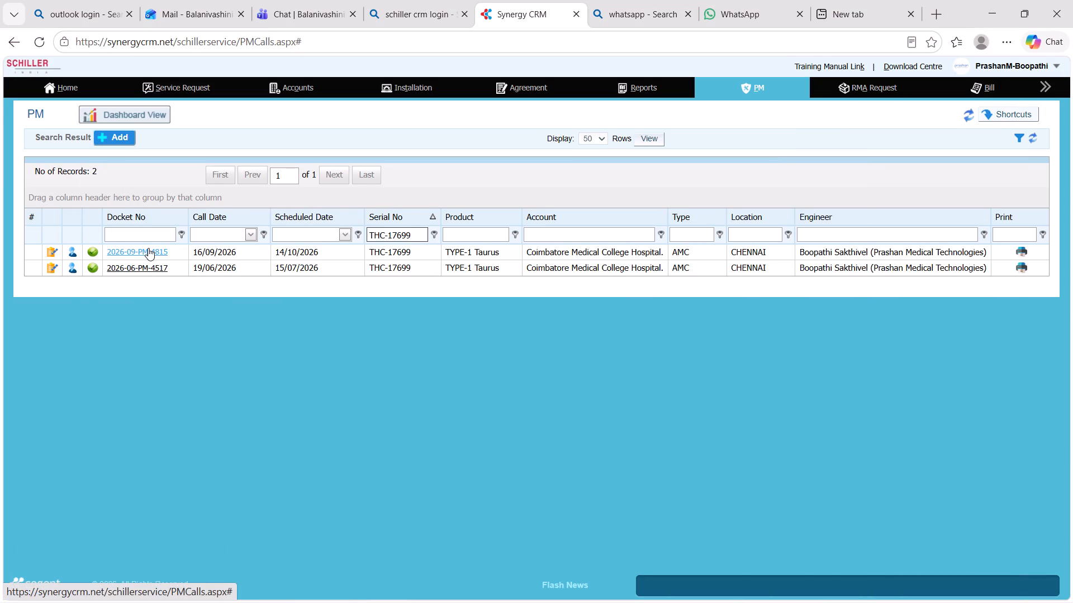
Back in Synergy CRM, open PM call 2026-09-PM-4815 for serial number THC-17699 in its modification form.
{"action": "left_click", "coordinate": [148, 248]}
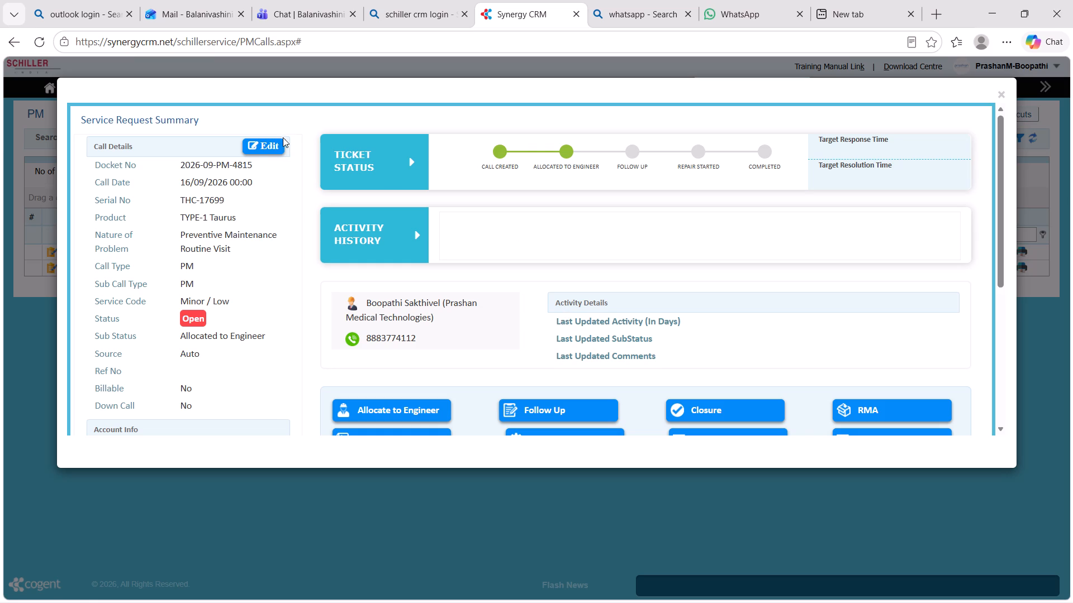
{"action": "left_click", "coordinate": [269, 147]}
{"action": "left_click", "coordinate": [265, 143]}
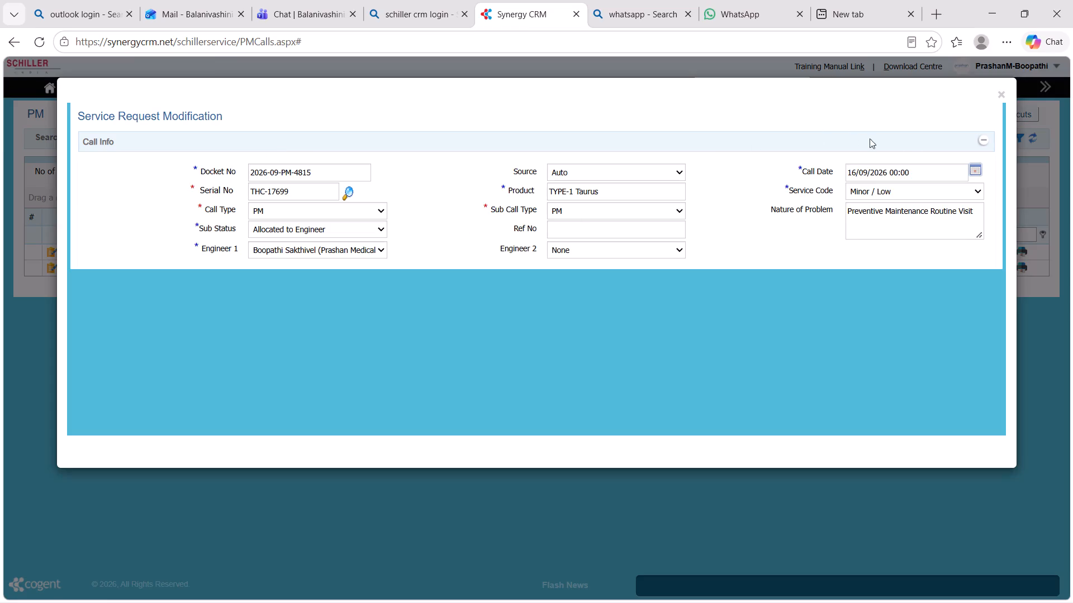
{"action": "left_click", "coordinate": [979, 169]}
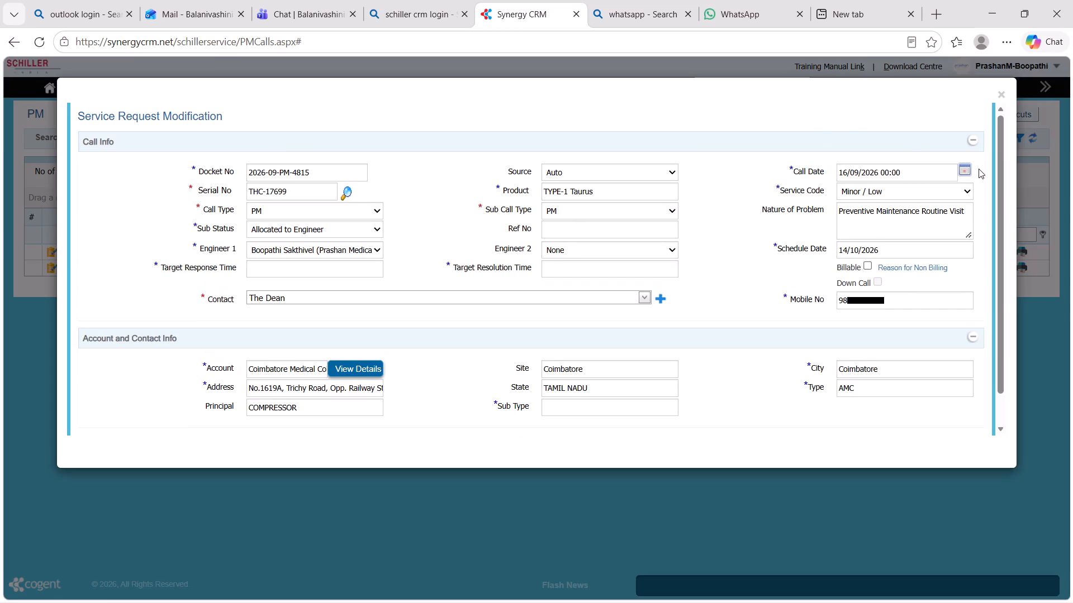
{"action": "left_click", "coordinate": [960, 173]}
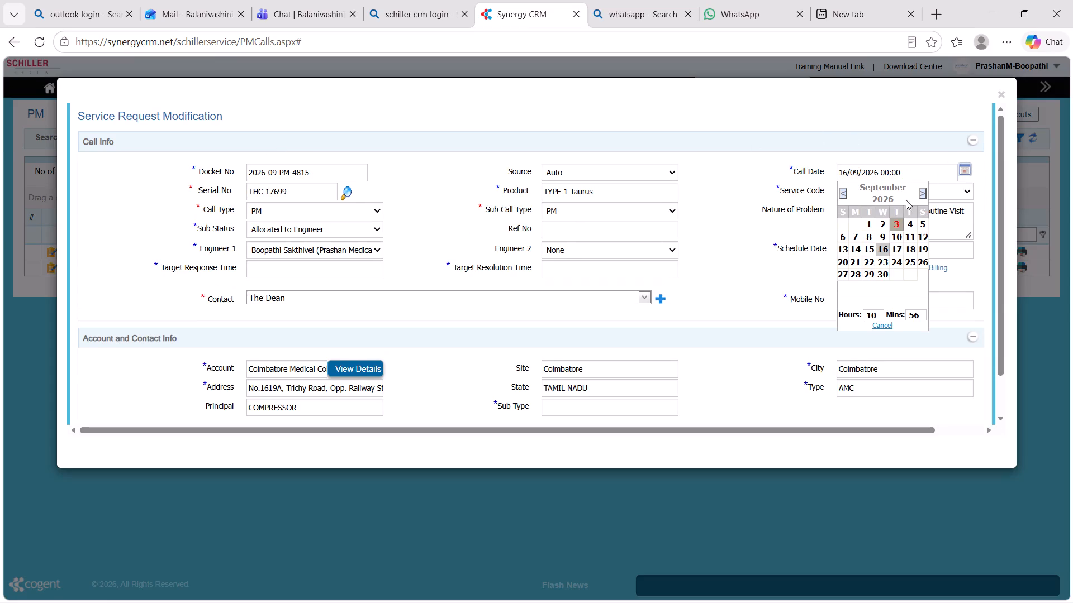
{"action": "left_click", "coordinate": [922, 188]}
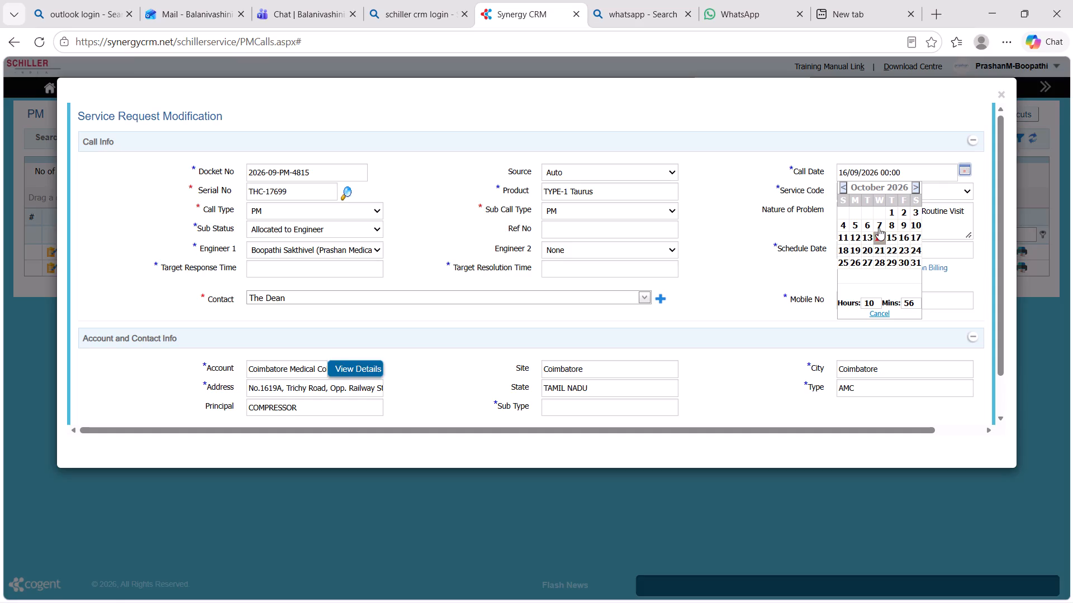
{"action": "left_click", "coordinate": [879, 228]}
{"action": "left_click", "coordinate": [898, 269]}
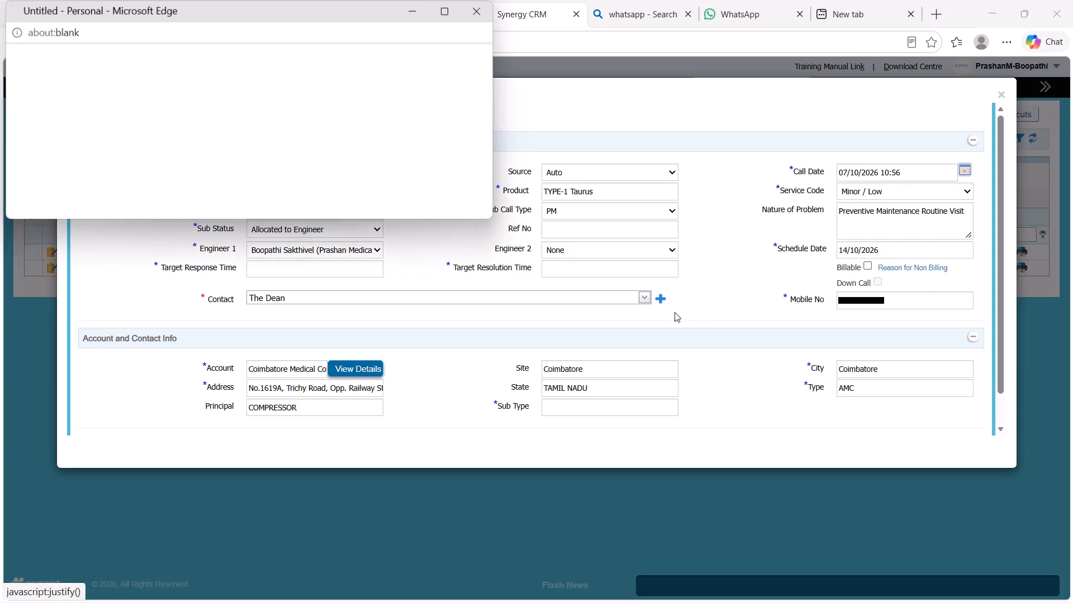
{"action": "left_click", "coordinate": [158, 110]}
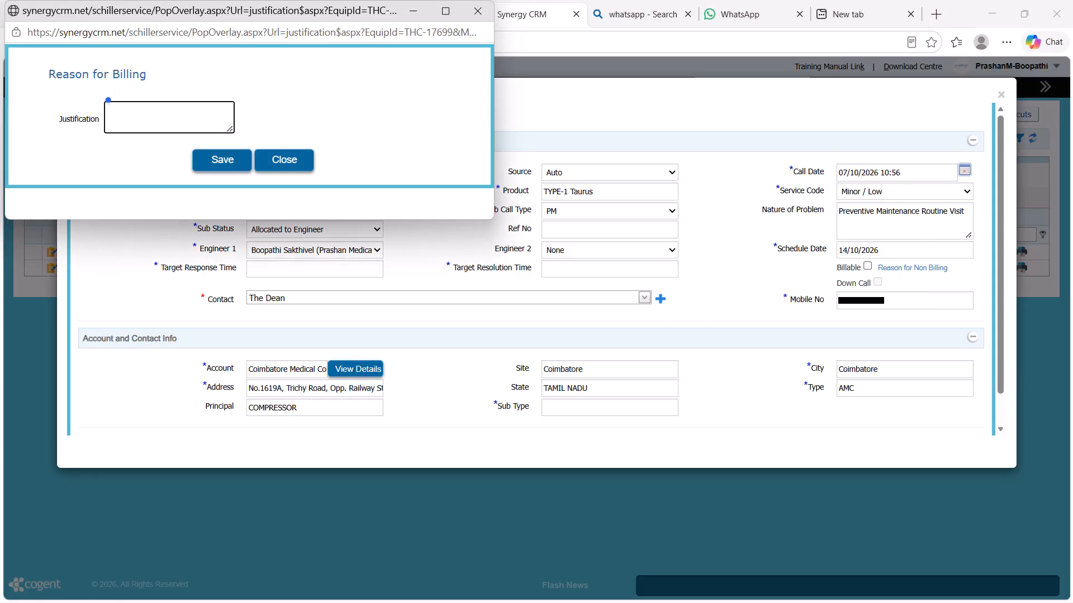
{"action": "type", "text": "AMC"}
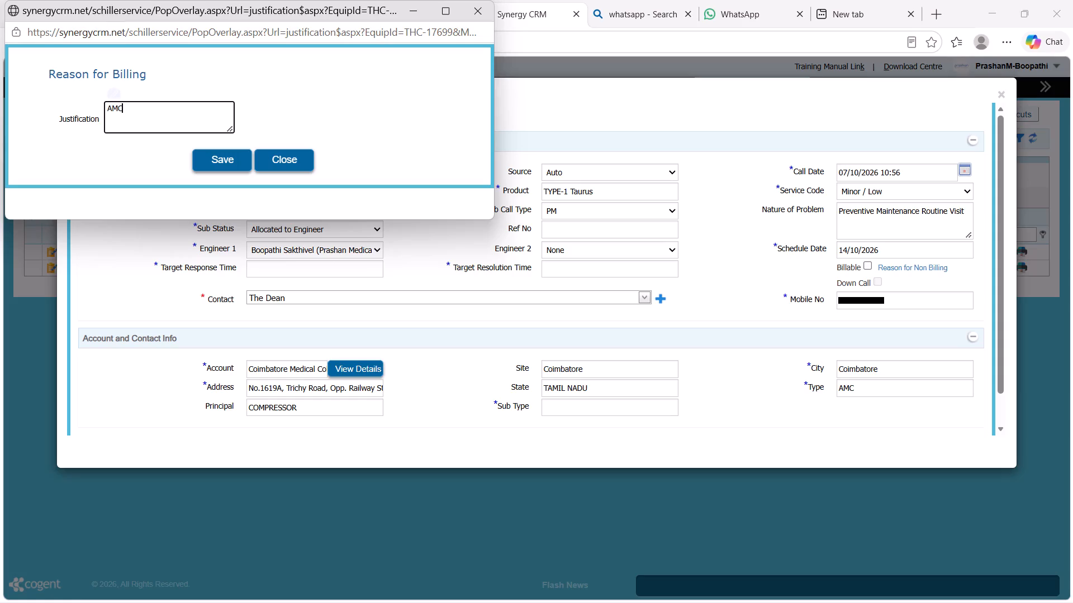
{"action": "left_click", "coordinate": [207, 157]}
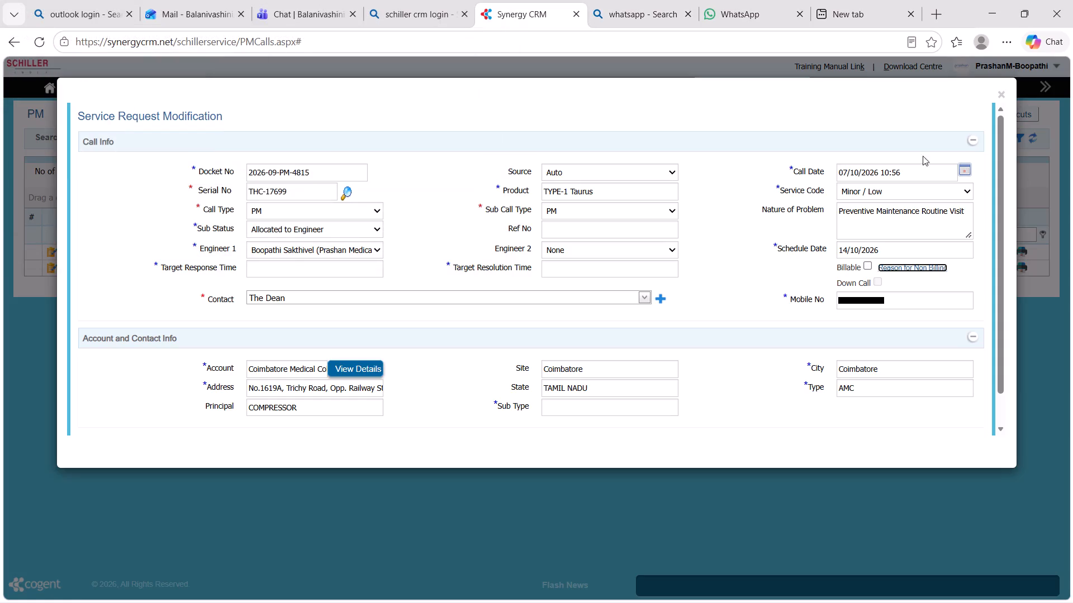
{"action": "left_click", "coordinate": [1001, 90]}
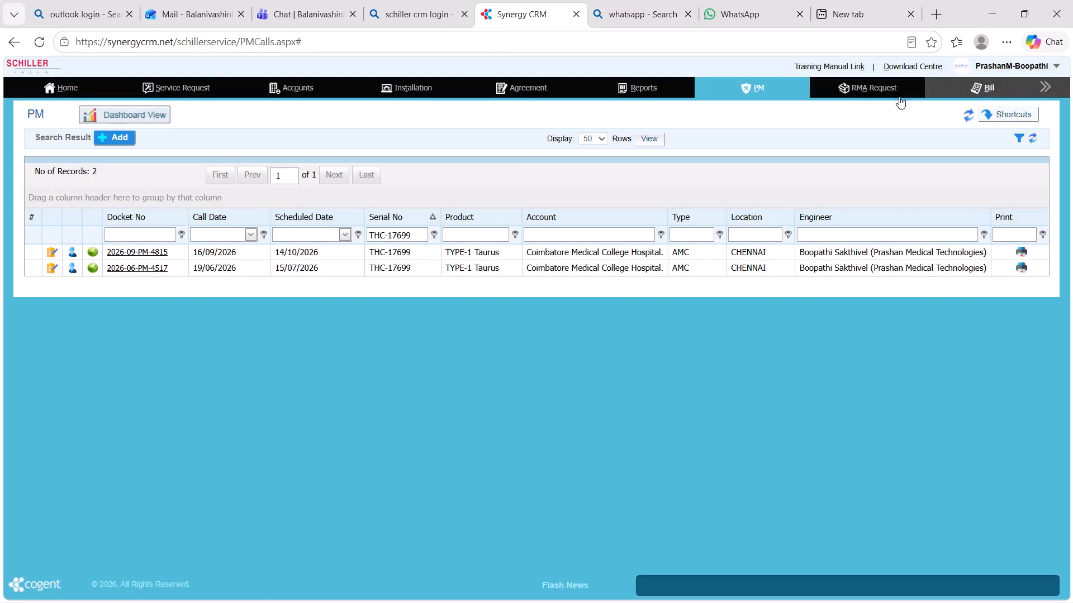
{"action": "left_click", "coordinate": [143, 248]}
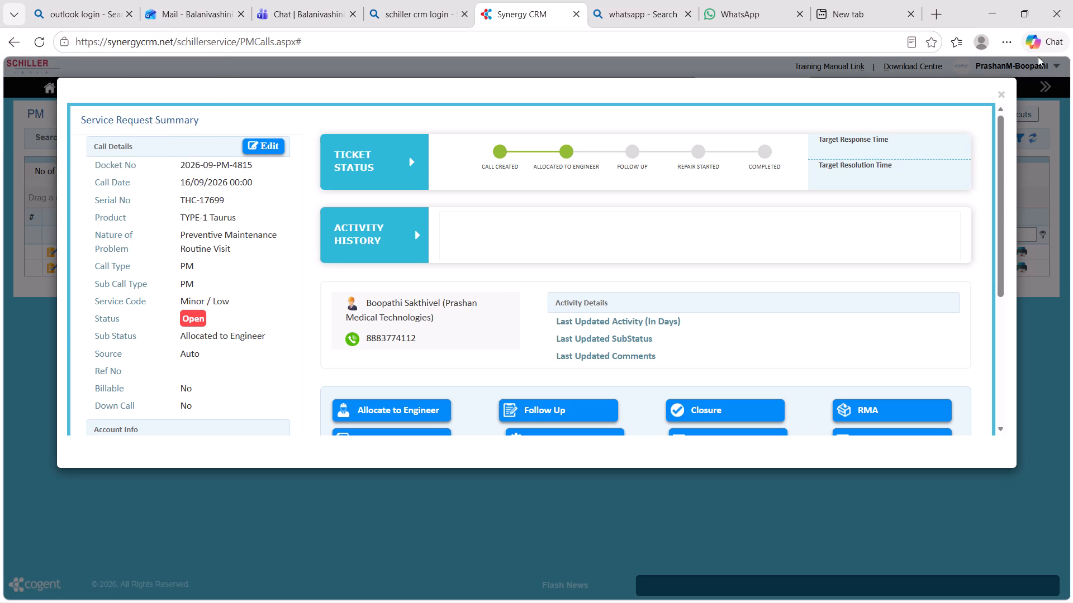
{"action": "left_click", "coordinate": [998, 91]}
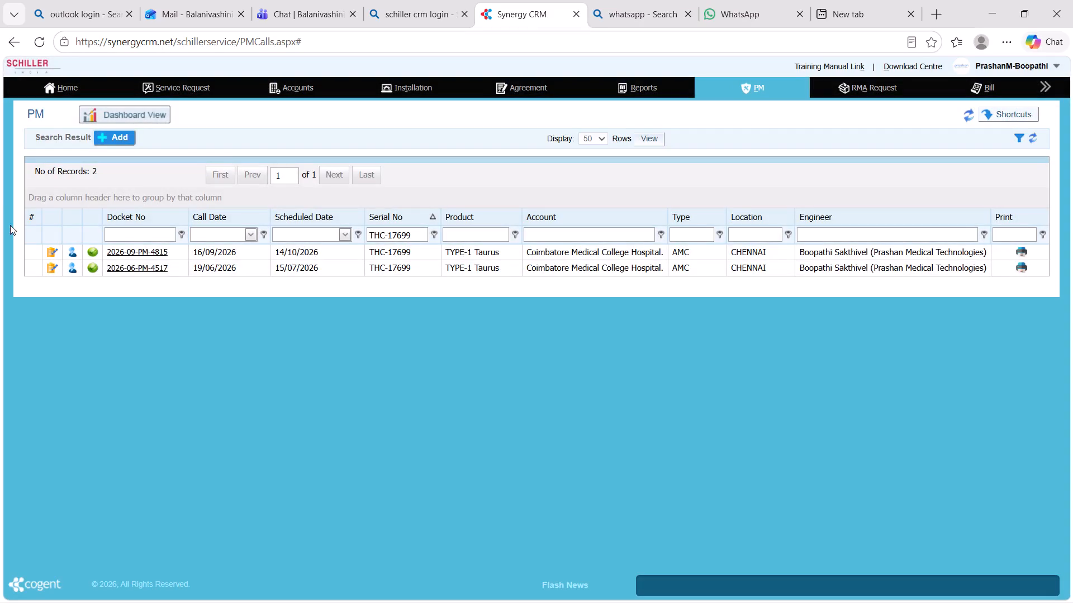
Open PM call 2026-09-PM-4815 for editing from its summary and set the call date to 07/10/2026.
{"action": "left_click", "coordinate": [140, 250]}
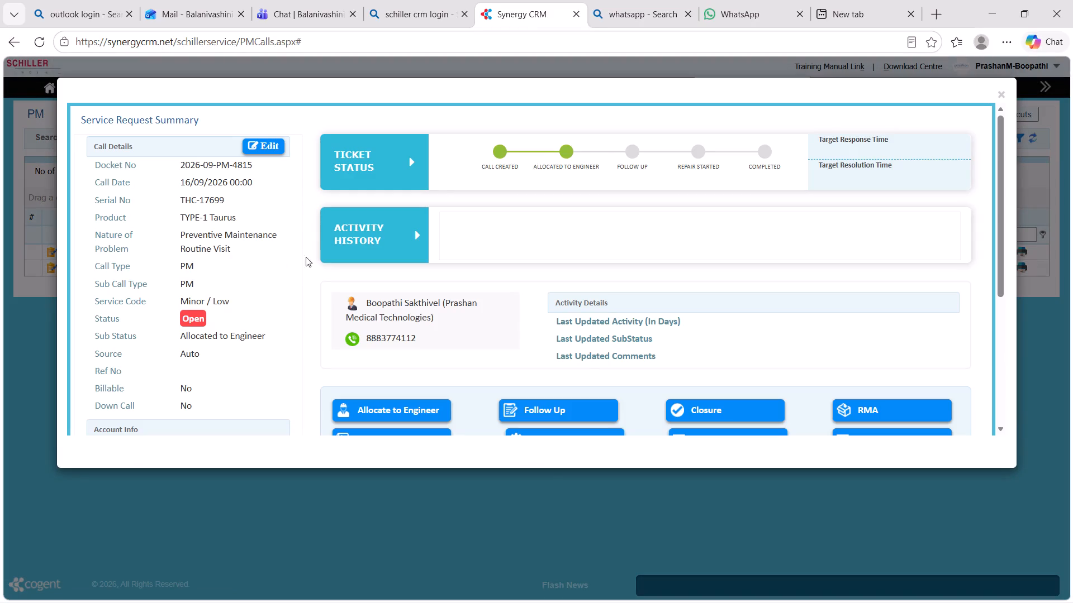
{"action": "left_click", "coordinate": [269, 142]}
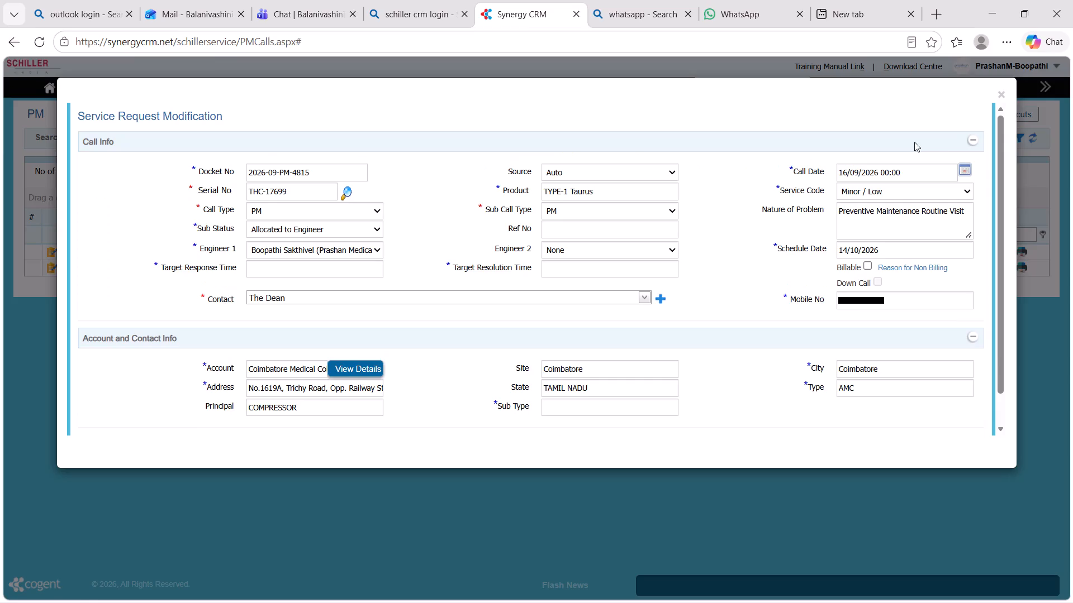
{"action": "left_click", "coordinate": [967, 168]}
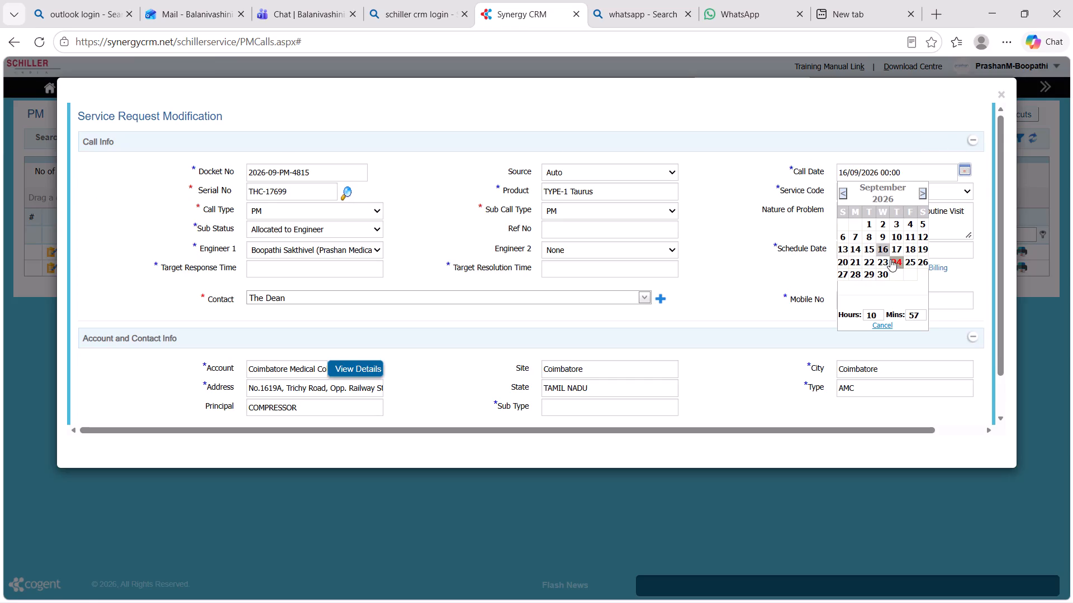
{"action": "left_click", "coordinate": [919, 192]}
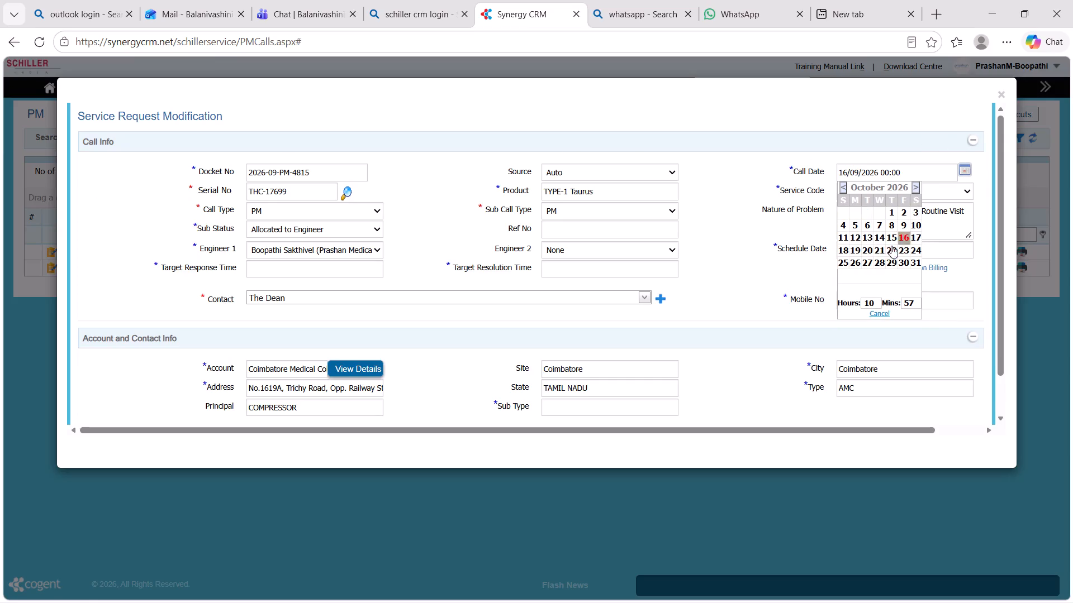
{"action": "left_click", "coordinate": [881, 227]}
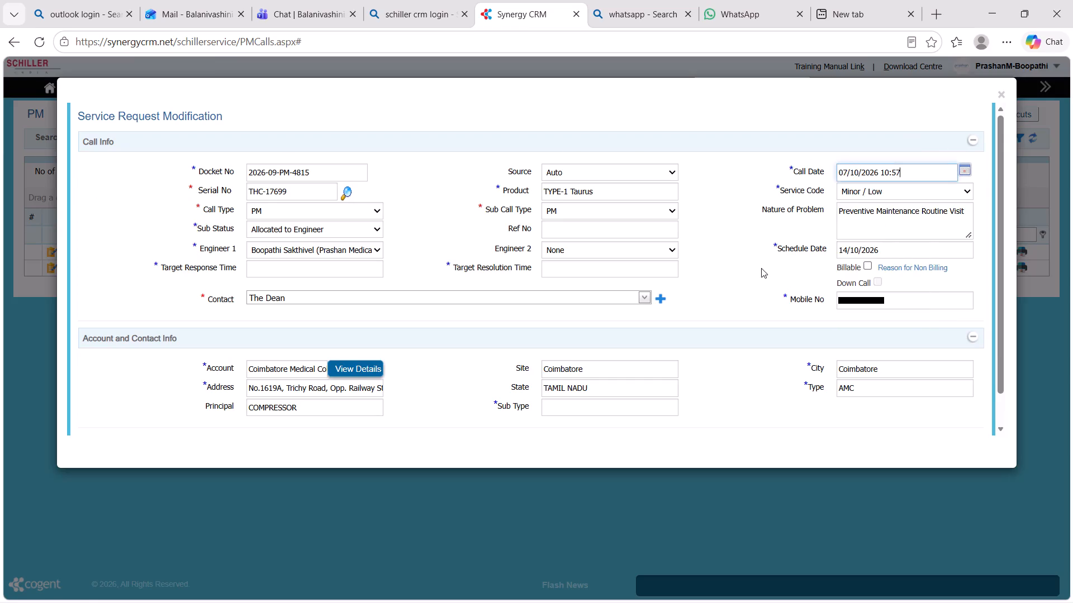
Save AMC as the call's justification for non-billing, and save the modified service request.
{"action": "left_click", "coordinate": [932, 266]}
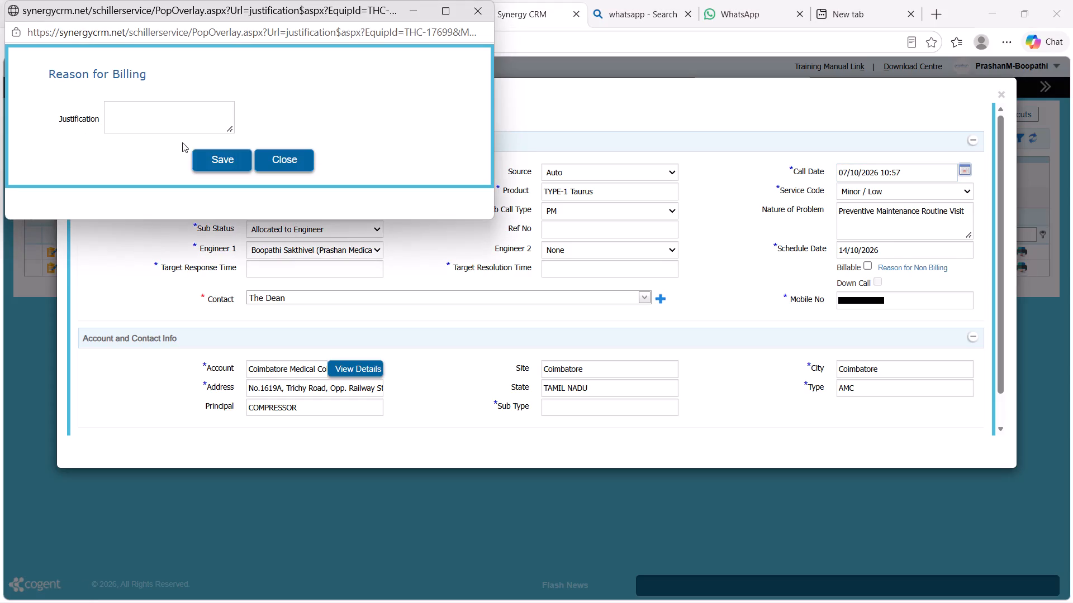
{"action": "left_click", "coordinate": [177, 123]}
{"action": "type", "text": "AMC"}
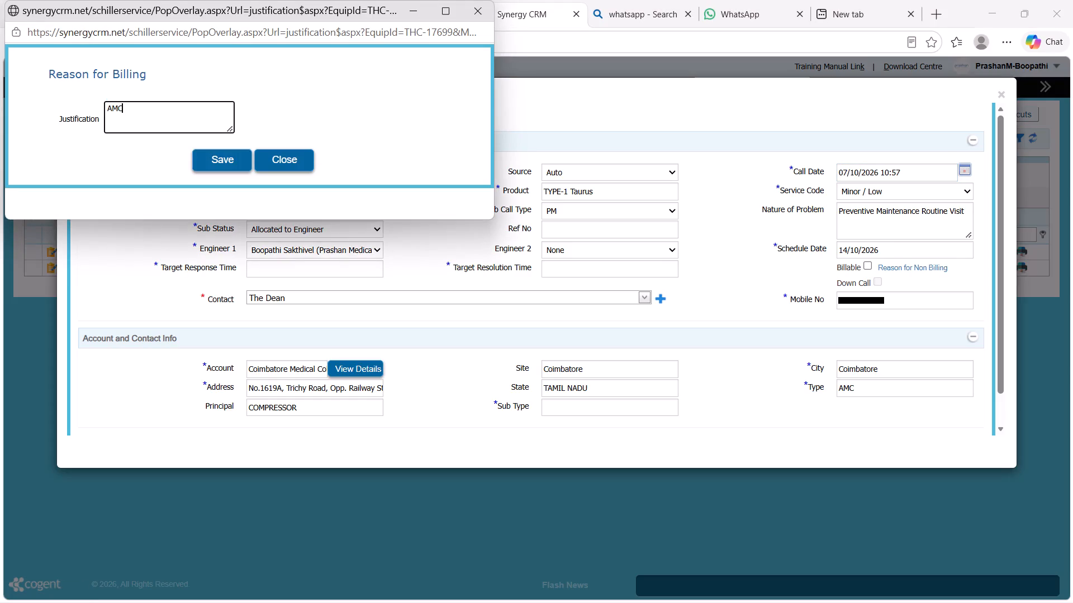
{"action": "left_click", "coordinate": [221, 159]}
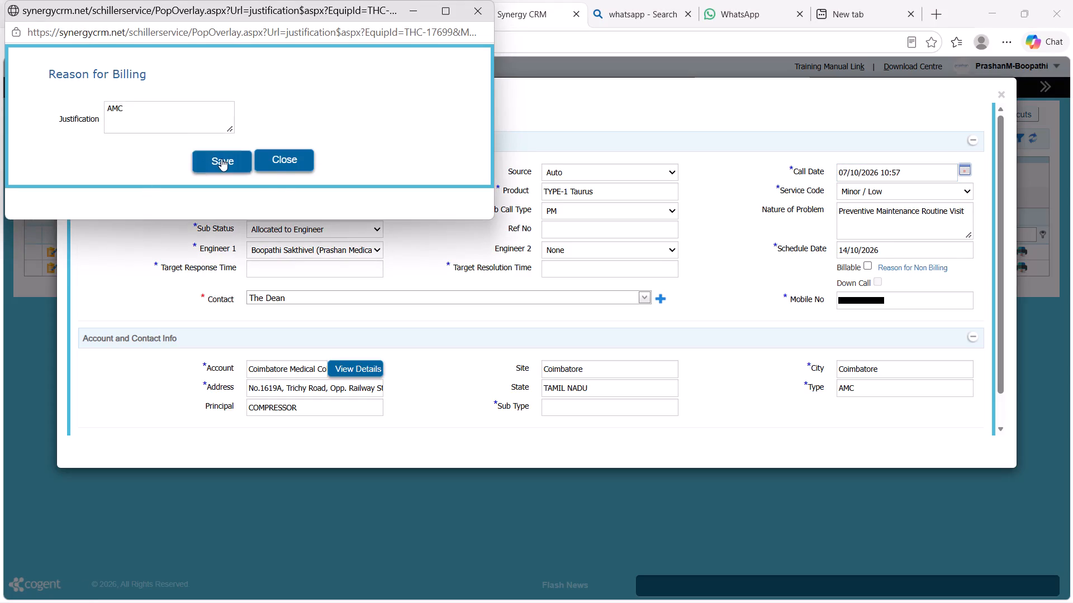
{"action": "scroll", "coordinate": [410, 257], "scroll_direction": "down", "scroll_amount": 6}
{"action": "left_click", "coordinate": [527, 420]}
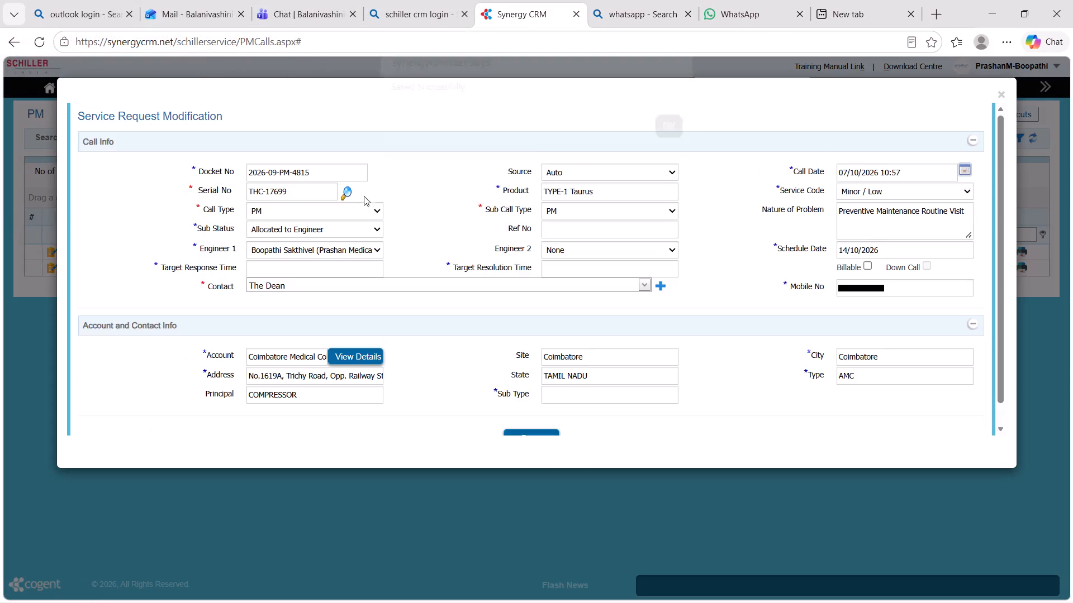
{"action": "left_click", "coordinate": [664, 141]}
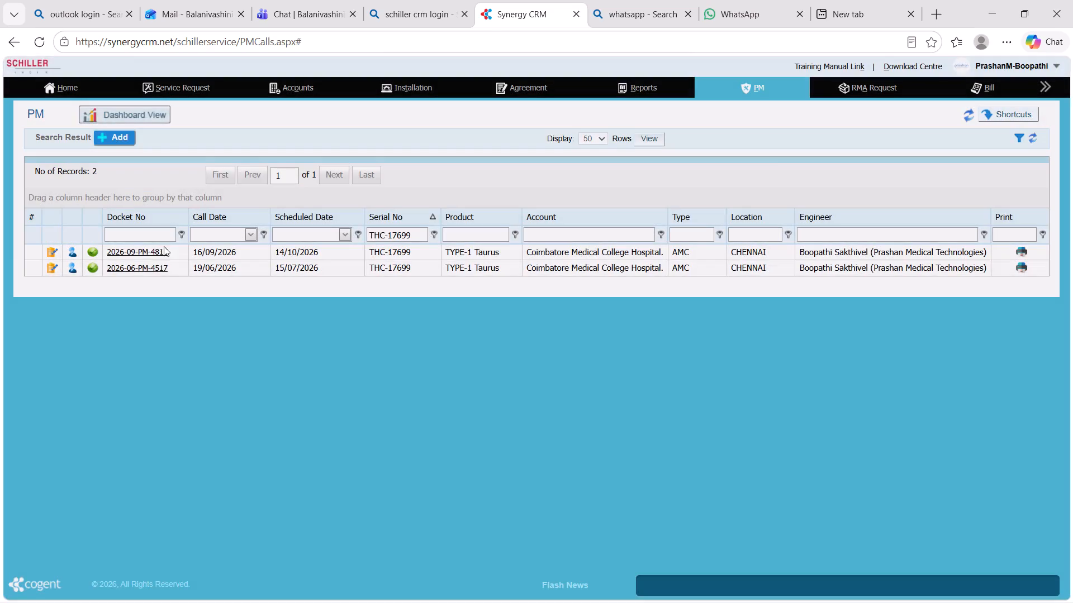
Reopen the service request summary of PM call 2026-09-PM-4815.
{"action": "left_click", "coordinate": [159, 254]}
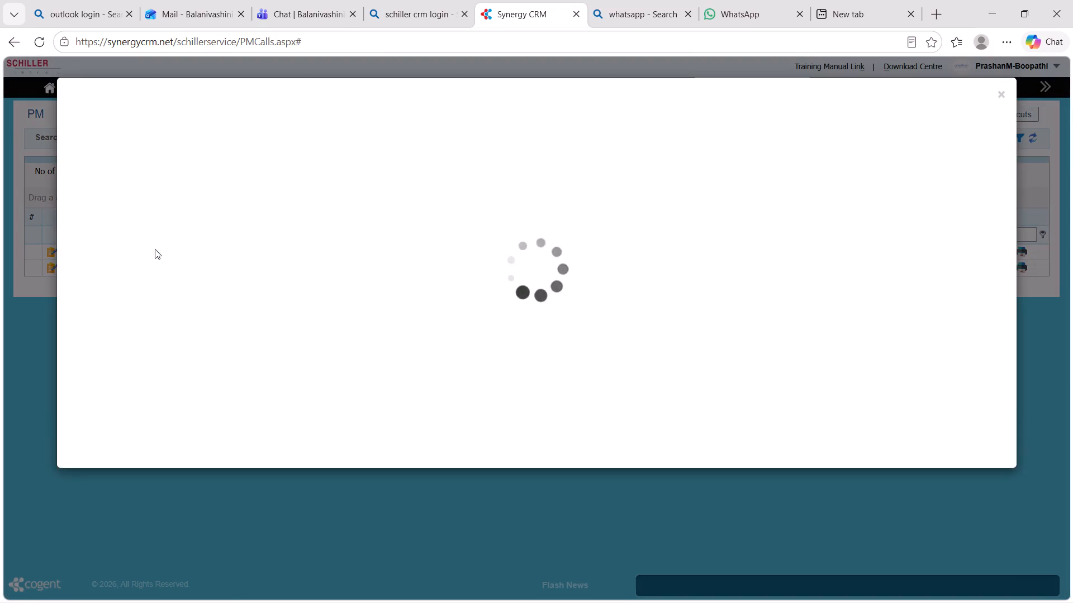
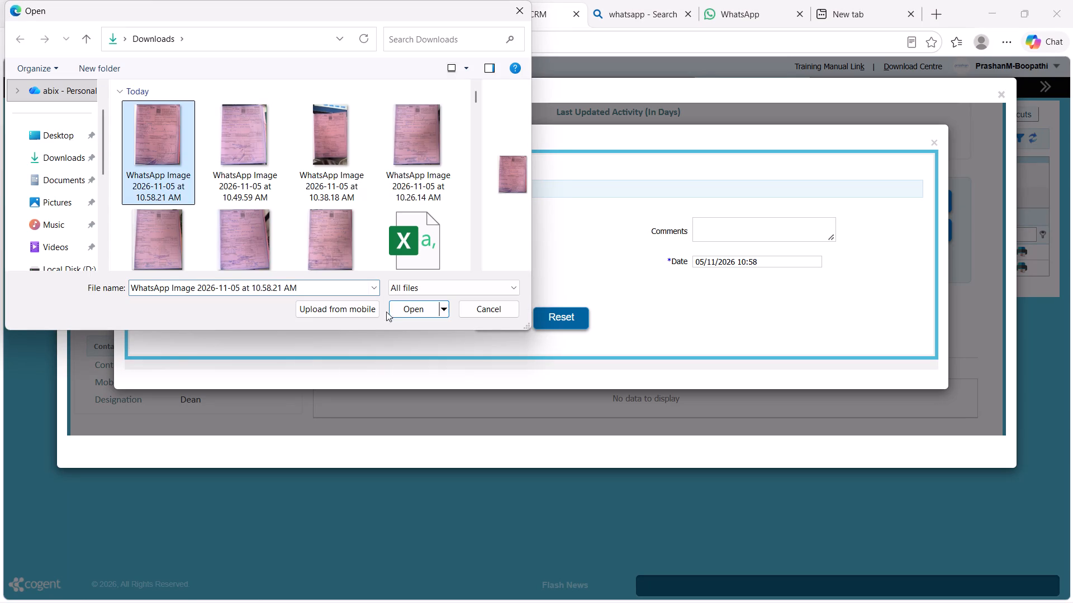
Attach the report image WhatsApp Image 2026-11-05 at 10.58.21 AM to PM call 2026-09-PM-4815 and submit the attachment.
{"action": "left_click", "coordinate": [430, 312]}
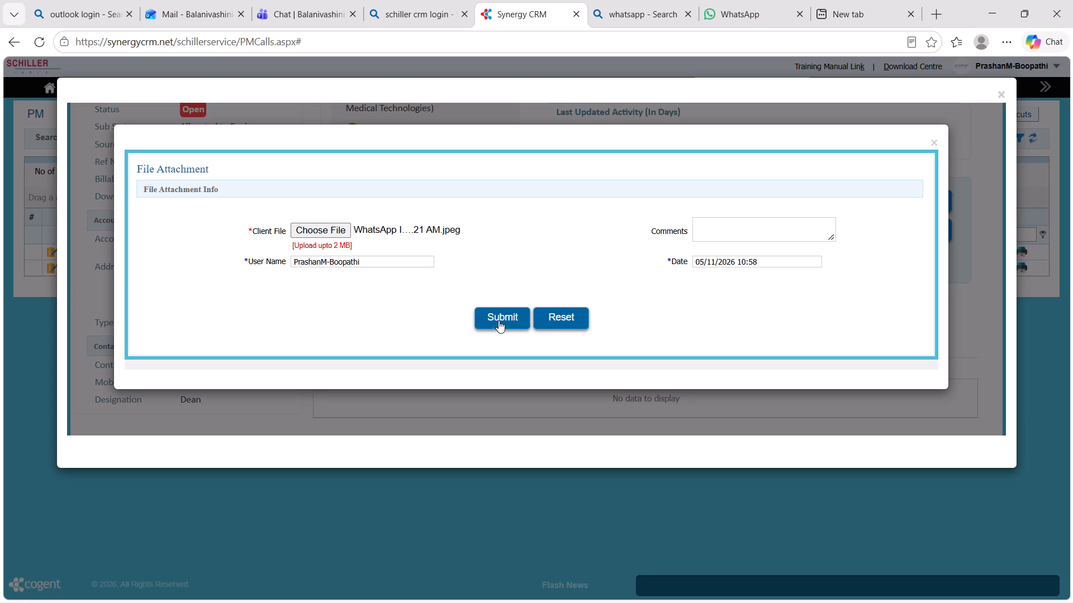
{"action": "left_click", "coordinate": [501, 319]}
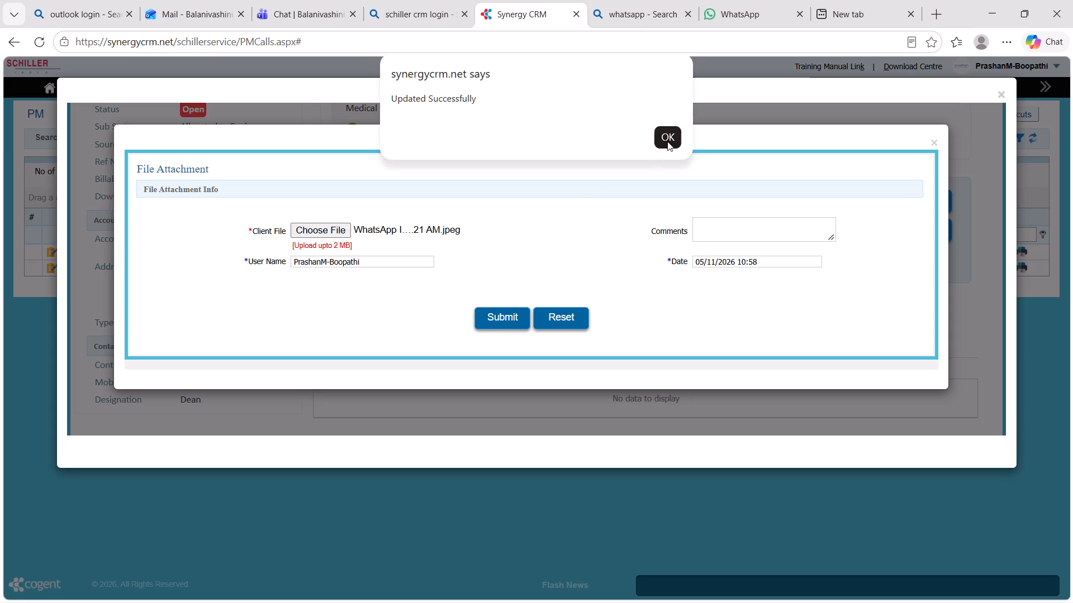
{"action": "left_click", "coordinate": [667, 141]}
Open the action update form of PM call 2026-09-PM-4815 and bring the activity date calendar to October 2026.
{"action": "left_click", "coordinate": [719, 206]}
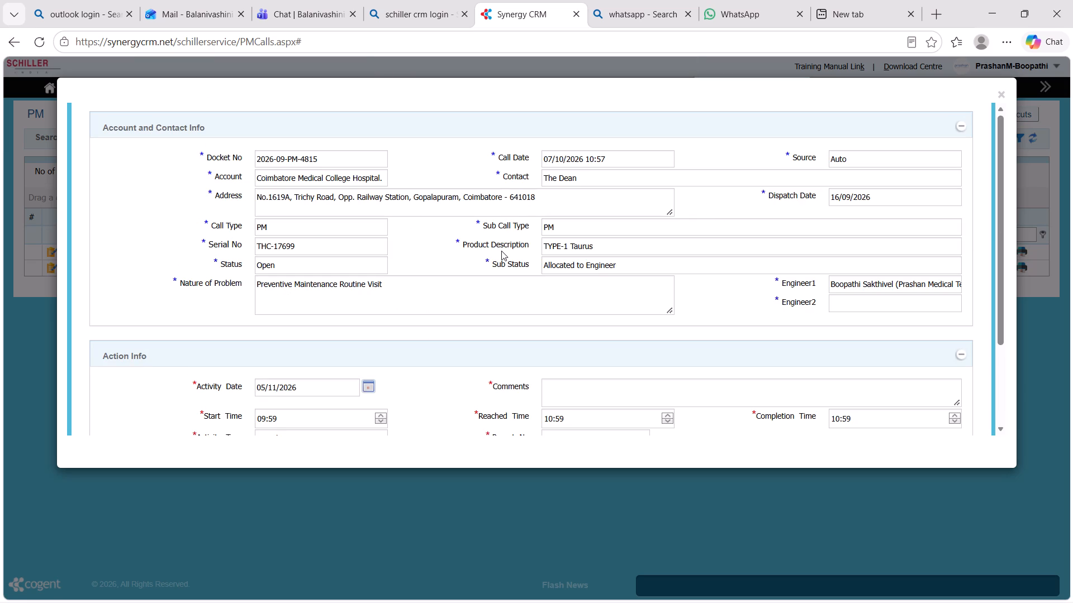
{"action": "scroll", "coordinate": [468, 349], "scroll_direction": "down", "scroll_amount": 3}
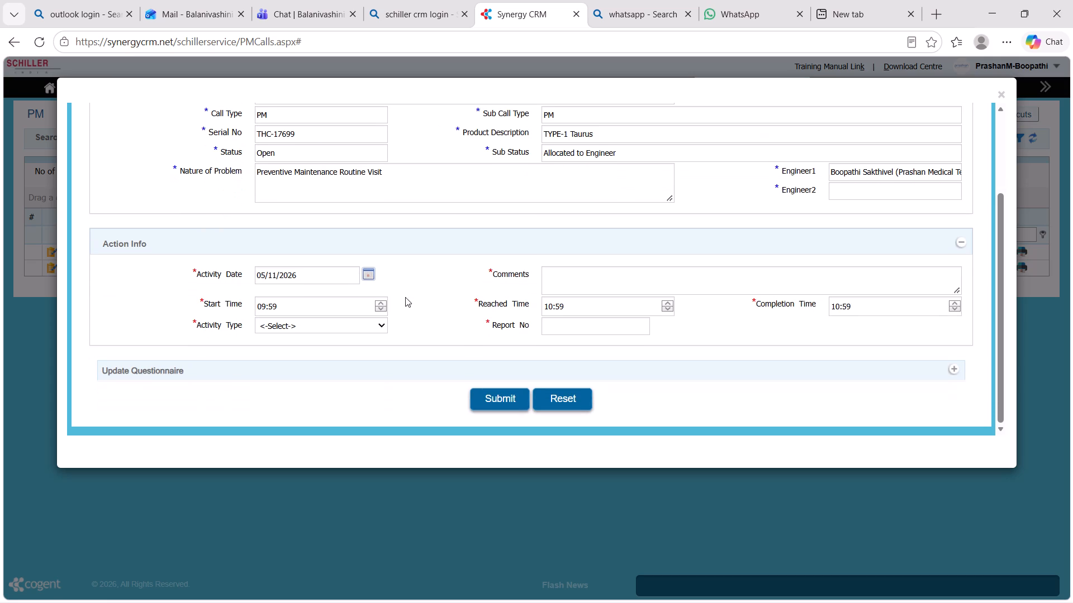
{"action": "left_click", "coordinate": [367, 271]}
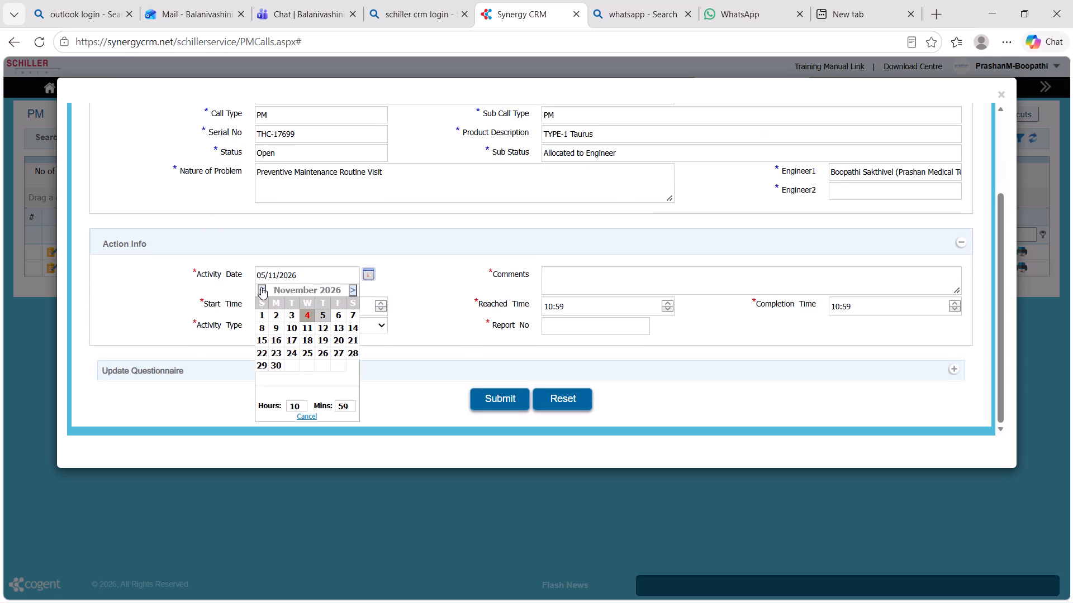
{"action": "left_click", "coordinate": [261, 287]}
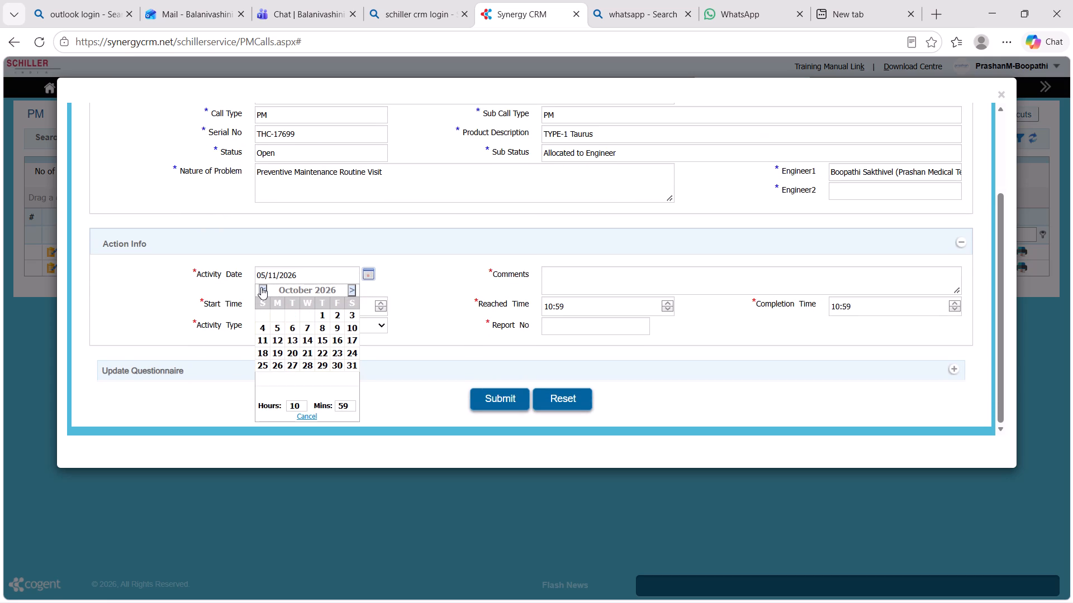
Fill in the call's action info with activity date 08/10/2026, activity type PM and comments PM COMPLETED.
{"action": "left_click", "coordinate": [321, 325]}
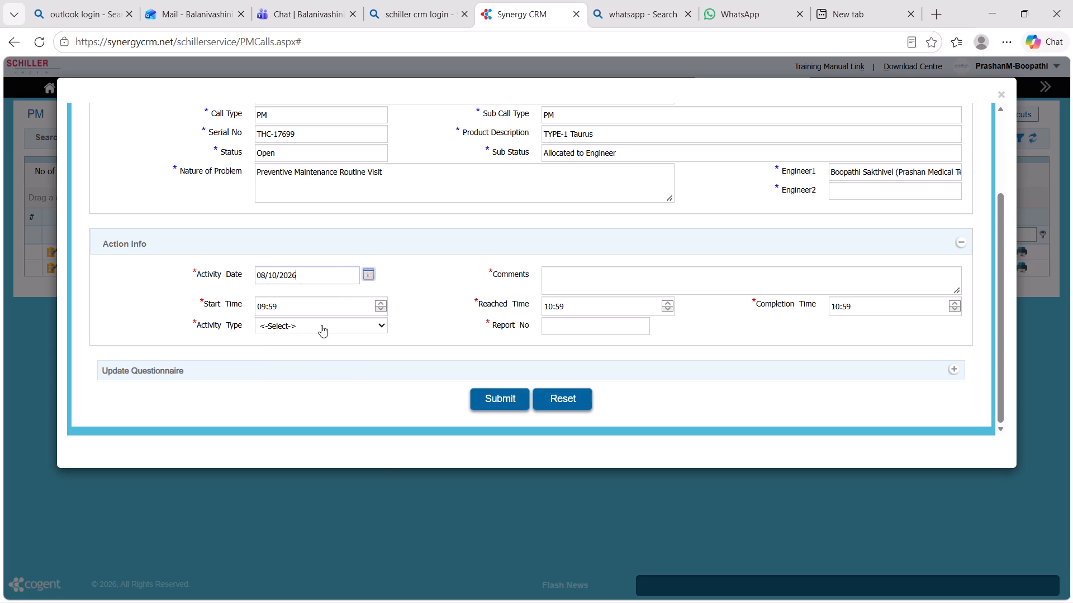
{"action": "left_click", "coordinate": [322, 325]}
{"action": "left_click", "coordinate": [303, 427]}
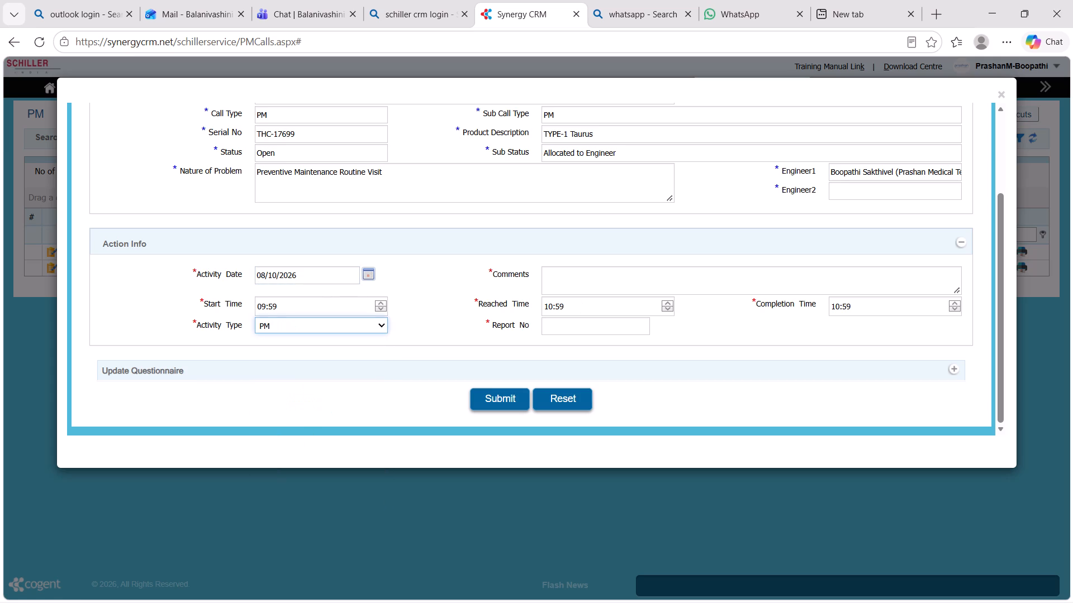
{"action": "left_click", "coordinate": [587, 280]}
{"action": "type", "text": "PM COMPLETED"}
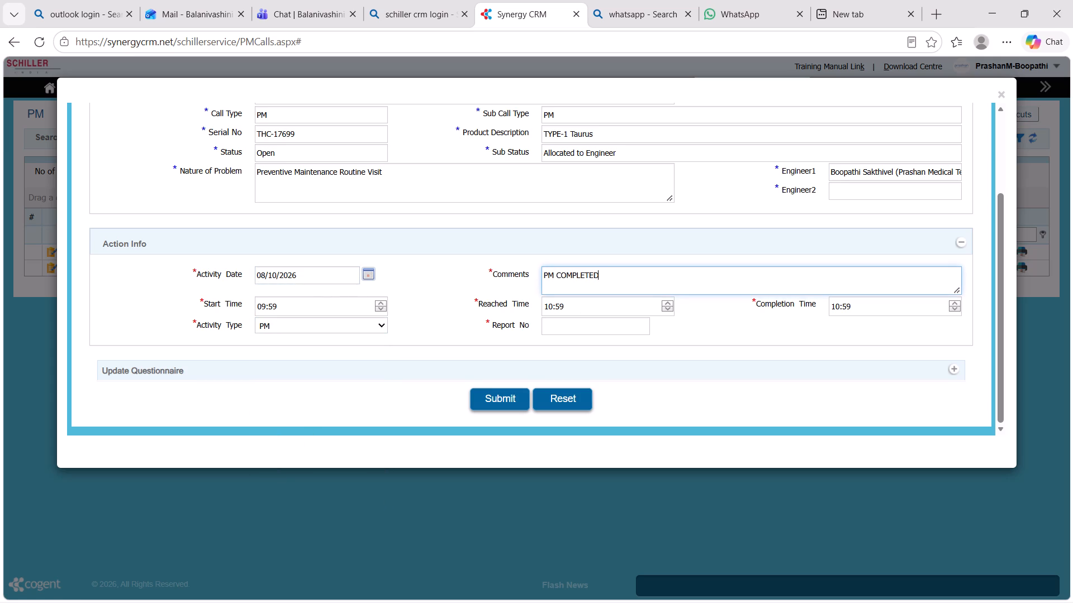
{"action": "left_click", "coordinate": [597, 325]}
{"action": "key", "text": "ctrl+v"}
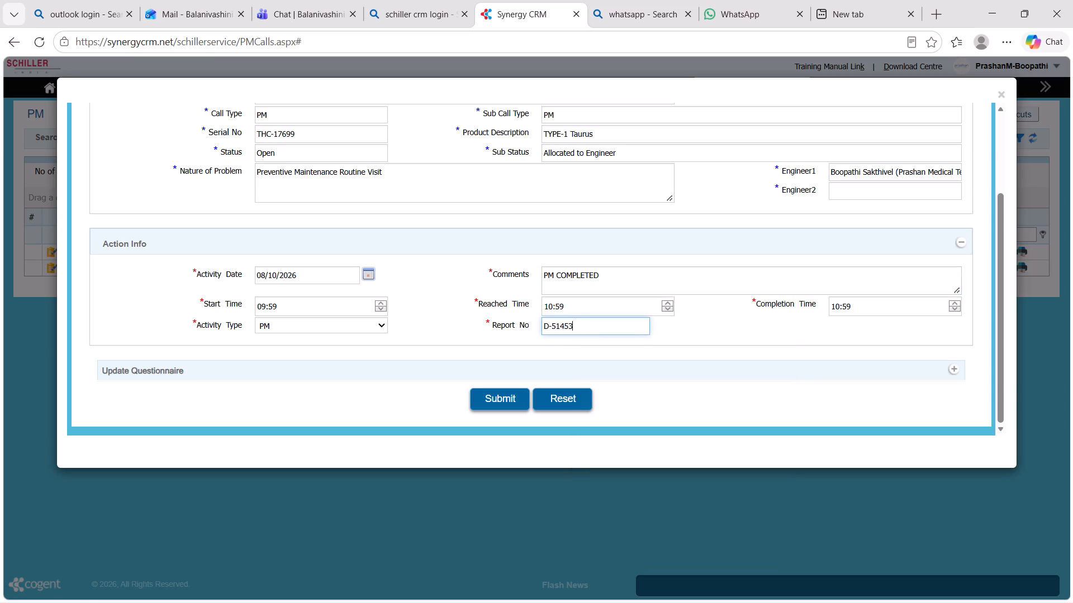
{"action": "key", "text": "BackSpace"}
{"action": "key", "text": "BackSpace"}
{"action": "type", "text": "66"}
{"action": "left_click_drag", "start_coordinate": [580, 326], "coordinate": [539, 321]}
{"action": "key", "text": "ctrl+c"}
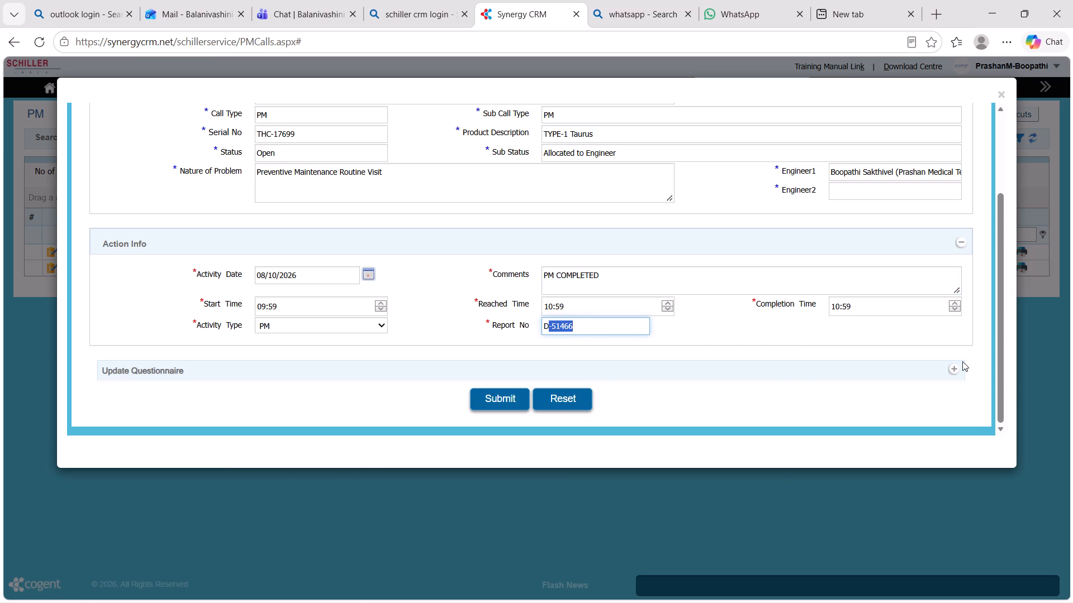
Answer questionnaire items 1 to 6: mains supply 230V, grounding 0, UPS/stabilizer NA, accessories GOOD, environment GOOD, unit working on battery Yes.
{"action": "left_click", "coordinate": [957, 367]}
{"action": "scroll", "coordinate": [771, 246], "scroll_direction": "down", "scroll_amount": 3}
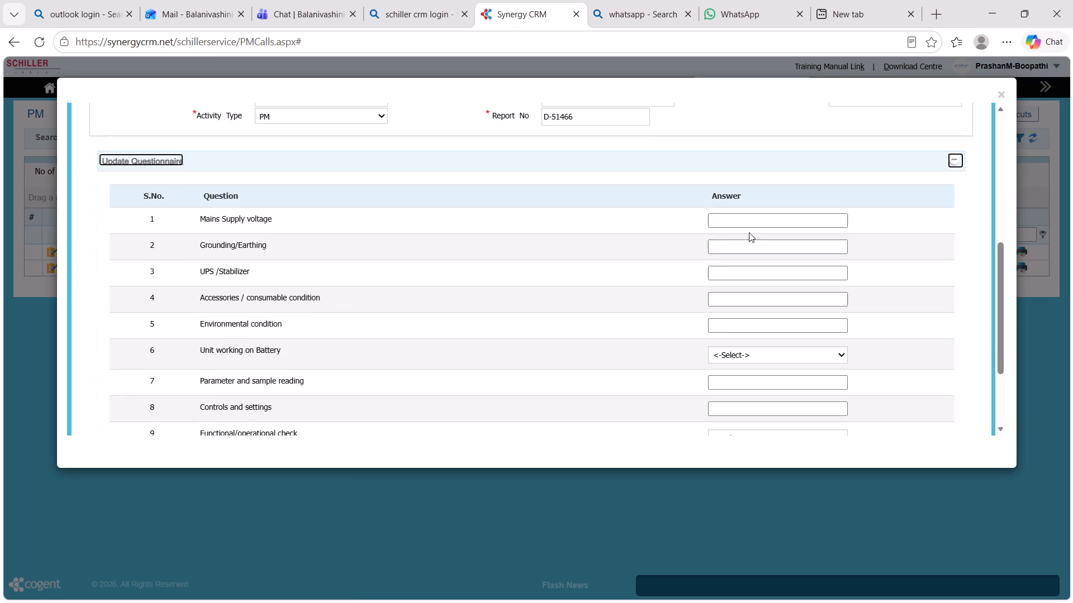
{"action": "left_click", "coordinate": [747, 219]}
{"action": "left_click", "coordinate": [778, 310]}
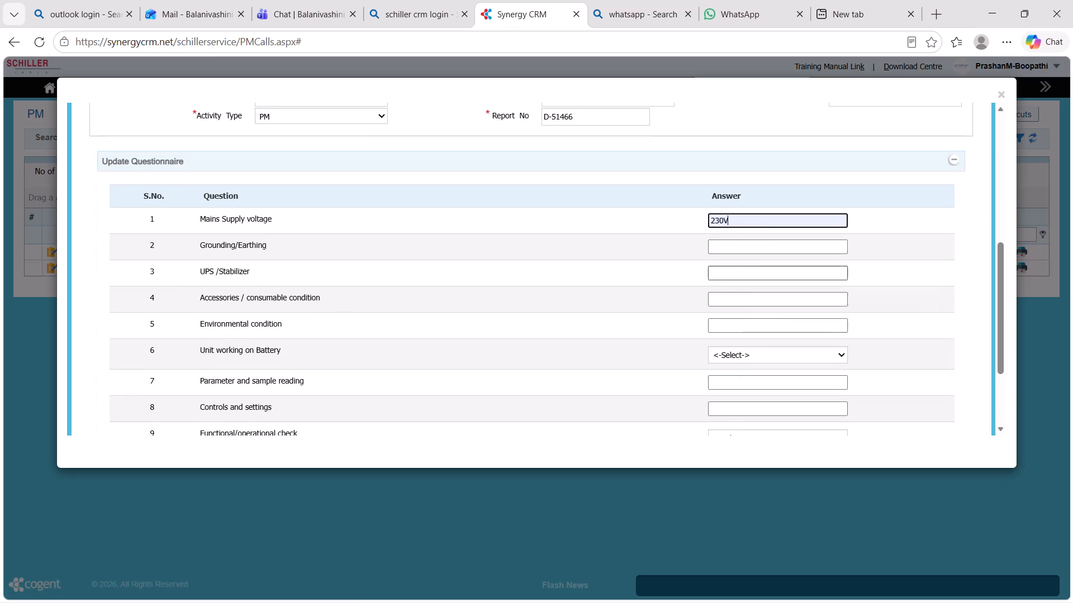
{"action": "left_click", "coordinate": [758, 247]}
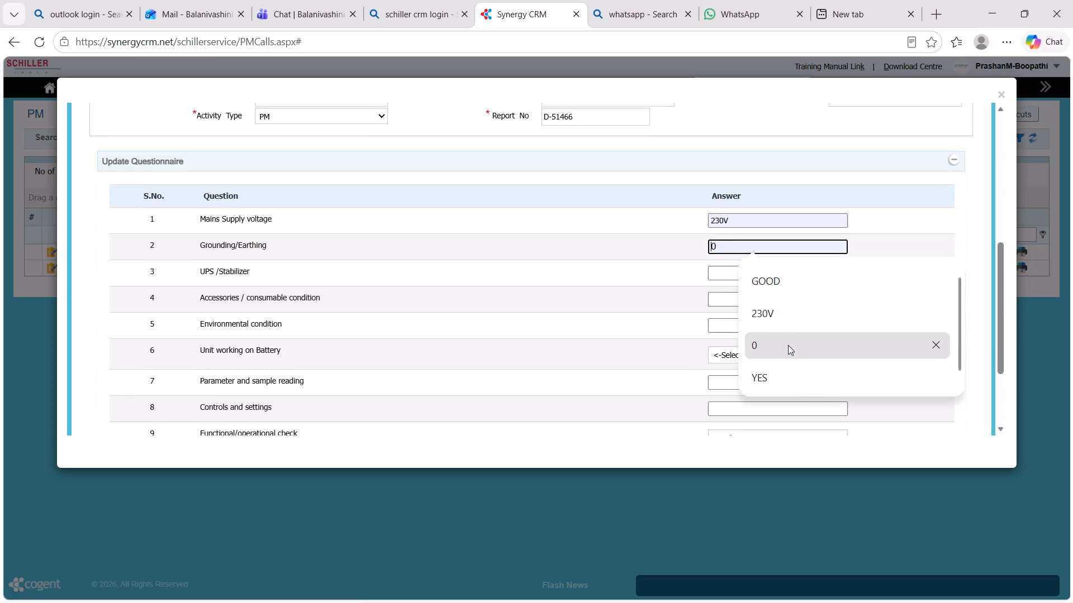
{"action": "left_click", "coordinate": [786, 339]}
{"action": "left_click", "coordinate": [770, 272]}
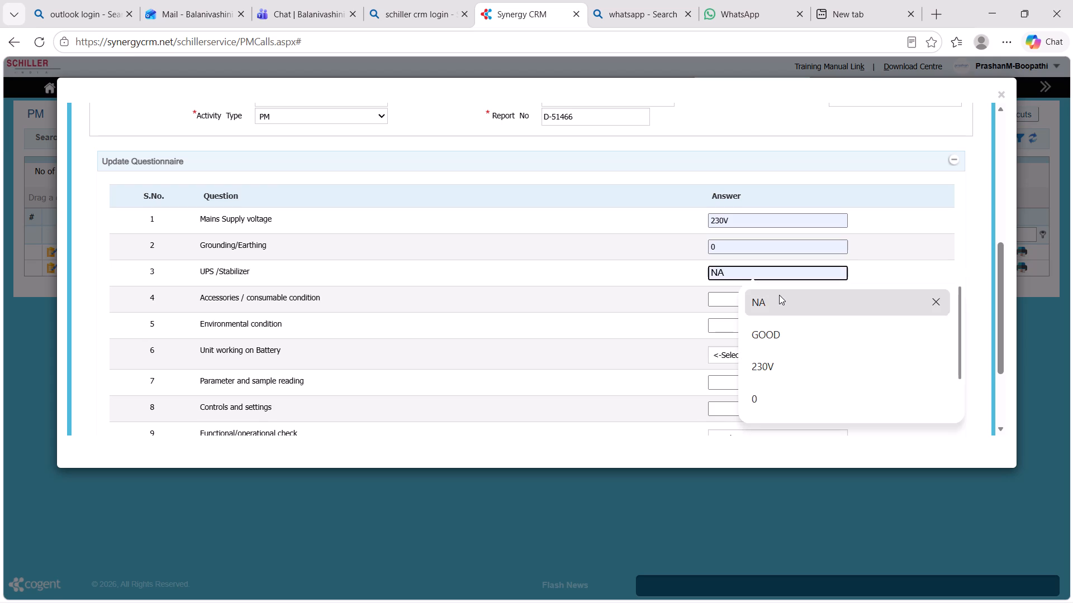
{"action": "left_click", "coordinate": [779, 295]}
{"action": "left_click", "coordinate": [779, 295]}
{"action": "left_click", "coordinate": [788, 367]}
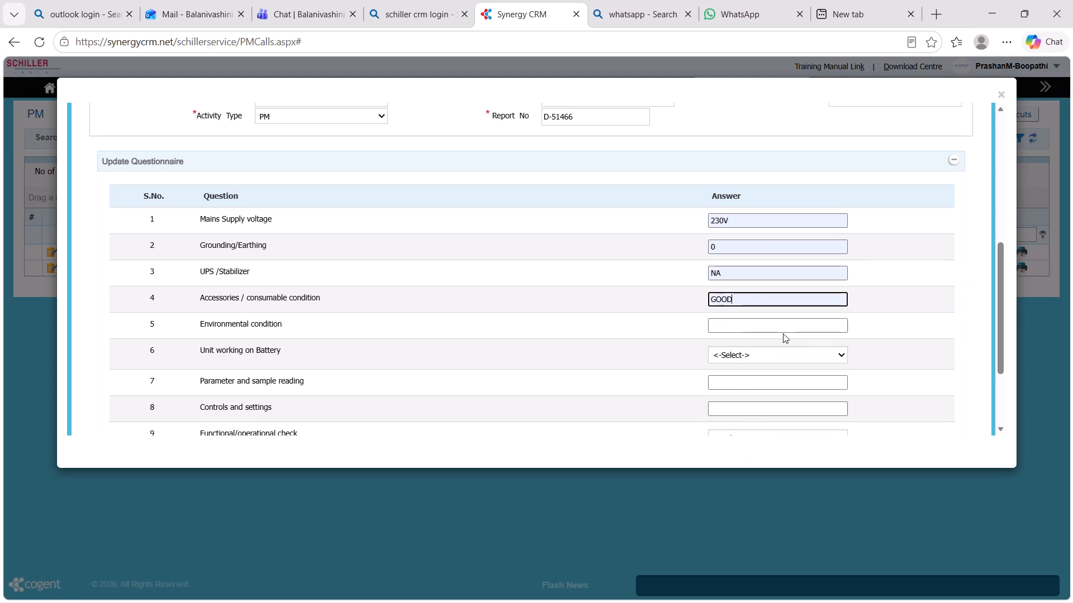
{"action": "left_click", "coordinate": [782, 322]}
{"action": "left_click", "coordinate": [793, 388]}
{"action": "left_click", "coordinate": [794, 356]}
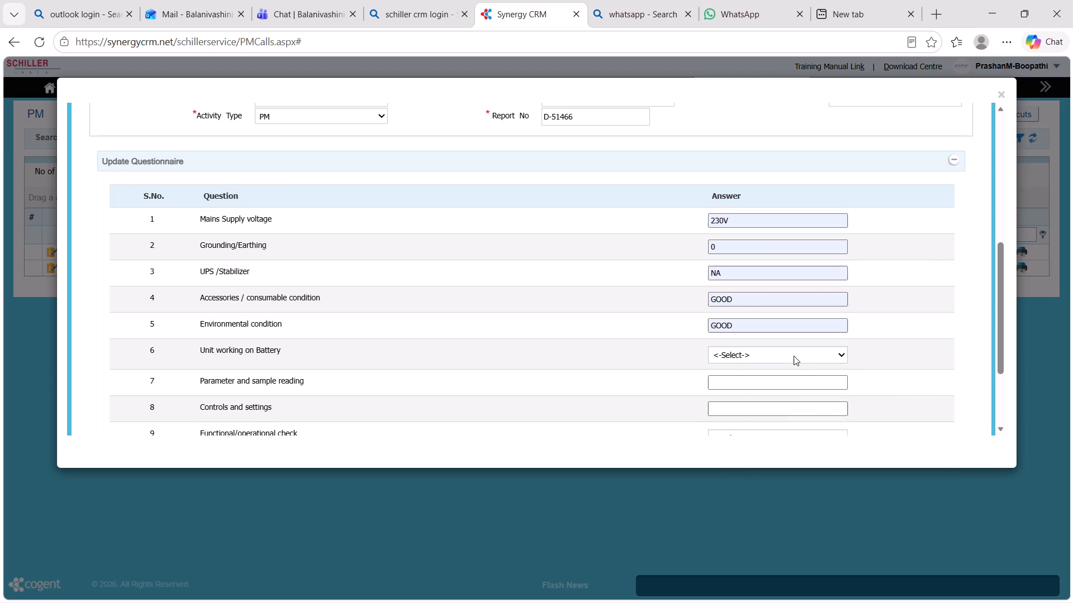
{"action": "left_click", "coordinate": [796, 387]}
Answer questionnaire items 7 to 10: sample reading NA, controls and settings YES, functional check OK, remarks CALL COMPLETED.
{"action": "left_click", "coordinate": [794, 380]}
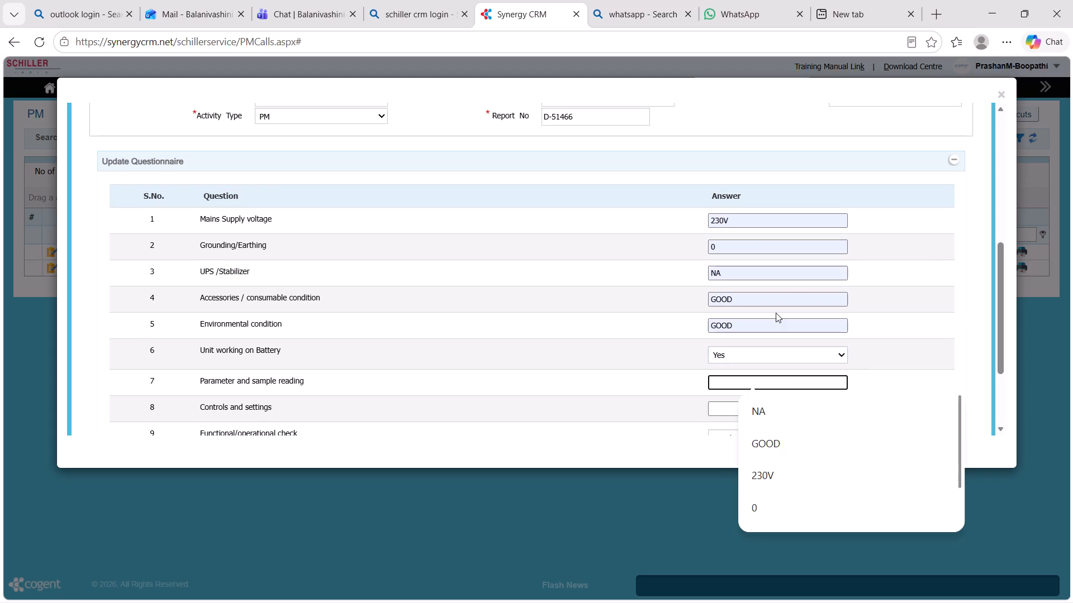
{"action": "scroll", "coordinate": [776, 313], "scroll_direction": "down", "scroll_amount": 2}
{"action": "left_click", "coordinate": [765, 259]}
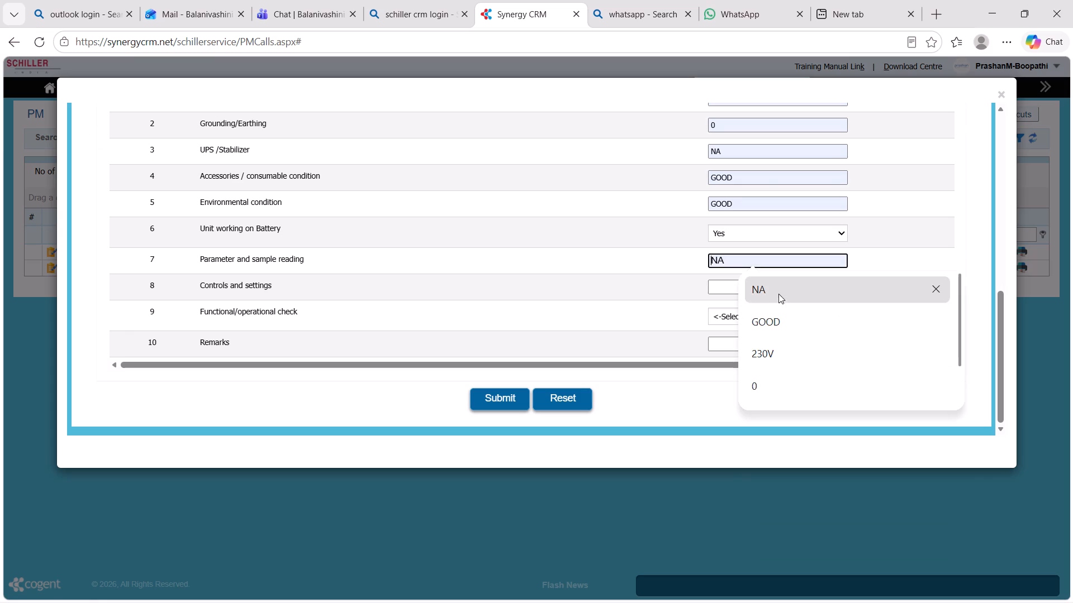
{"action": "left_click", "coordinate": [778, 294]}
{"action": "left_click", "coordinate": [778, 290]}
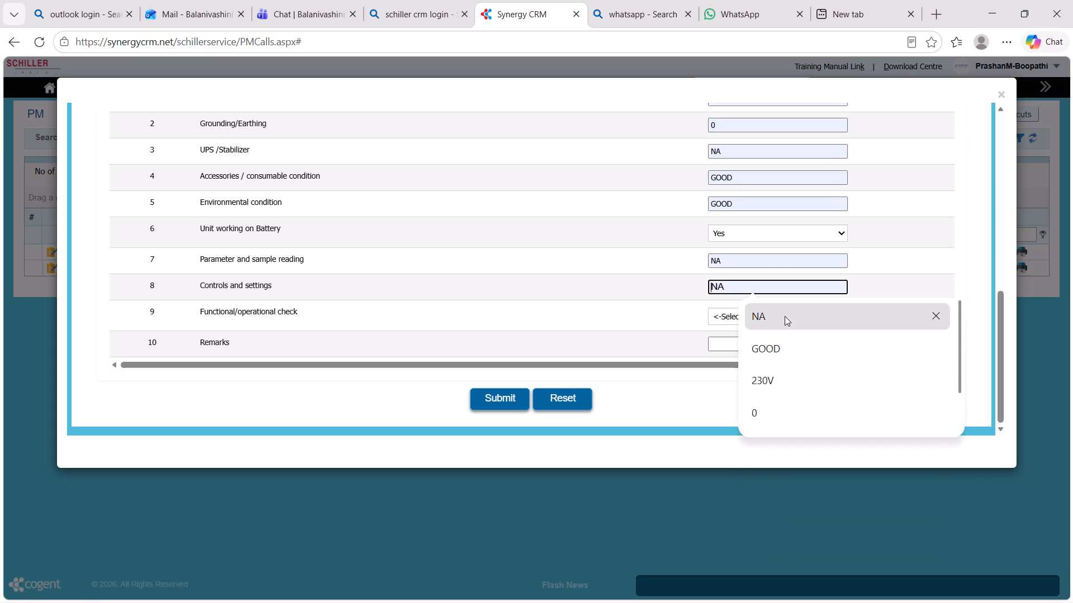
{"action": "scroll", "coordinate": [796, 366], "scroll_direction": "down", "scroll_amount": 6}
{"action": "left_click", "coordinate": [796, 374]}
{"action": "left_click", "coordinate": [770, 313]}
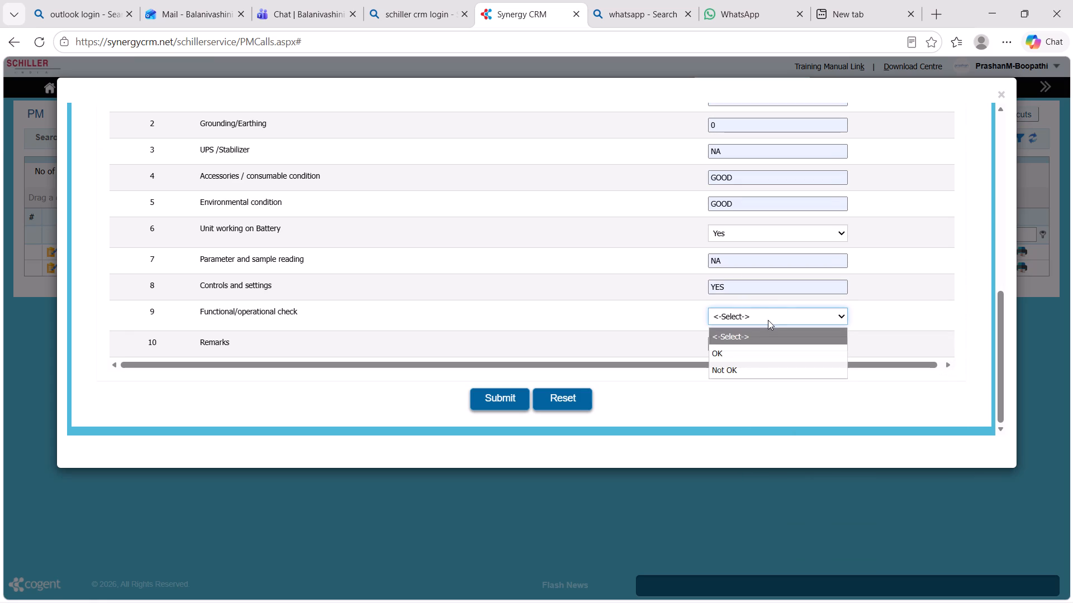
{"action": "left_click", "coordinate": [761, 348]}
{"action": "left_click", "coordinate": [762, 341]}
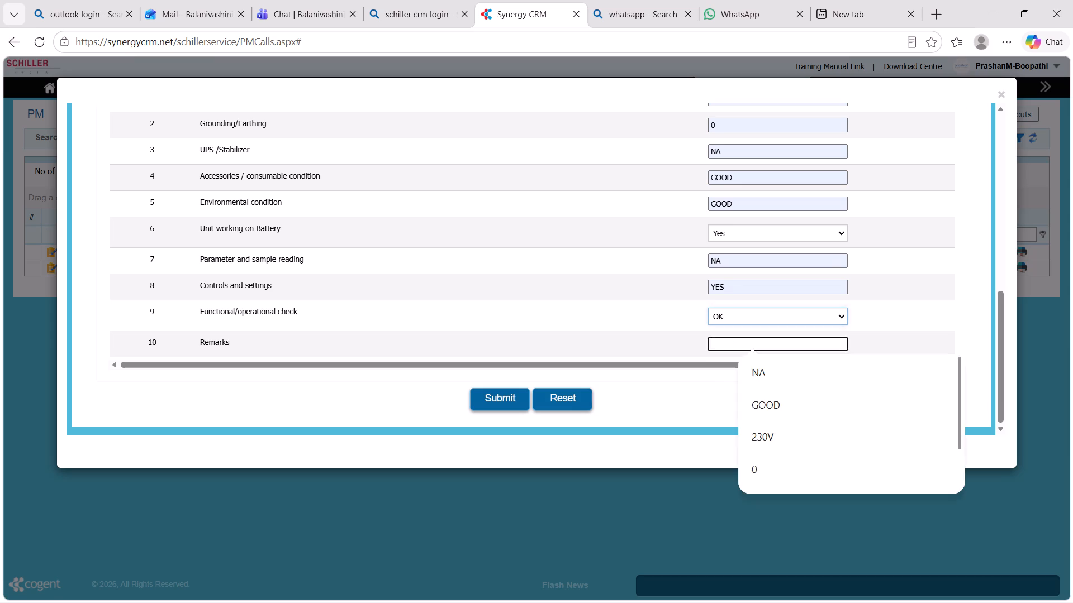
{"action": "scroll", "coordinate": [770, 352], "scroll_direction": "down", "scroll_amount": 4}
{"action": "left_click", "coordinate": [778, 472]}
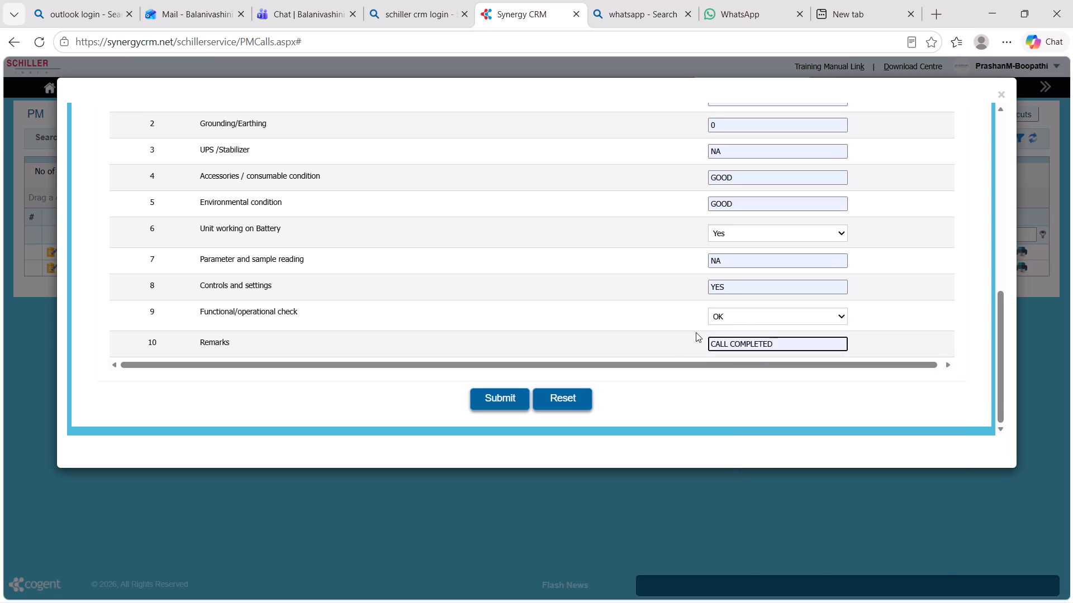
Review the action info, submit the completed form for PM call 2026-09-PM-4815 and return to the PM list.
{"action": "scroll", "coordinate": [697, 317], "scroll_direction": "up", "scroll_amount": 7}
{"action": "scroll", "coordinate": [697, 314], "scroll_direction": "down", "scroll_amount": 2}
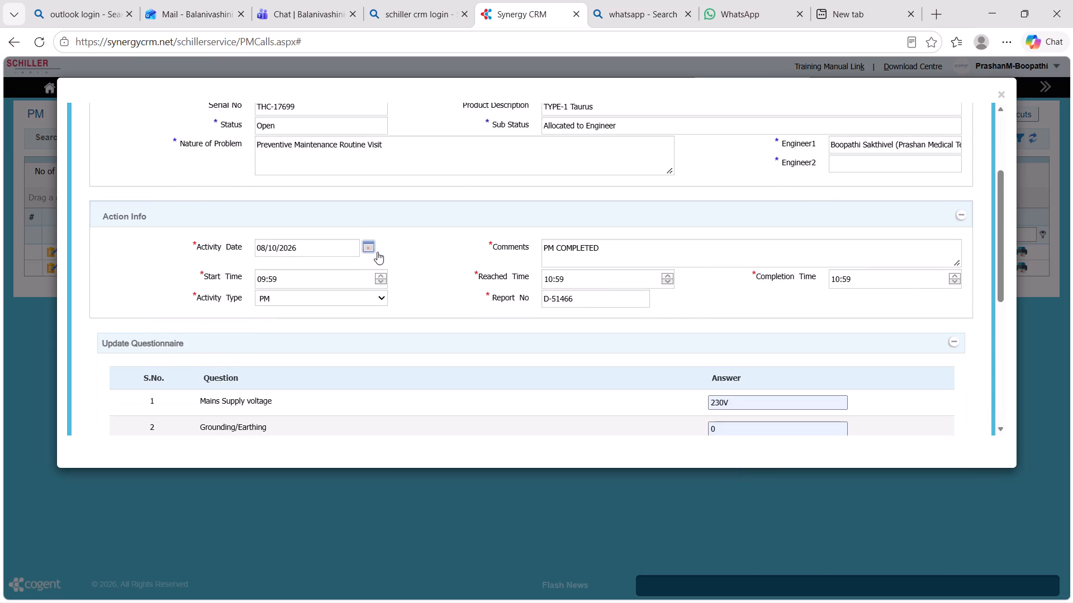
{"action": "scroll", "coordinate": [386, 252], "scroll_direction": "down", "scroll_amount": 4}
{"action": "left_click", "coordinate": [505, 424]}
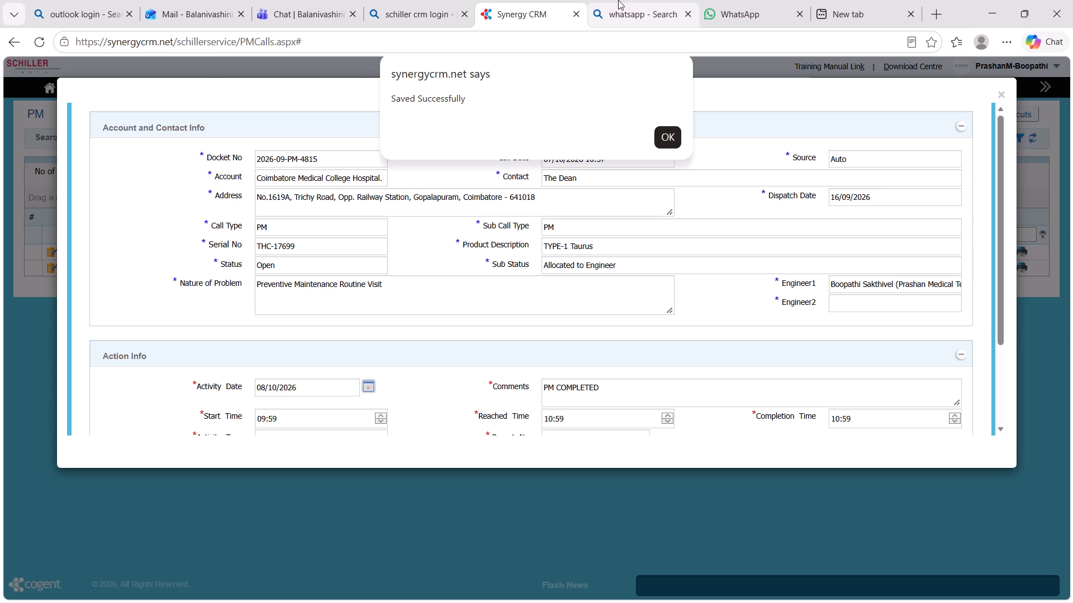
{"action": "left_click", "coordinate": [670, 148]}
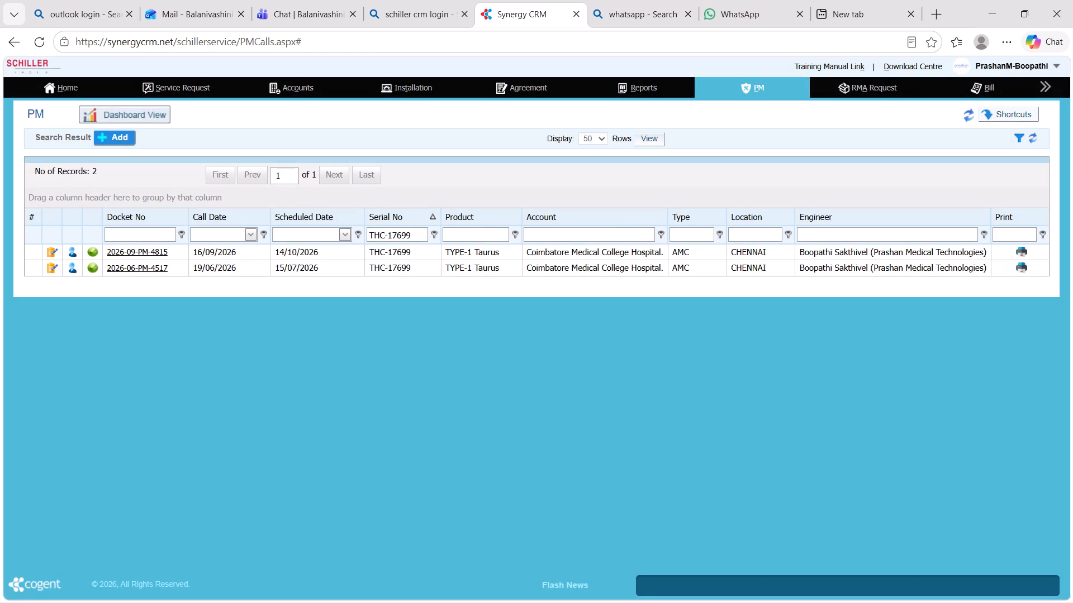
{"action": "left_click", "coordinate": [415, 238]}
{"action": "key", "text": "BackSpace"}
{"action": "key", "text": "BackSpace"}
{"action": "key", "text": "BackSpace"}
{"action": "key", "text": "BackSpace"}
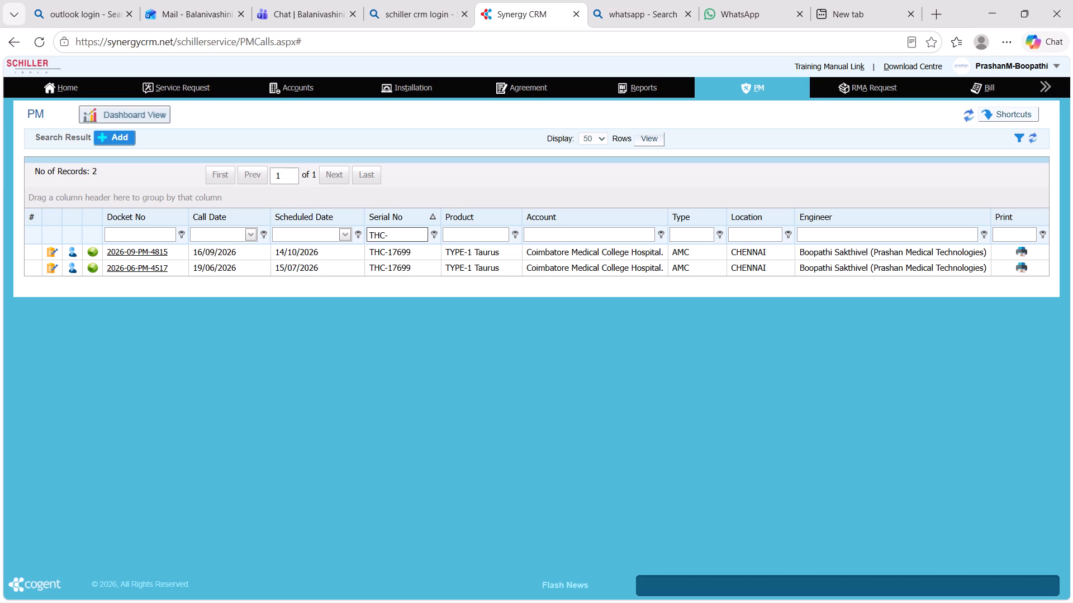
{"action": "key", "text": "BackSpace"}
{"action": "key", "text": "BackSpace"}
{"action": "key", "text": "BackSpace"}
{"action": "key", "text": "BackSpace"}
{"action": "key", "text": "BackSpace"}
{"action": "key", "text": "BackSpace"}
{"action": "key", "text": "BackSpace"}
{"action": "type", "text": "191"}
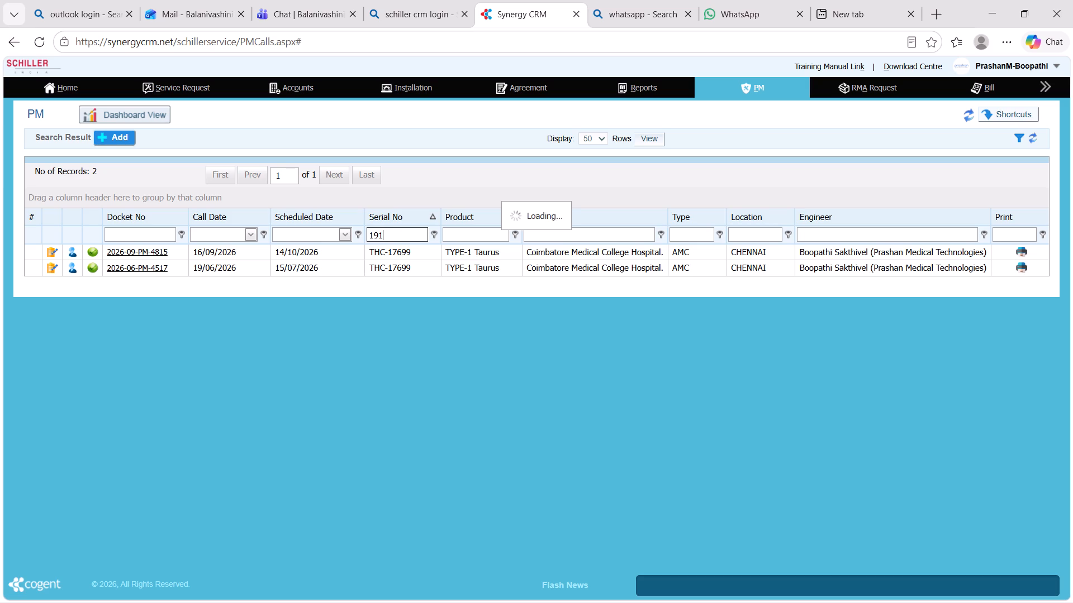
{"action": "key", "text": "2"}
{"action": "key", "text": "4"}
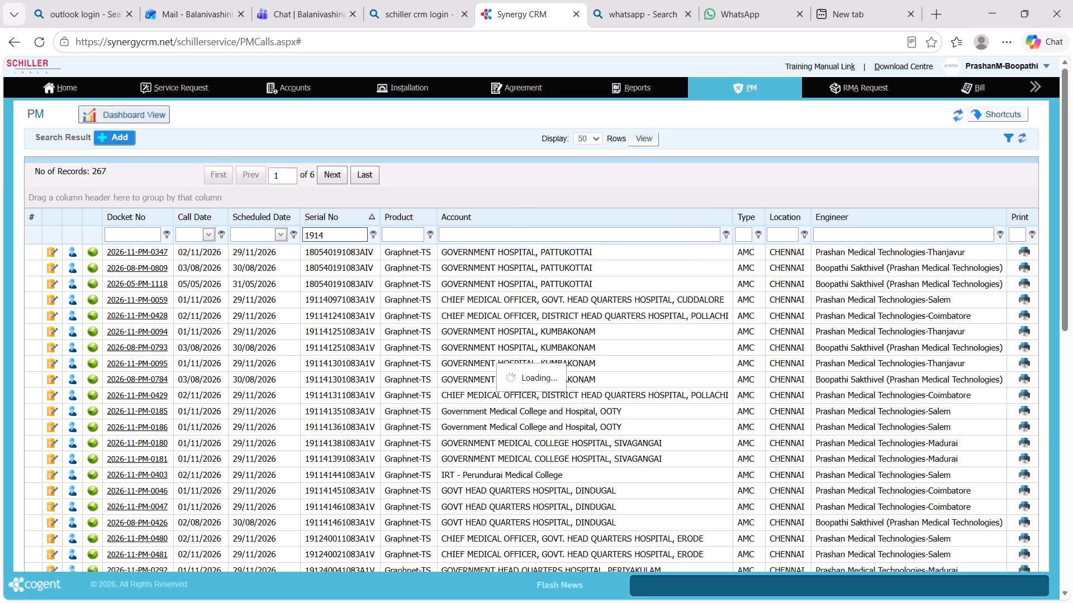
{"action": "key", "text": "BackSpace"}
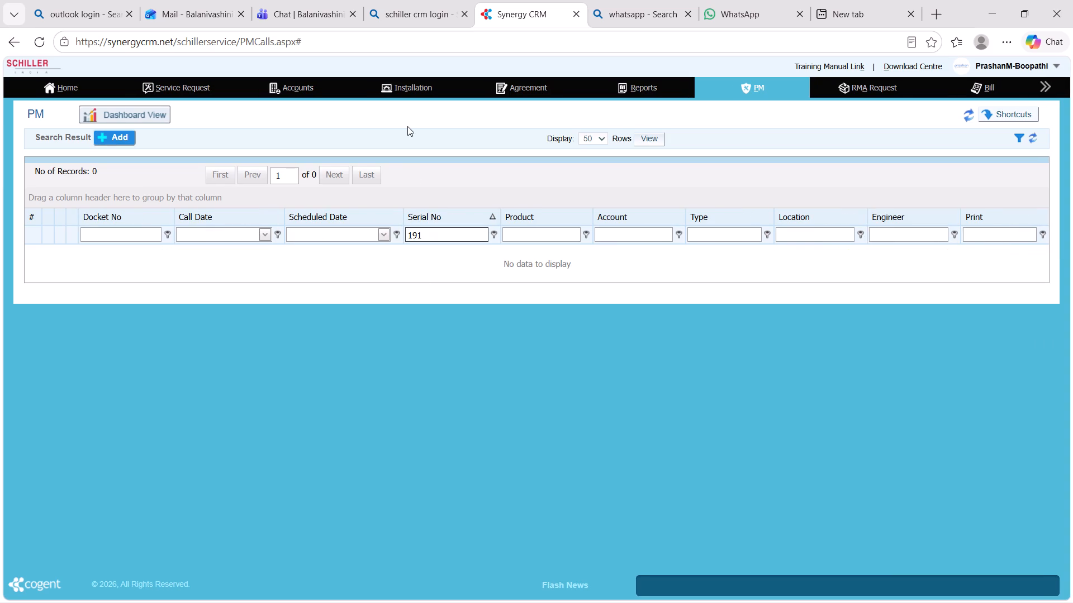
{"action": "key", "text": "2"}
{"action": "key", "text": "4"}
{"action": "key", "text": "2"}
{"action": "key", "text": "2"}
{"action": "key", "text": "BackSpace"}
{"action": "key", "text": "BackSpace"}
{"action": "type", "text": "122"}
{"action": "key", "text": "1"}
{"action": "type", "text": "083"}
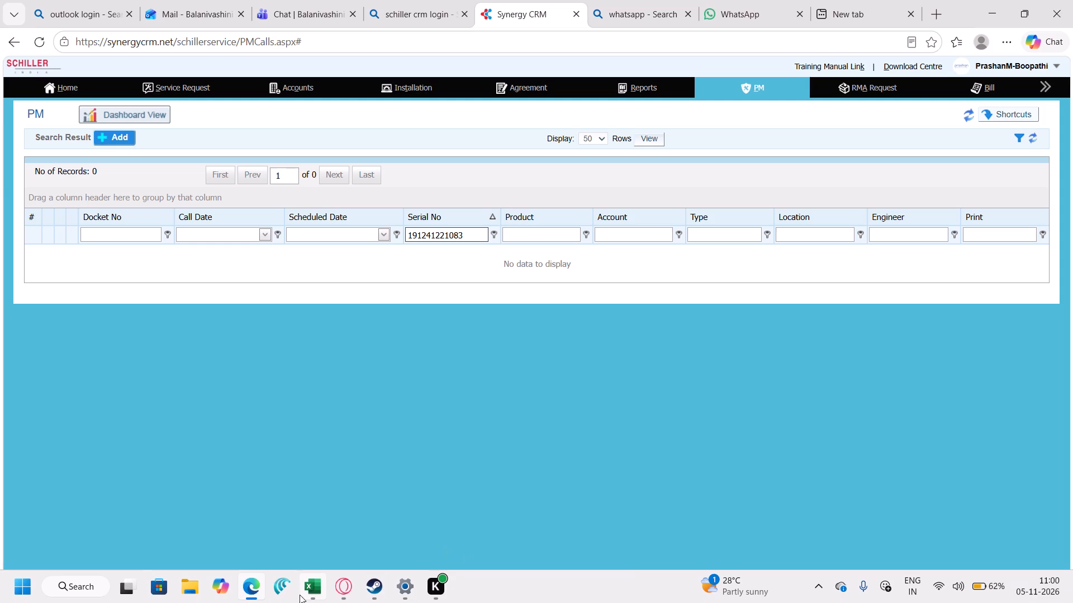
Switch to the CallDetailReport (3) workbook in Excel, search the Report No filter values for D-51466, and put the workbook away.
{"action": "left_click", "coordinate": [314, 593]}
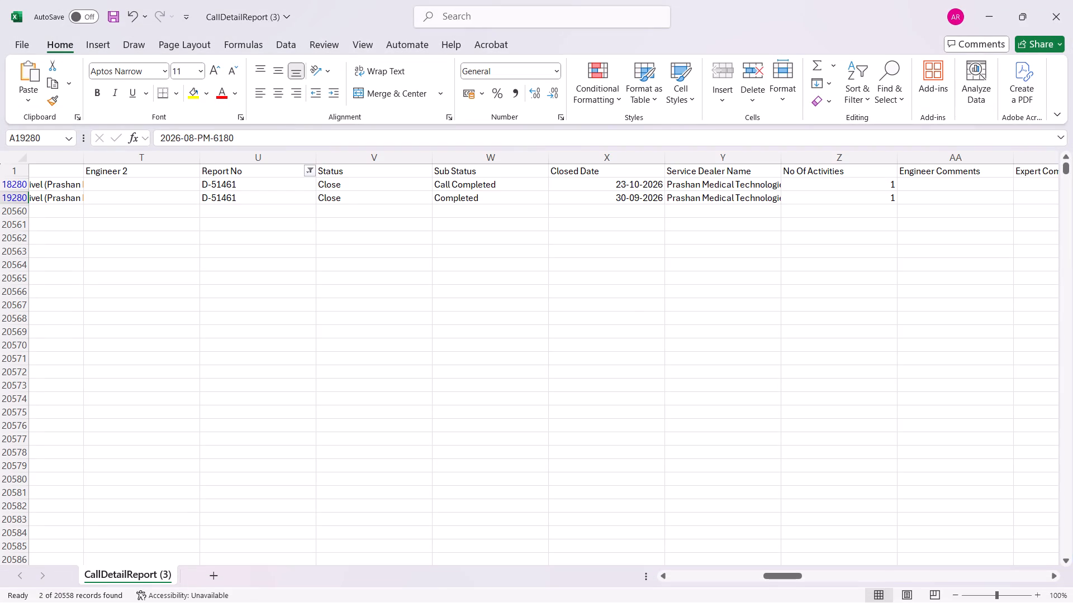
{"action": "left_click", "coordinate": [310, 177]}
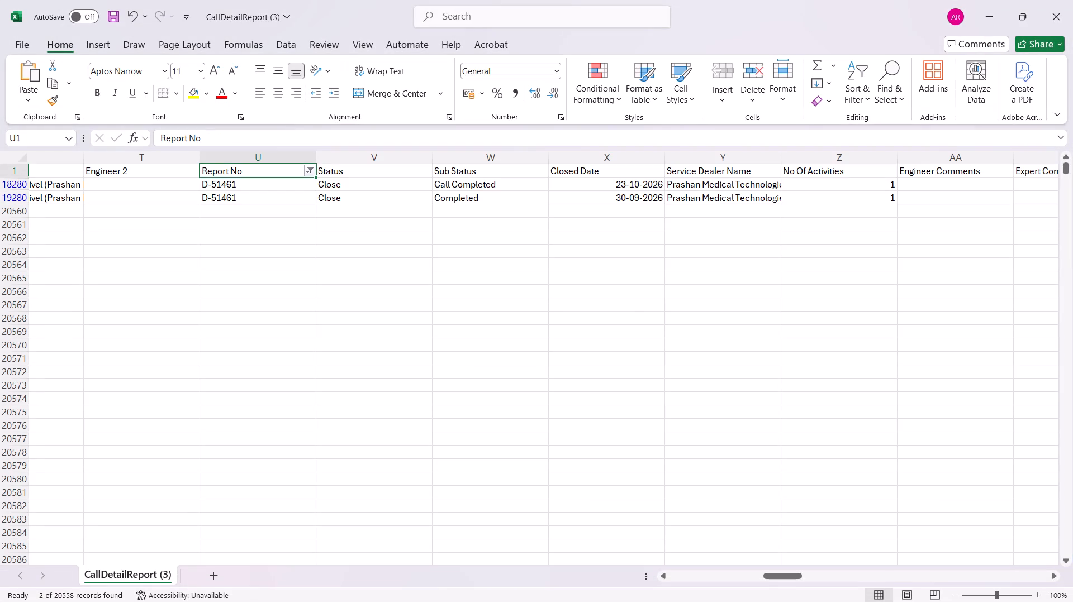
{"action": "left_click", "coordinate": [312, 169]}
{"action": "left_click", "coordinate": [229, 337]}
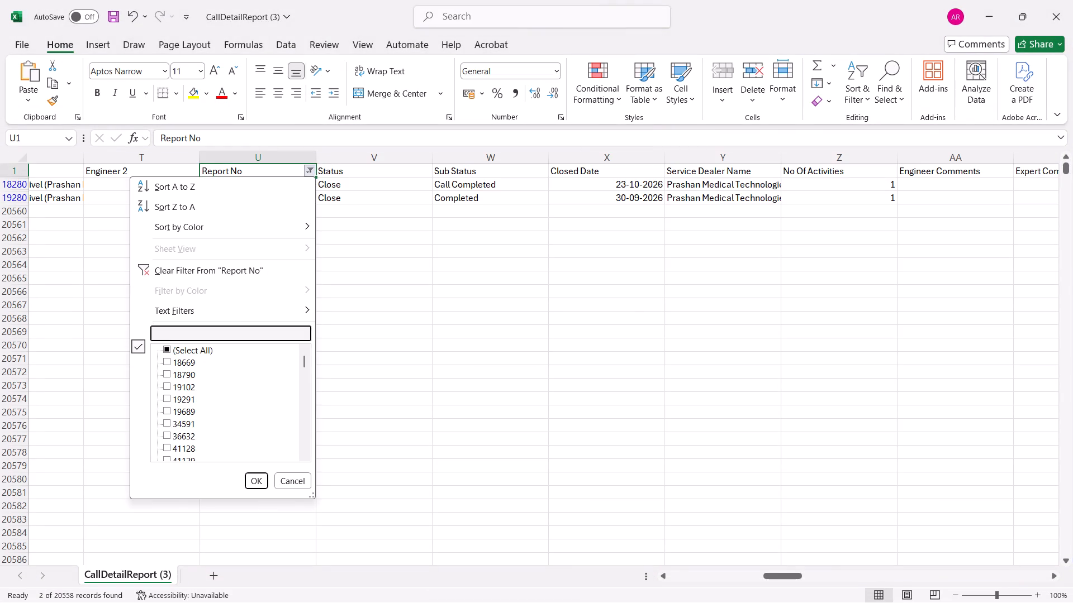
{"action": "key", "text": "ctrl+v"}
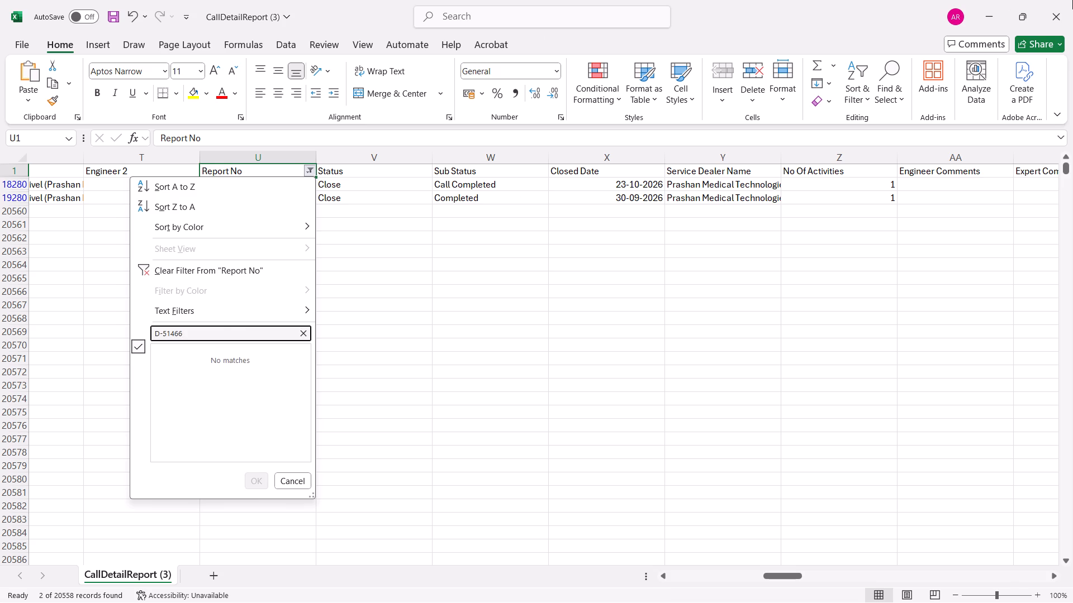
{"action": "left_click", "coordinate": [991, 20]}
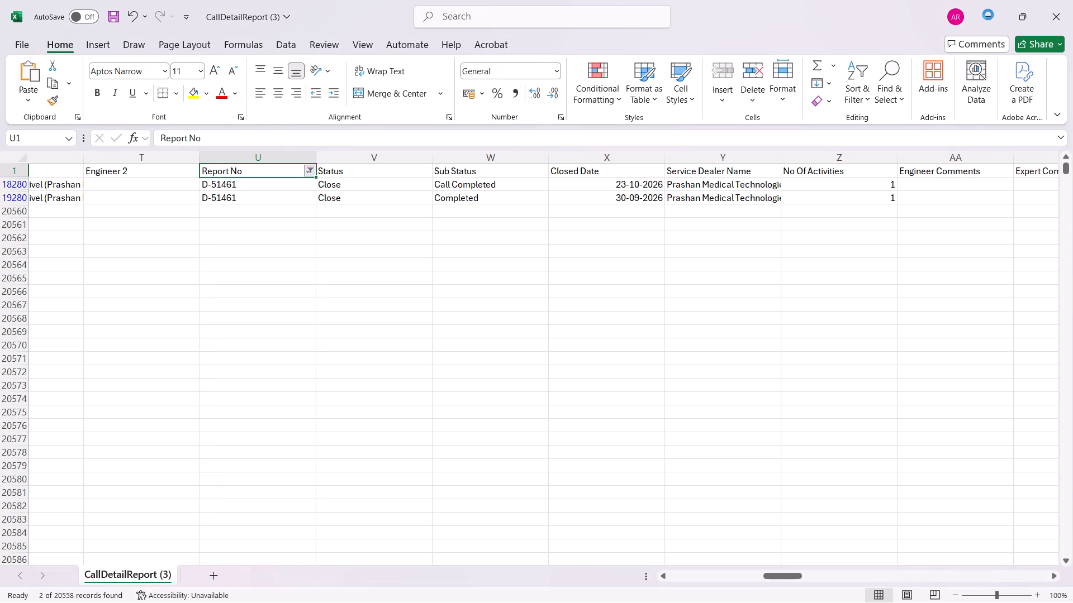
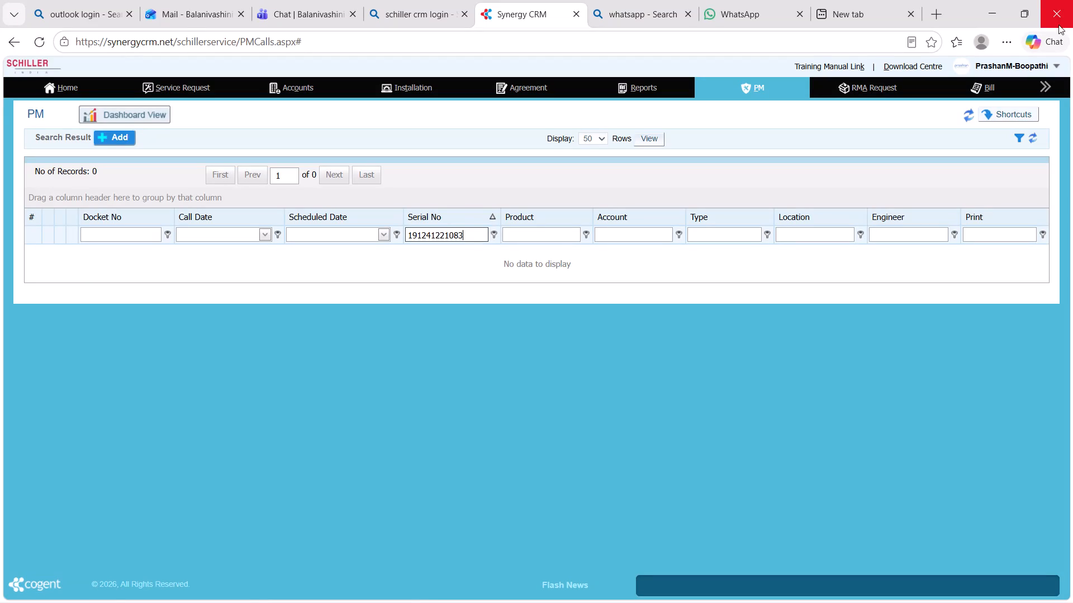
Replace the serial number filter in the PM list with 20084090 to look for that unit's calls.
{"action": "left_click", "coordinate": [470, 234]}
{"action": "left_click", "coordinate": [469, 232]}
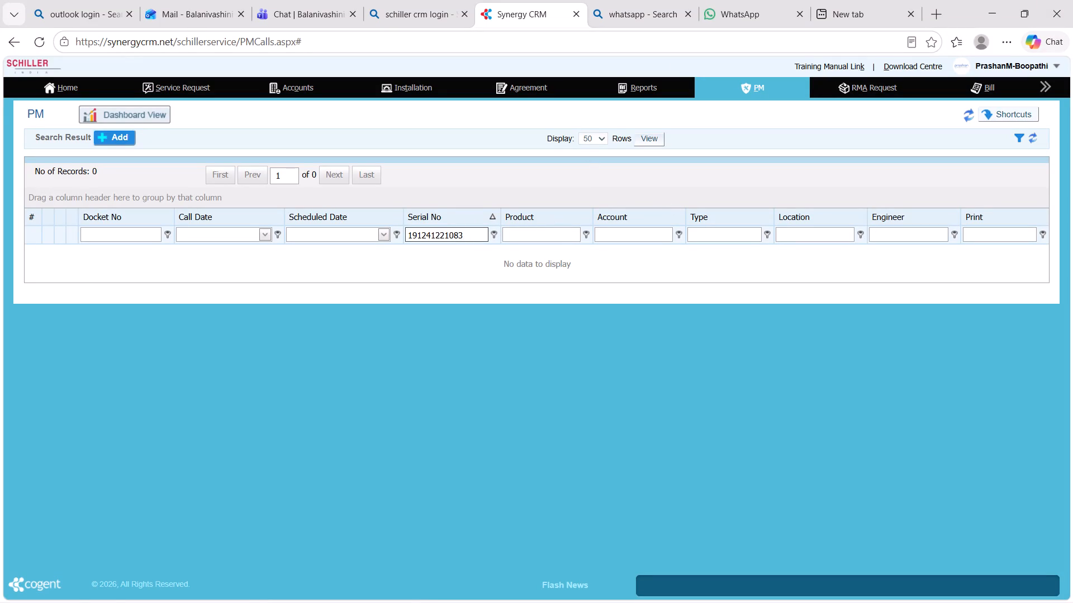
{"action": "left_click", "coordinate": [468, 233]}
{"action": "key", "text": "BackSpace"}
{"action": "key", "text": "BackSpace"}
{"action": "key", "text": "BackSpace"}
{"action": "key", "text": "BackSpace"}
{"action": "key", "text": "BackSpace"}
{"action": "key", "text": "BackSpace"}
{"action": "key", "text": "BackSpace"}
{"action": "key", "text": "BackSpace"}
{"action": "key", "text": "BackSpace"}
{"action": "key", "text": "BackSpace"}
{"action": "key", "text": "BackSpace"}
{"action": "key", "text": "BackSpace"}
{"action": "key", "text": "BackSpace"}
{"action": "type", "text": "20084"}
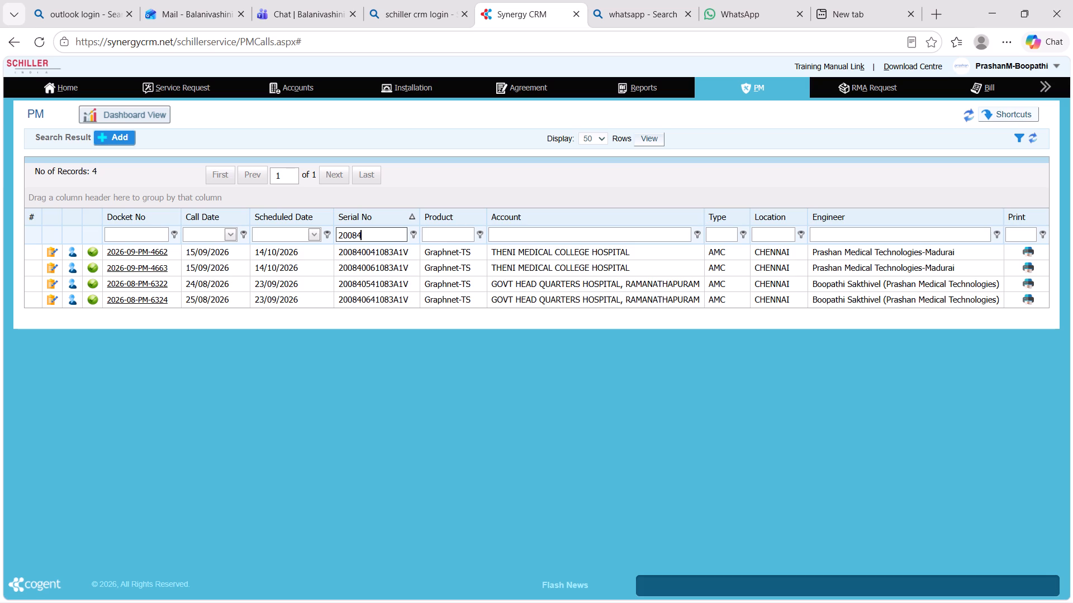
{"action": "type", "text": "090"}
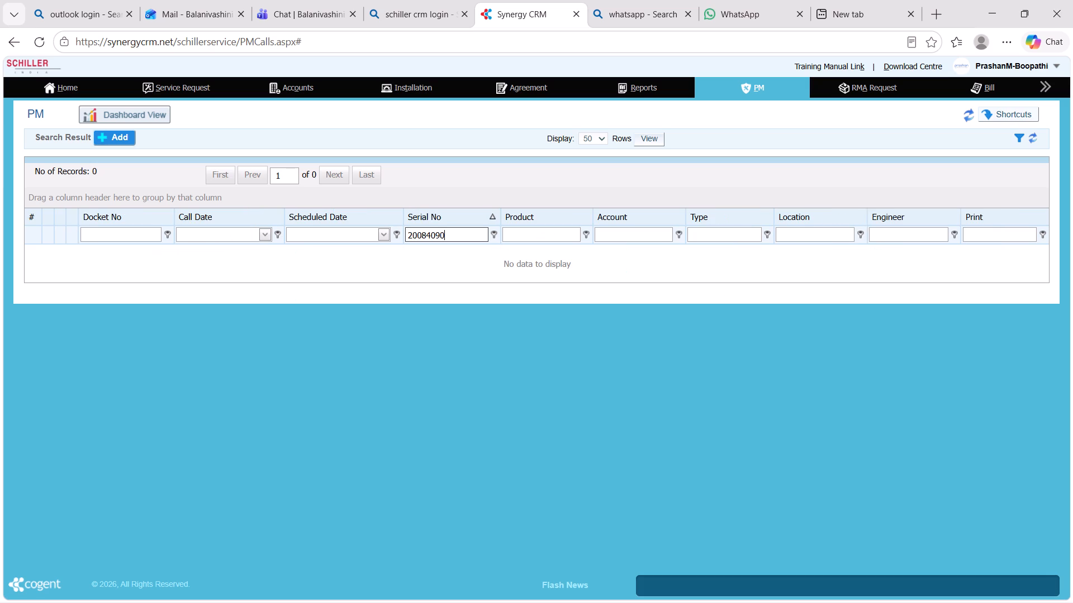
Change the PM list's serial number filter to 20065304 to find the matching unit's calls.
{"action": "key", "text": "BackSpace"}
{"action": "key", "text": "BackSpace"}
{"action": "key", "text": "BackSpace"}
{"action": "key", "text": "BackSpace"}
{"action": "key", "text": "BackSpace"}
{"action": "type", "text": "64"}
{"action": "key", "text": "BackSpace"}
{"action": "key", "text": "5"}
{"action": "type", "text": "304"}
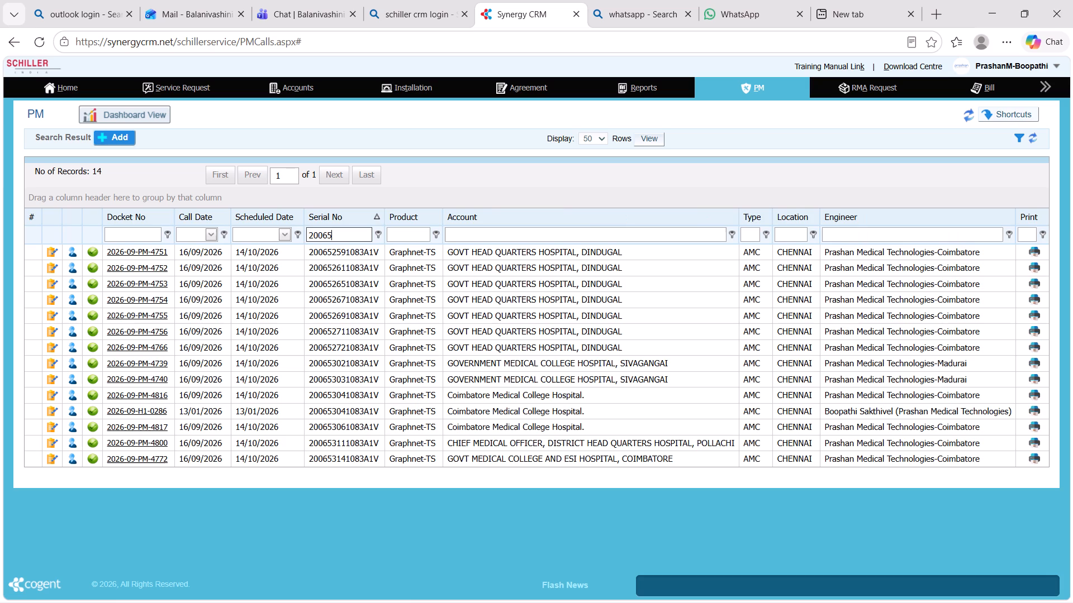
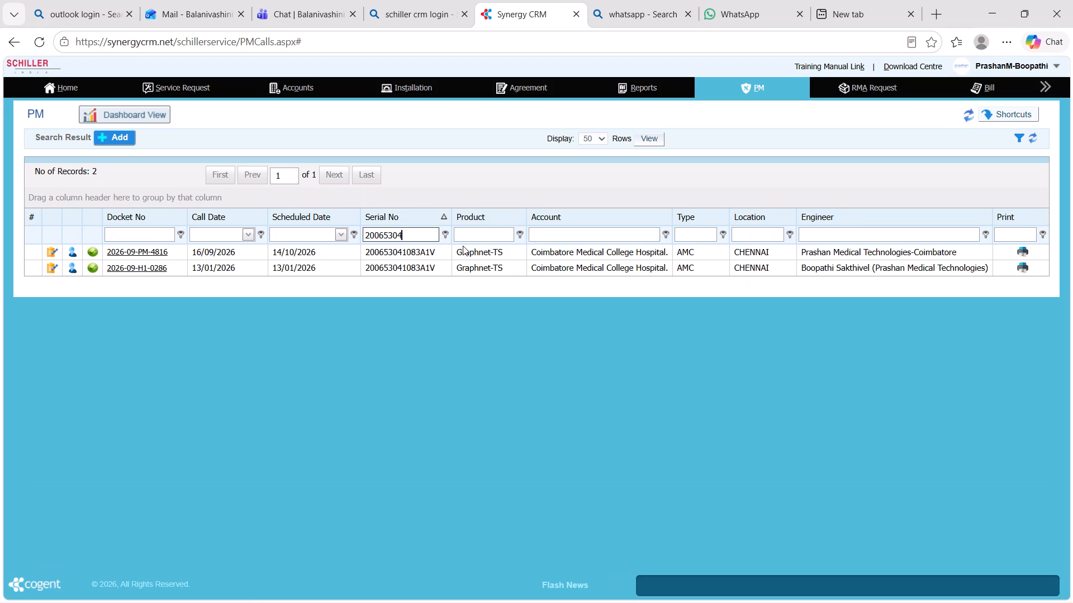
{"action": "key", "text": "1"}
{"action": "key", "text": "0"}
{"action": "type", "text": "83"}
Open PM call 2026-09-PM-4816 for modification and set its call date to 07/10/2026.
{"action": "left_click", "coordinate": [148, 250]}
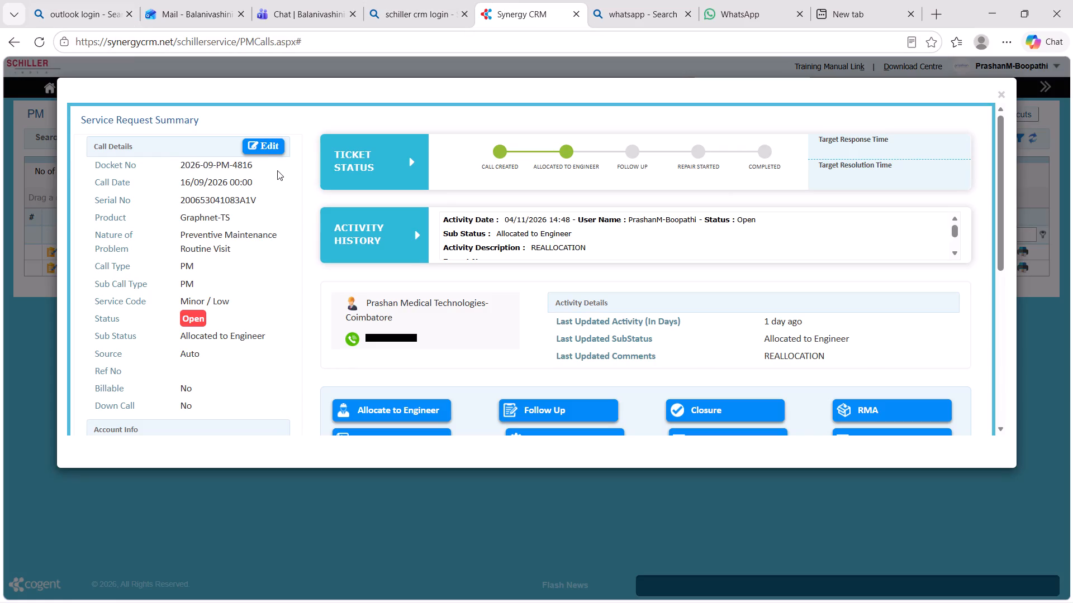
{"action": "left_click", "coordinate": [266, 149]}
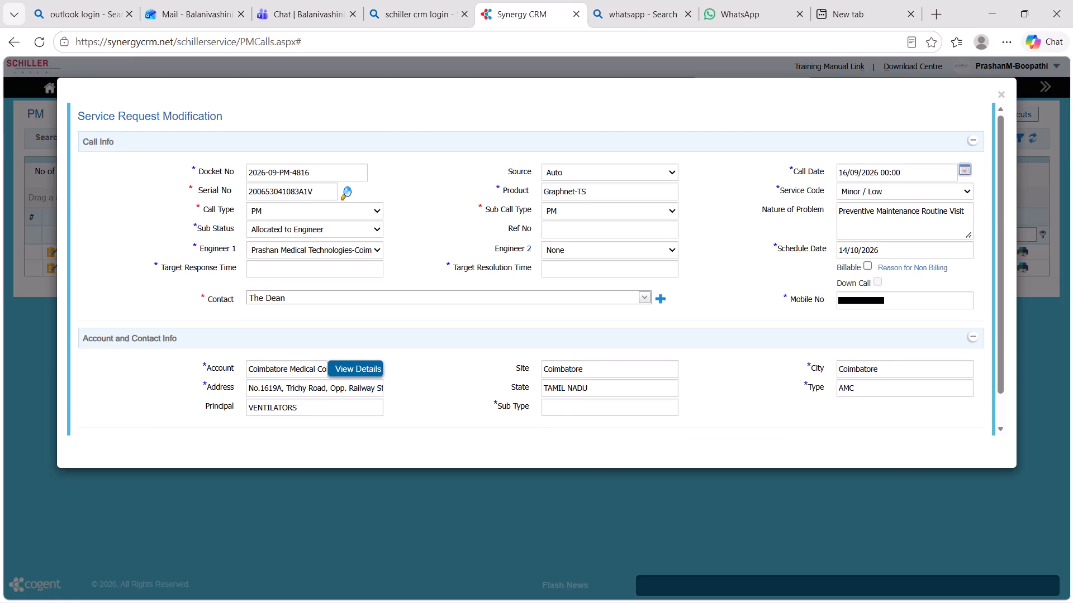
{"action": "scroll", "coordinate": [651, 379], "scroll_direction": "down", "scroll_amount": 3}
{"action": "left_click", "coordinate": [967, 137]}
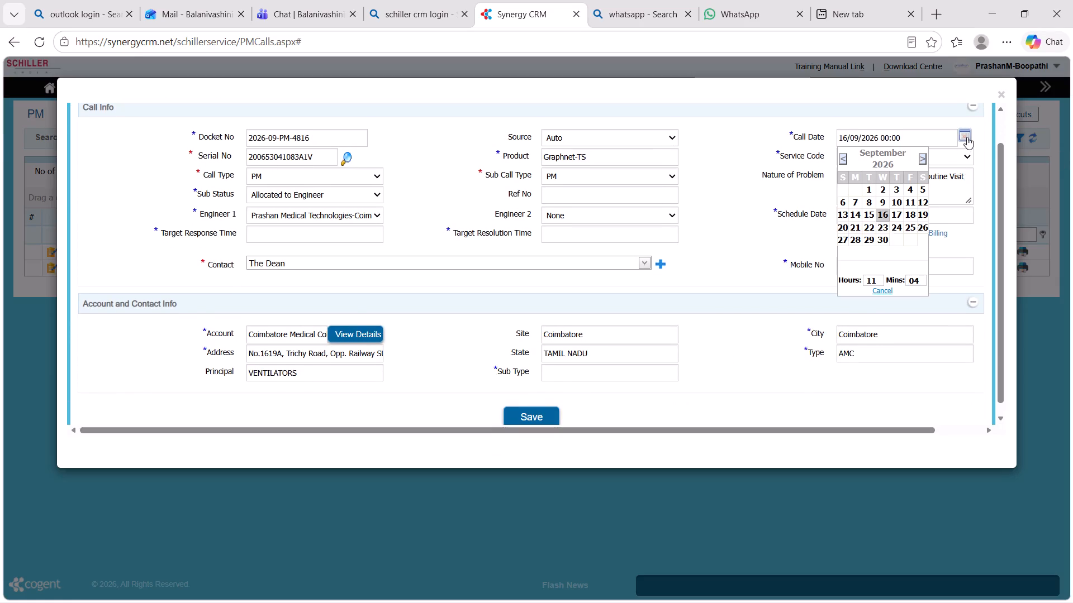
{"action": "left_click", "coordinate": [929, 157]}
{"action": "left_click", "coordinate": [922, 159]}
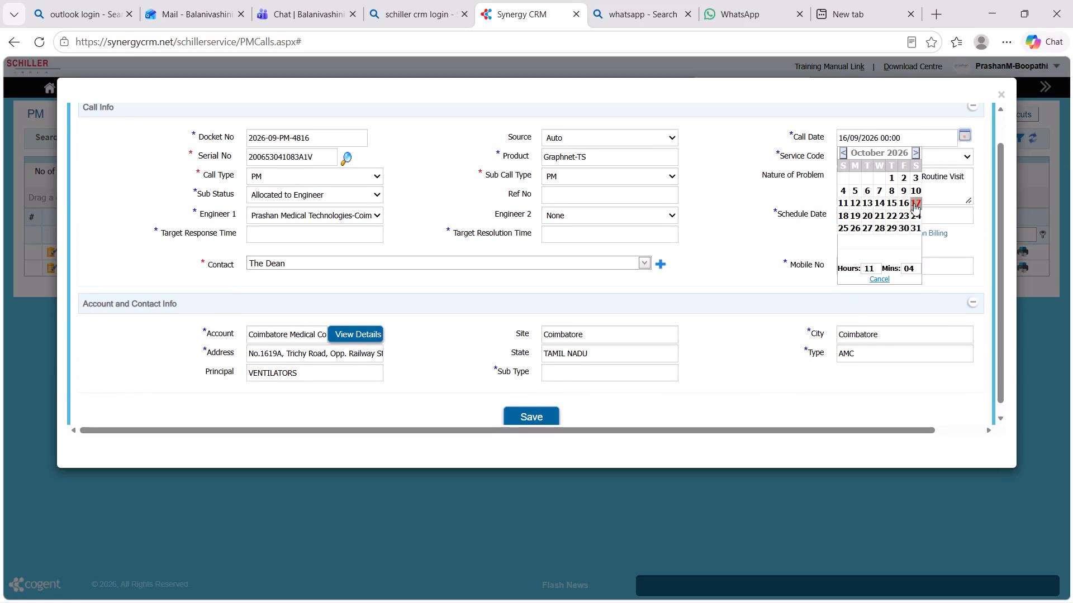
{"action": "left_click", "coordinate": [882, 186]}
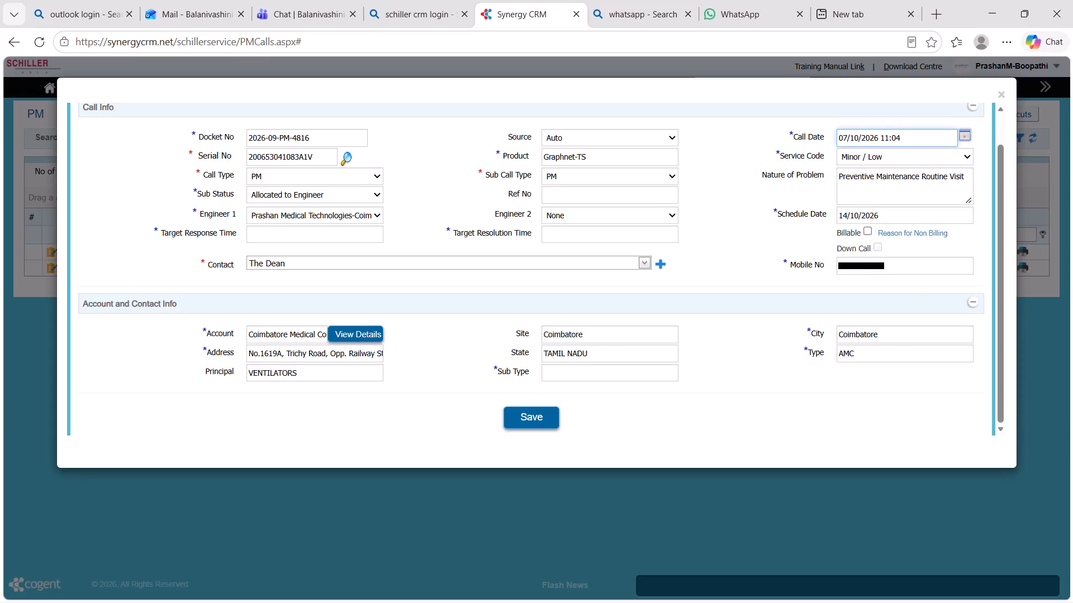
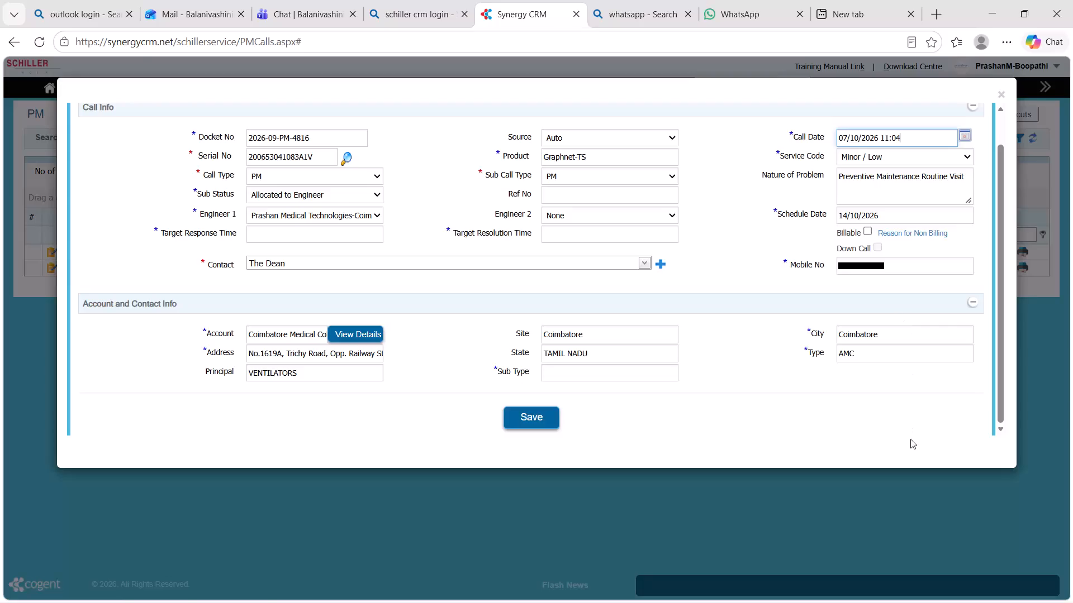
Record AMC as the reason for non-billing on PM call 2026-09-PM-4816 and save the modified call.
{"action": "left_click", "coordinate": [888, 232]}
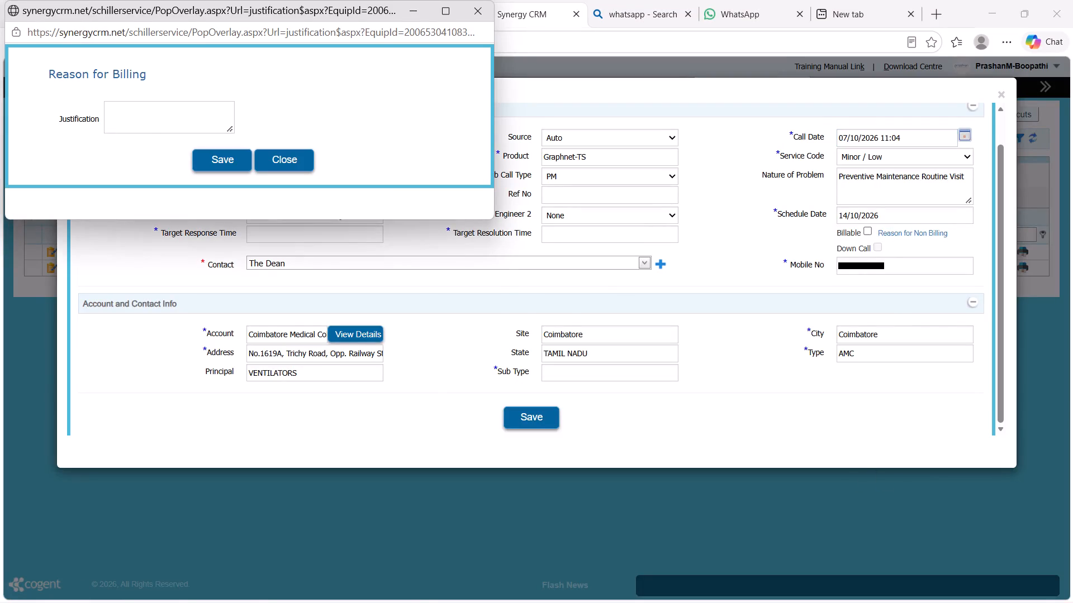
{"action": "left_click", "coordinate": [157, 118]}
{"action": "type", "text": "AMX"}
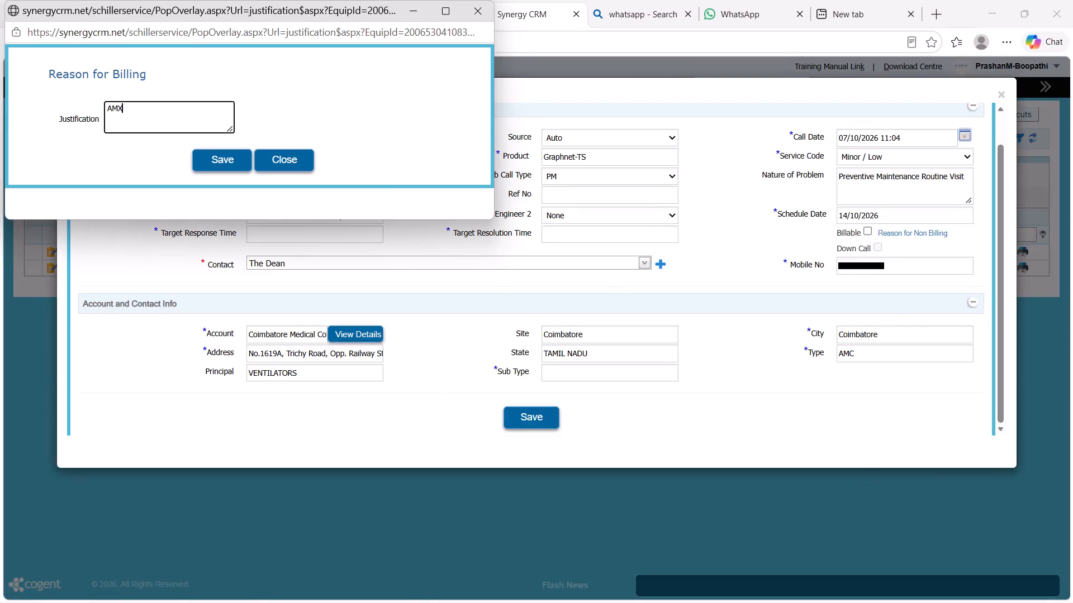
{"action": "key", "text": "BackSpace"}
{"action": "key", "text": "c"}
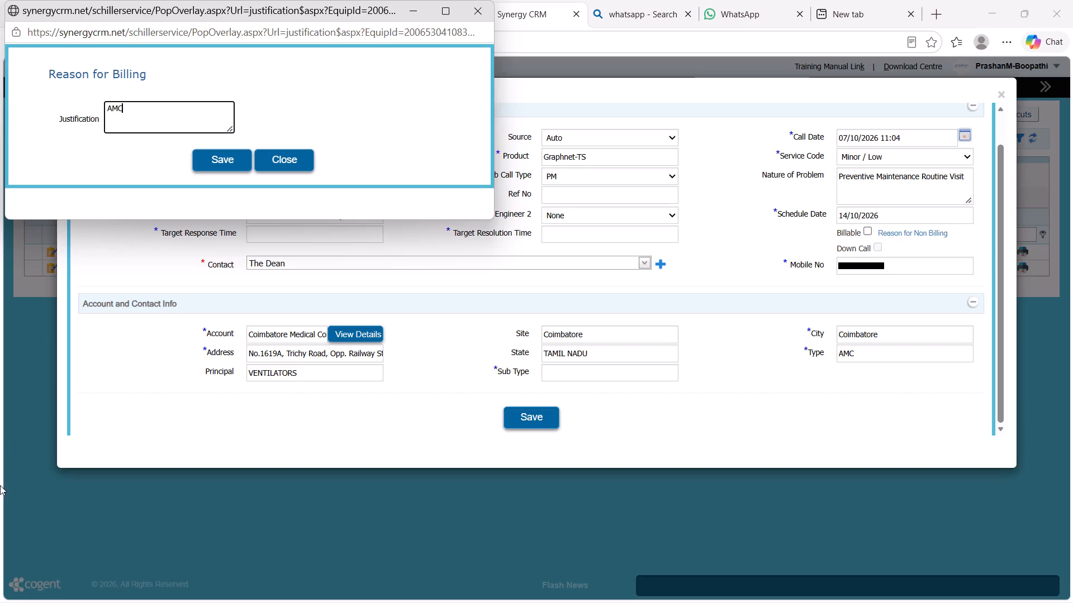
{"action": "left_click", "coordinate": [227, 156]}
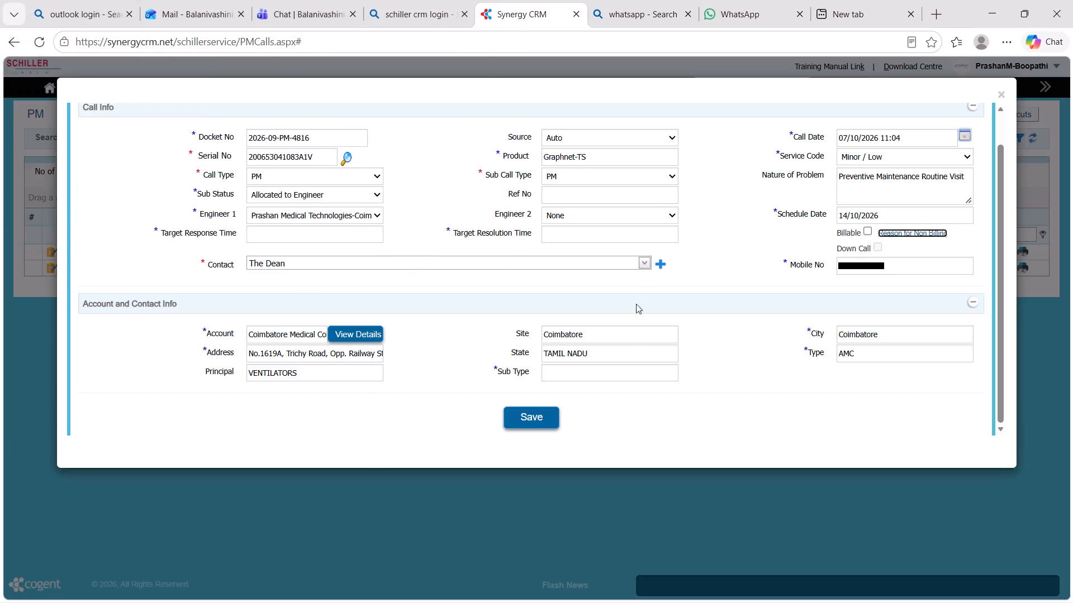
{"action": "left_click", "coordinate": [543, 418]}
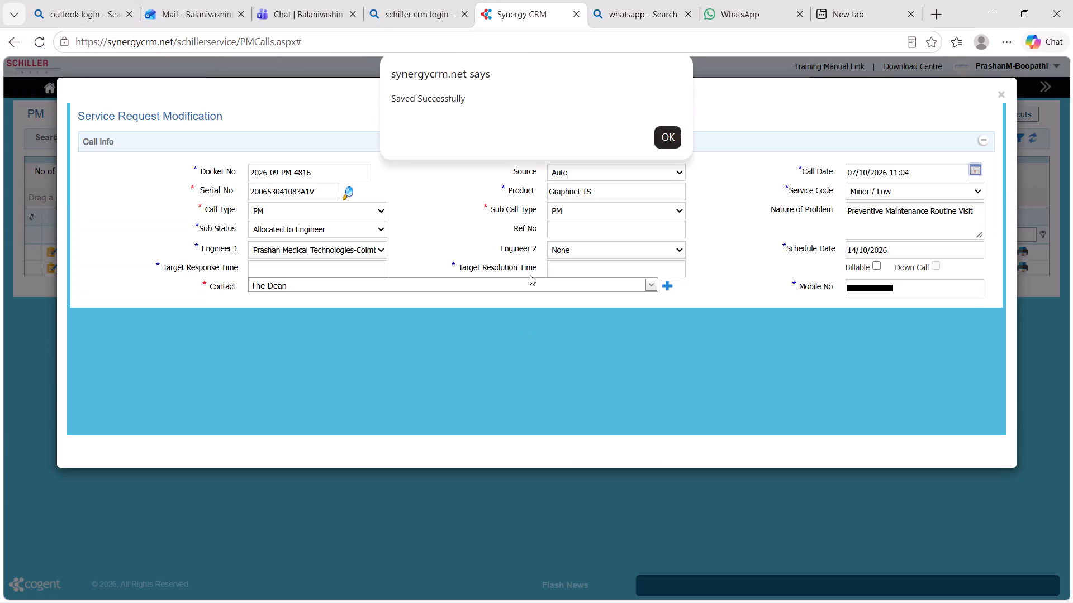
{"action": "left_click", "coordinate": [671, 140]}
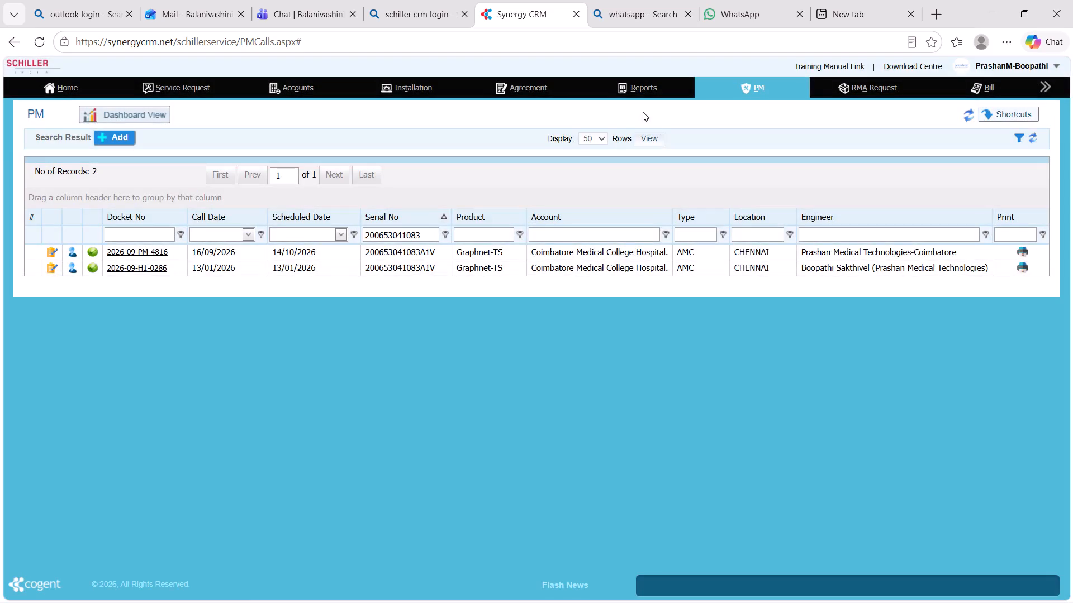
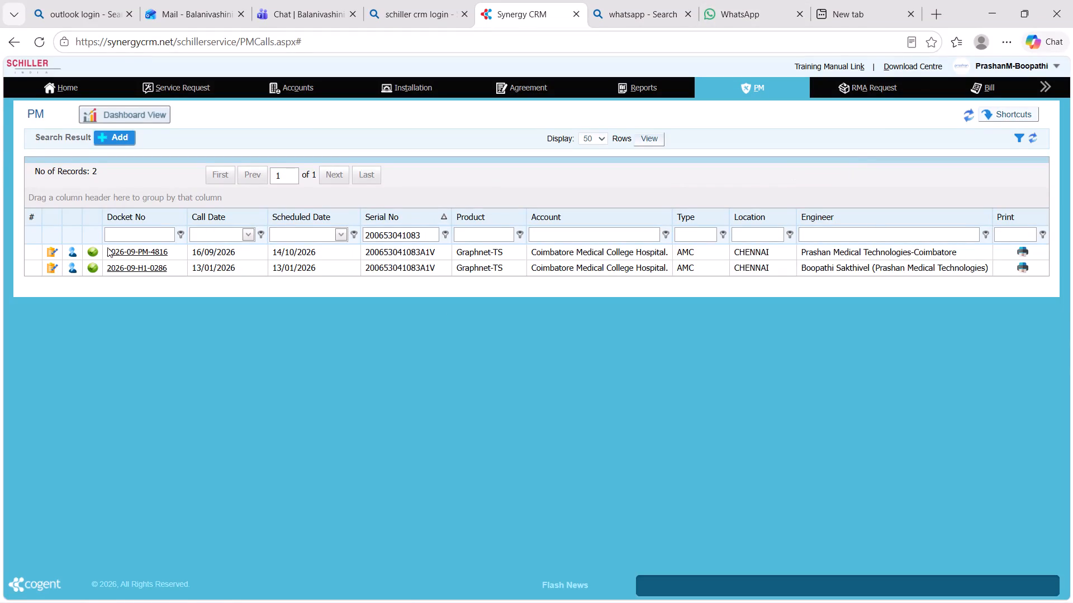
Open the details of PM call 2026-09-PM-4816 from the filtered PM list.
{"action": "left_click", "coordinate": [137, 253]}
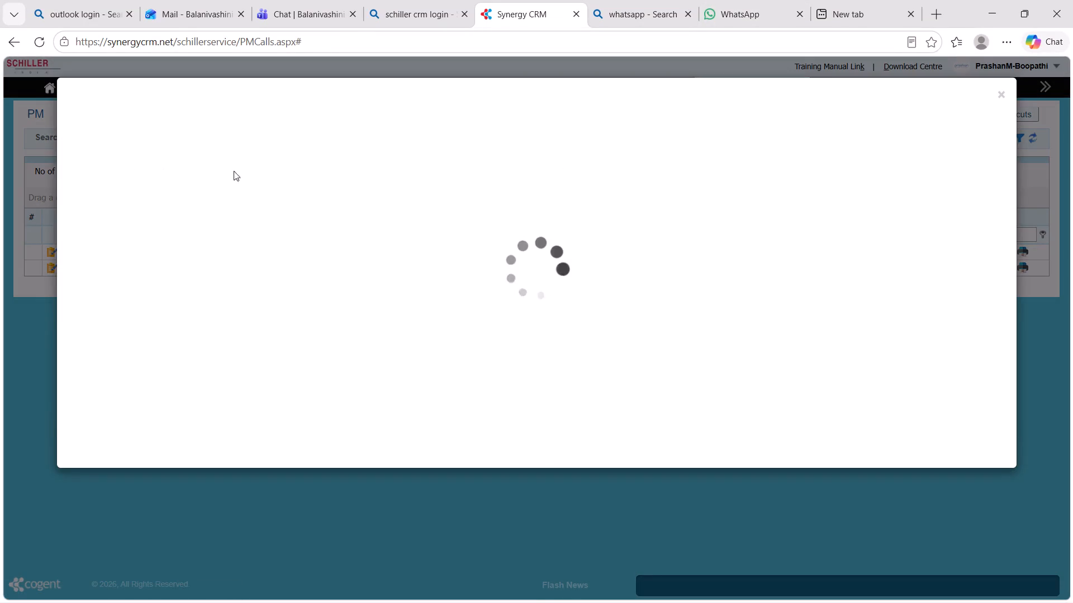
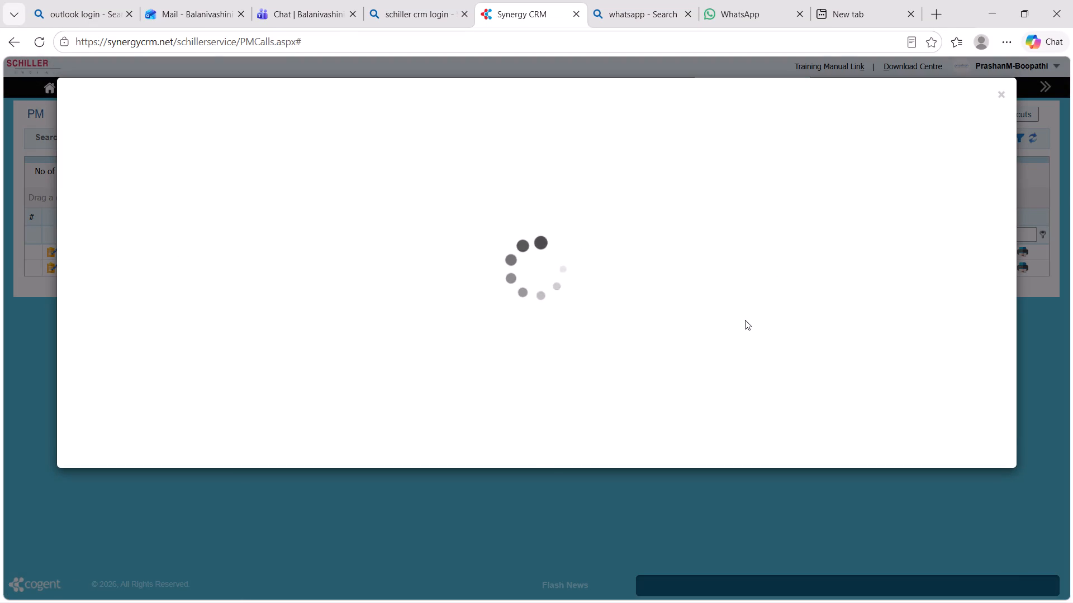
Attach the report image WhatsApp Image 2026-11-05 at 11.07.31 AM from Downloads to the Graphnet-TS PM call and submit it.
{"action": "scroll", "coordinate": [752, 357], "scroll_direction": "down", "scroll_amount": 5}
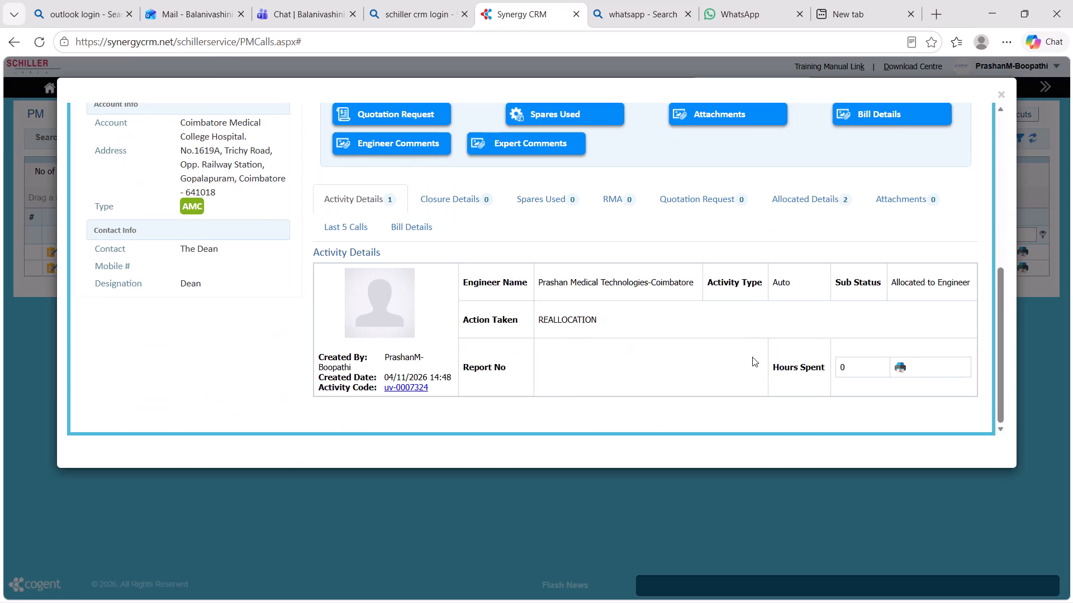
{"action": "left_click", "coordinate": [716, 107]}
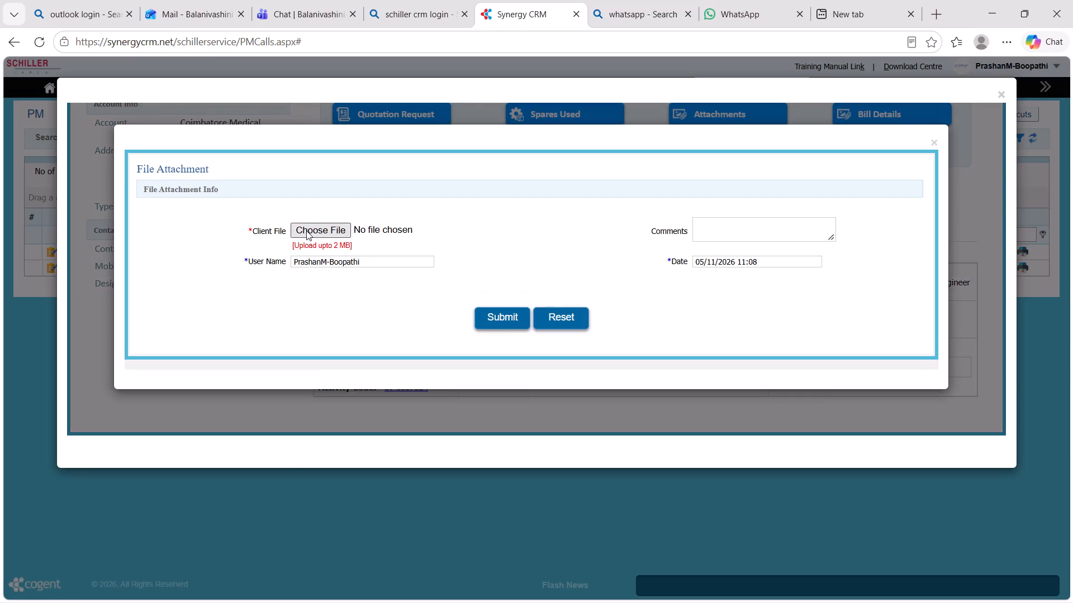
{"action": "left_click", "coordinate": [306, 231]}
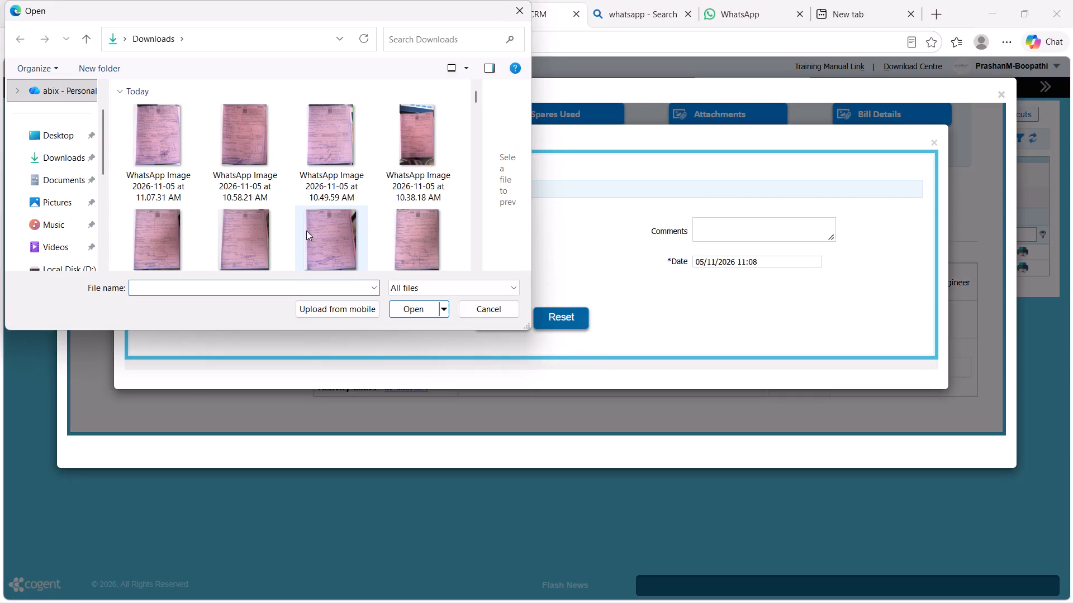
{"action": "left_click", "coordinate": [151, 150]}
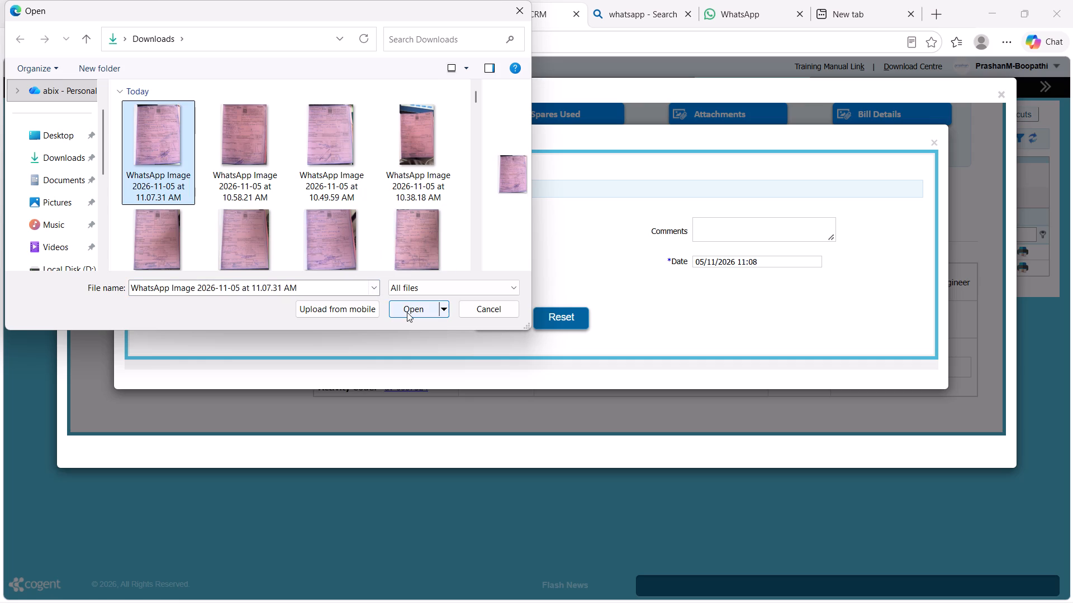
{"action": "left_click", "coordinate": [407, 312]}
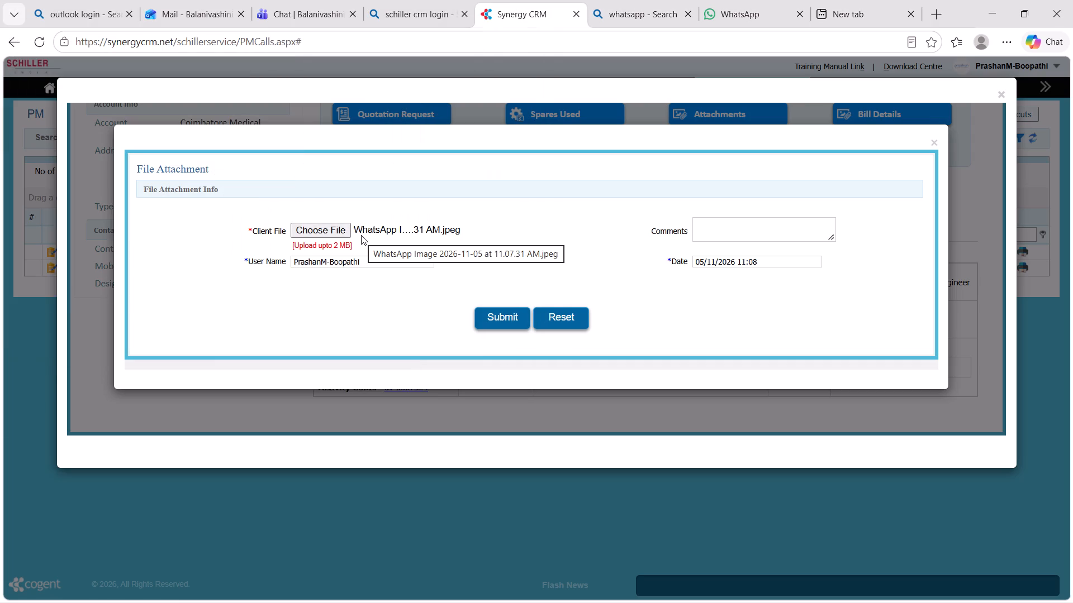
{"action": "left_click", "coordinate": [493, 318]}
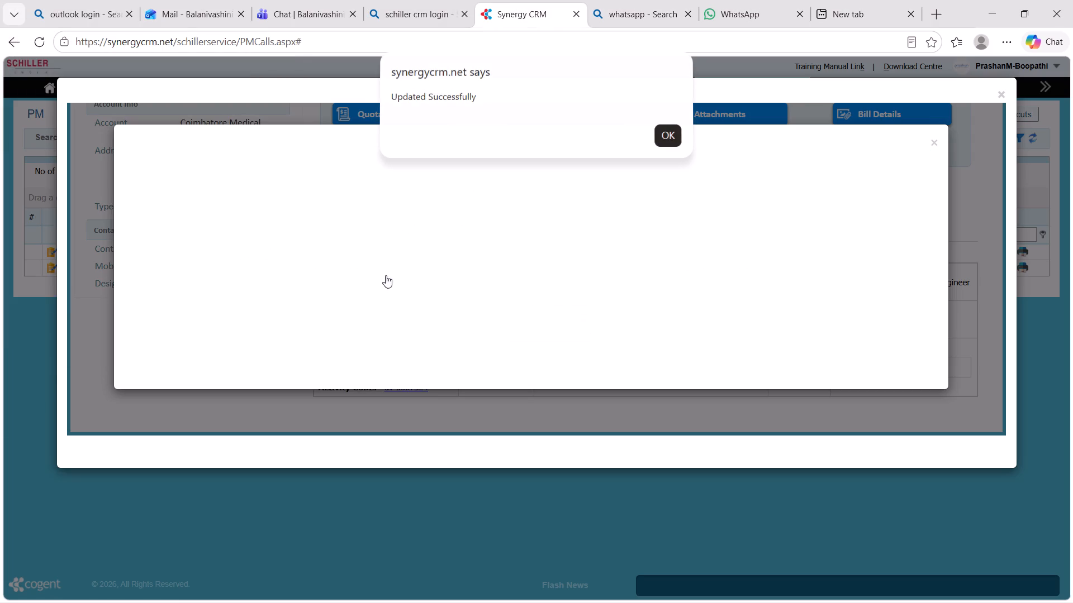
{"action": "left_click", "coordinate": [662, 138]}
Open the closure form for the Graphnet-TS PM call and begin the closure comments entry.
{"action": "scroll", "coordinate": [704, 171], "scroll_direction": "up", "scroll_amount": 3}
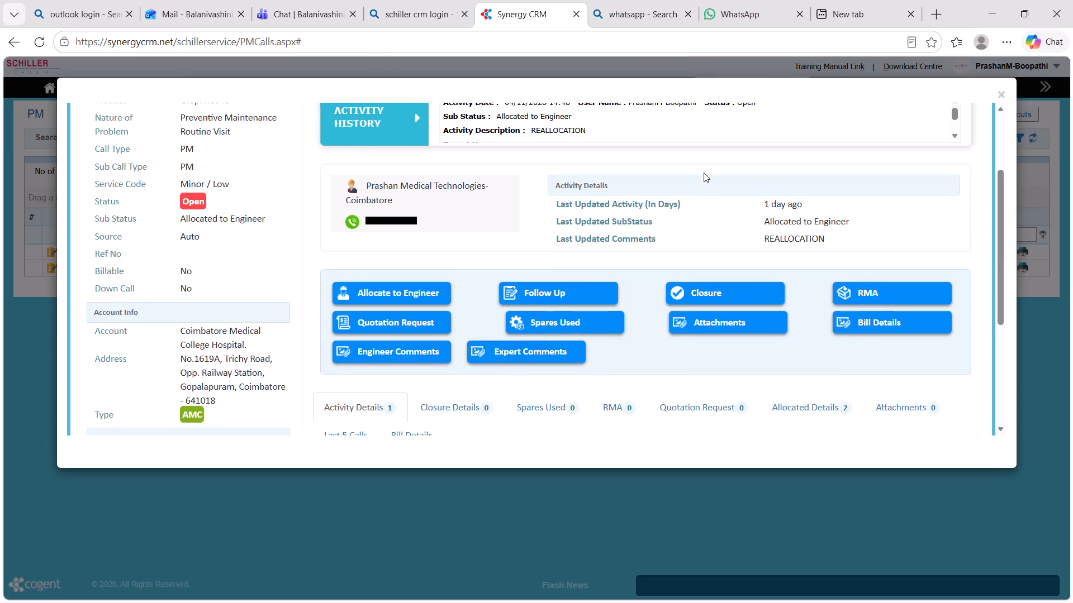
{"action": "left_click", "coordinate": [721, 298]}
{"action": "scroll", "coordinate": [547, 240], "scroll_direction": "down", "scroll_amount": 4}
{"action": "left_click", "coordinate": [562, 281]}
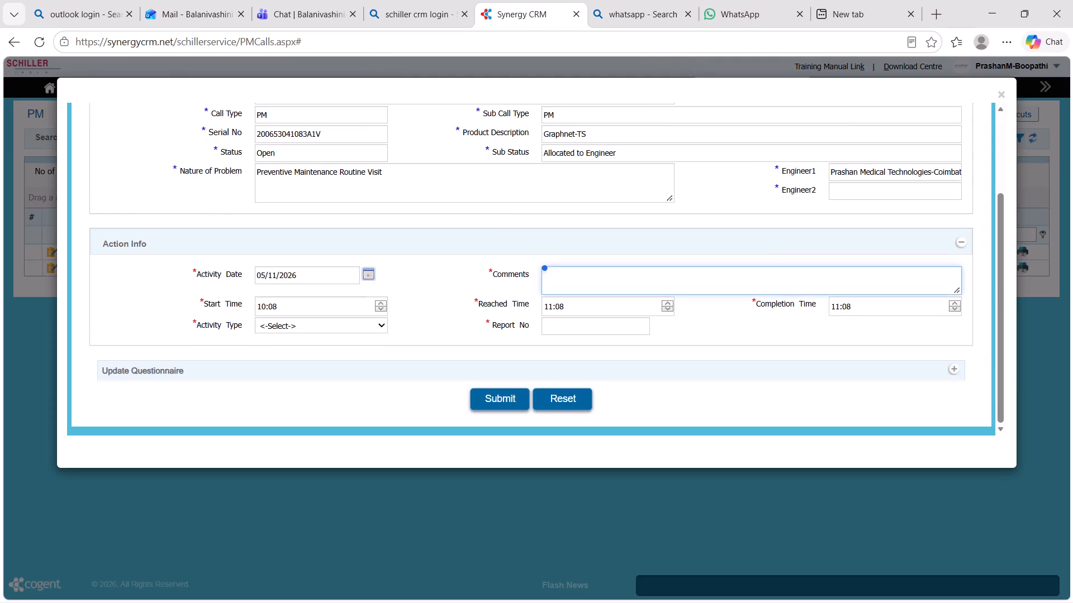
Fill in the action info with comment PM COMPLETED, report number D-51467 and activity type PM.
{"action": "type", "text": "PM COMPLETED"}
{"action": "left_click", "coordinate": [692, 386]}
{"action": "left_click", "coordinate": [620, 316]}
{"action": "left_click", "coordinate": [615, 329]}
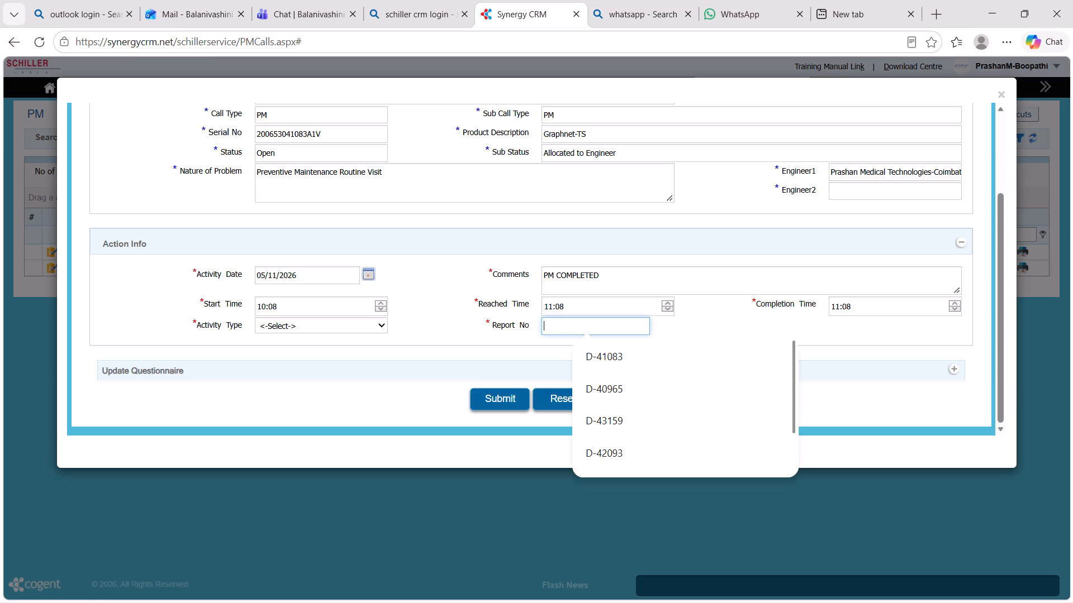
{"action": "key", "text": "ctrl+v"}
{"action": "key", "text": "BackSpace"}
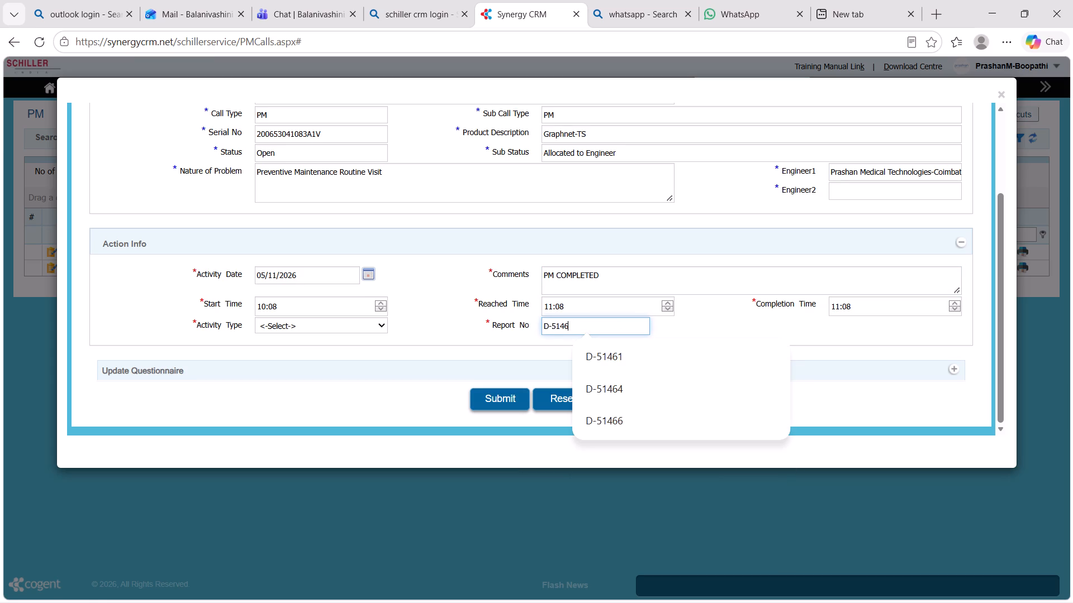
{"action": "key", "text": "7"}
{"action": "left_click", "coordinate": [327, 322]}
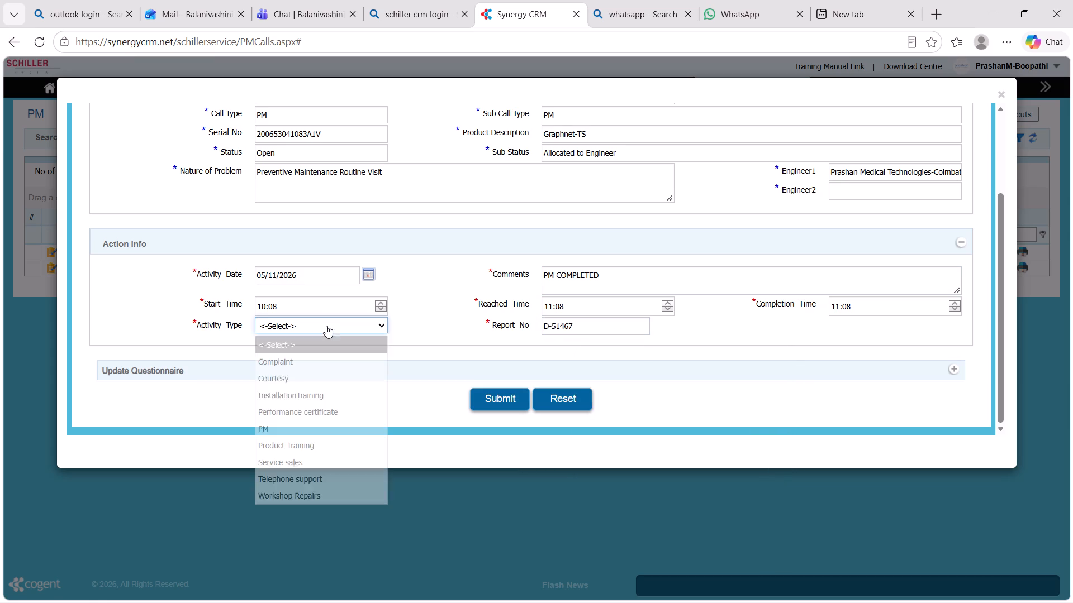
{"action": "left_click", "coordinate": [286, 436]}
Answer the questionnaire's first five questions: mains voltage 230V, grounding 0, UPS/stabilizer NA, accessories GOOD and environmental condition GOOD.
{"action": "scroll", "coordinate": [955, 285], "scroll_direction": "down", "scroll_amount": 3}
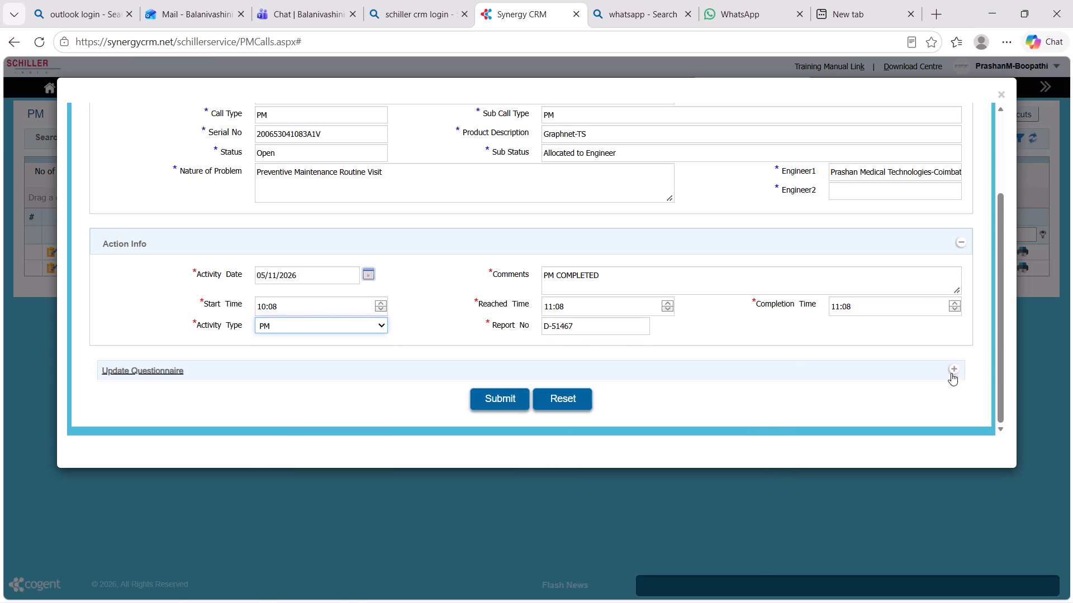
{"action": "left_click", "coordinate": [959, 369]}
{"action": "scroll", "coordinate": [853, 307], "scroll_direction": "down", "scroll_amount": 6}
{"action": "scroll", "coordinate": [747, 169], "scroll_direction": "up", "scroll_amount": 3}
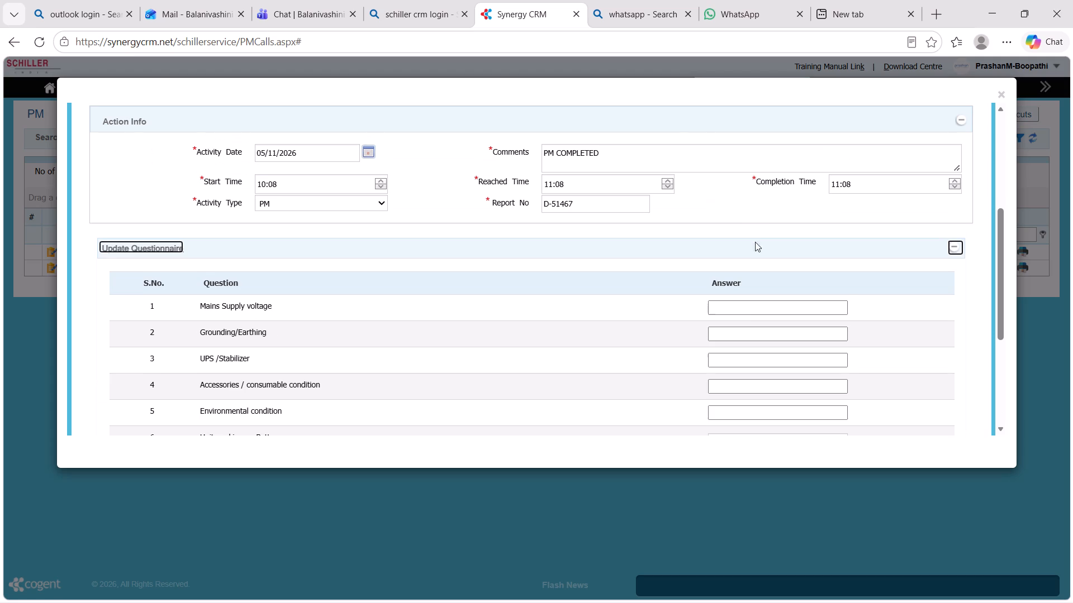
{"action": "left_click", "coordinate": [749, 301]}
{"action": "left_click", "coordinate": [775, 396]}
{"action": "scroll", "coordinate": [669, 214], "scroll_direction": "down", "scroll_amount": 2}
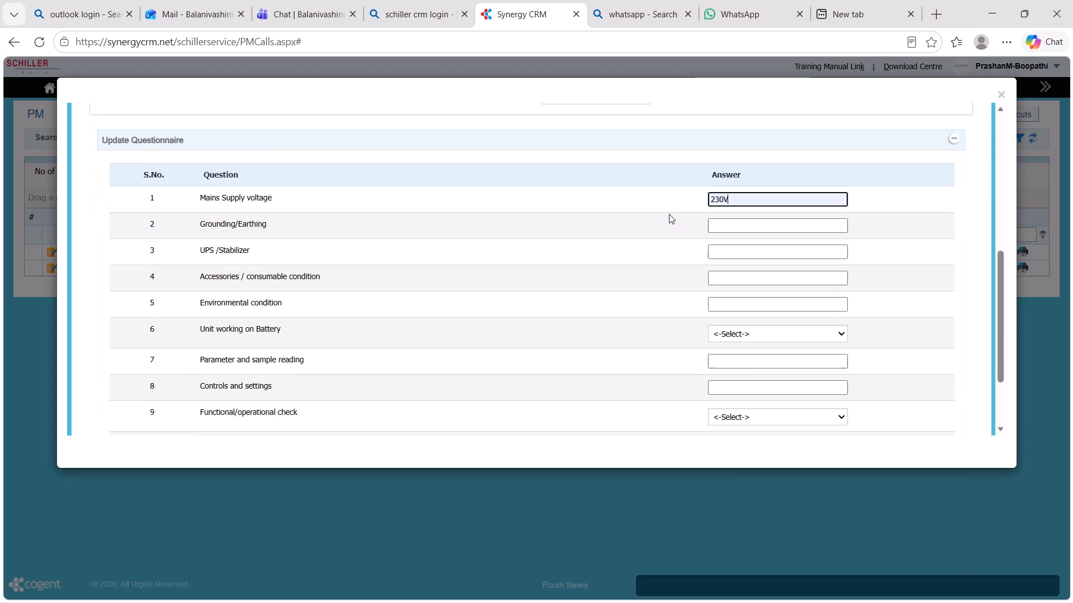
{"action": "left_click", "coordinate": [730, 189]}
{"action": "left_click", "coordinate": [784, 327]}
{"action": "left_click", "coordinate": [748, 202]}
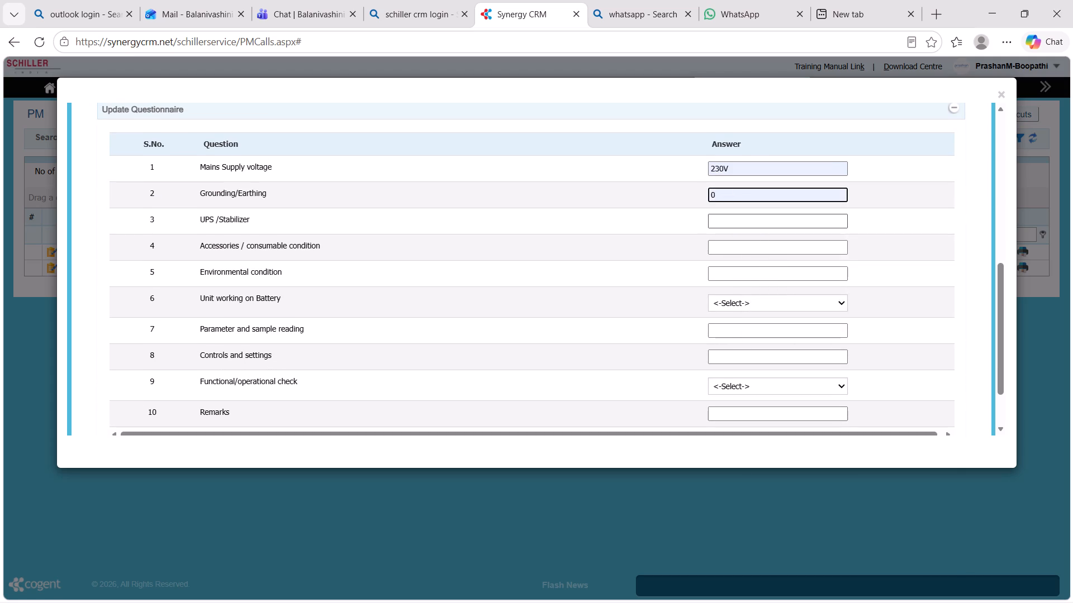
{"action": "left_click", "coordinate": [750, 226]}
{"action": "left_click", "coordinate": [765, 253]}
{"action": "left_click", "coordinate": [758, 252]}
{"action": "left_click", "coordinate": [755, 252]}
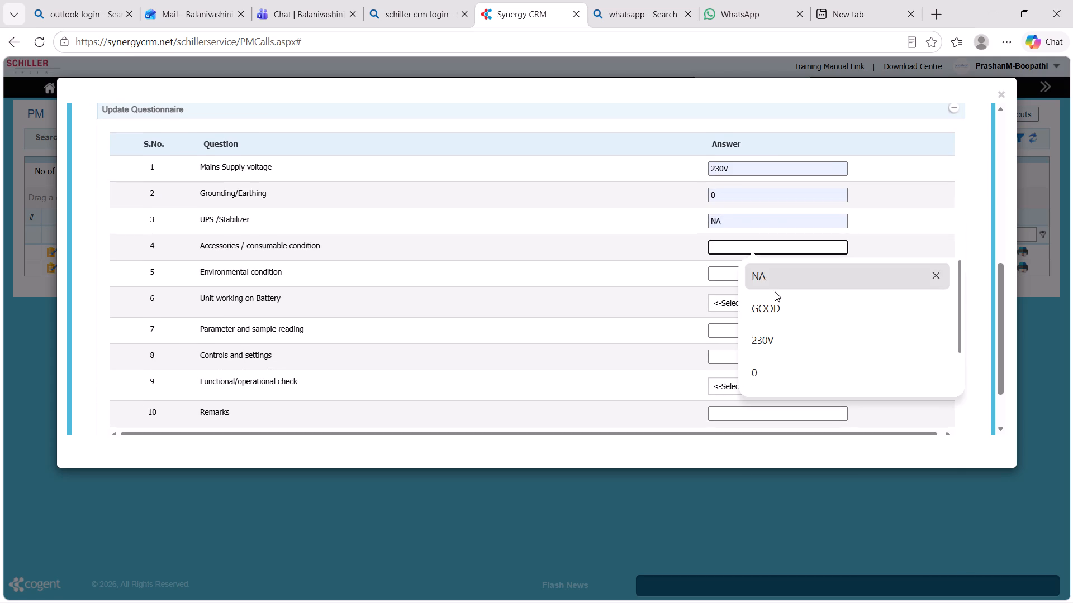
{"action": "left_click", "coordinate": [775, 298]}
{"action": "left_click", "coordinate": [775, 318]}
{"action": "left_click", "coordinate": [753, 277]}
{"action": "left_click", "coordinate": [780, 336]}
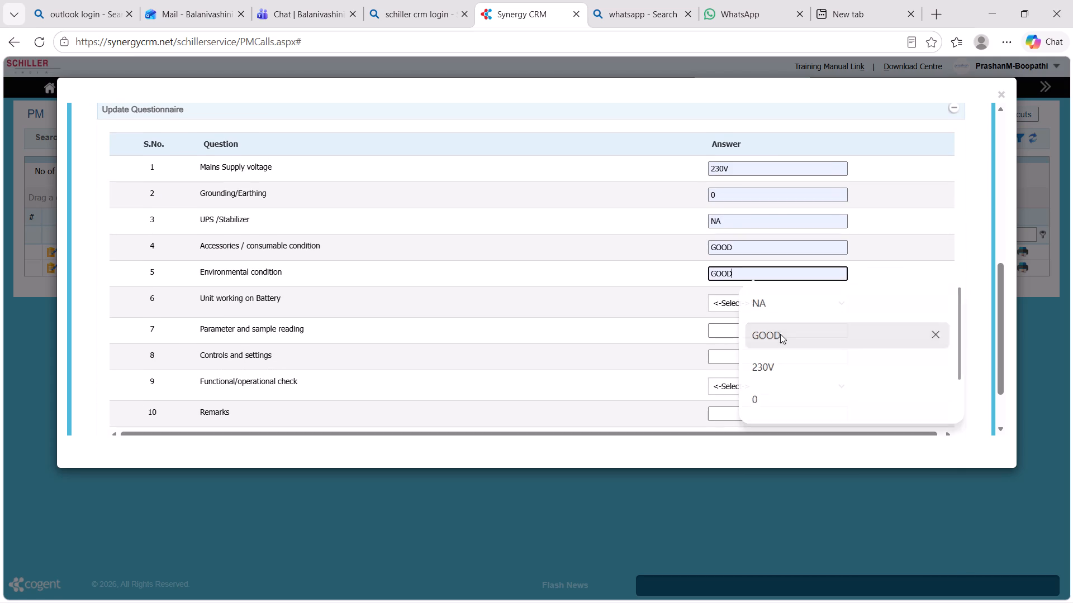
Answer the remaining questions: battery Yes, parameter reading NA, controls and settings YES, functional check OK and remarks CALL COMPLETED.
{"action": "left_click", "coordinate": [762, 304]}
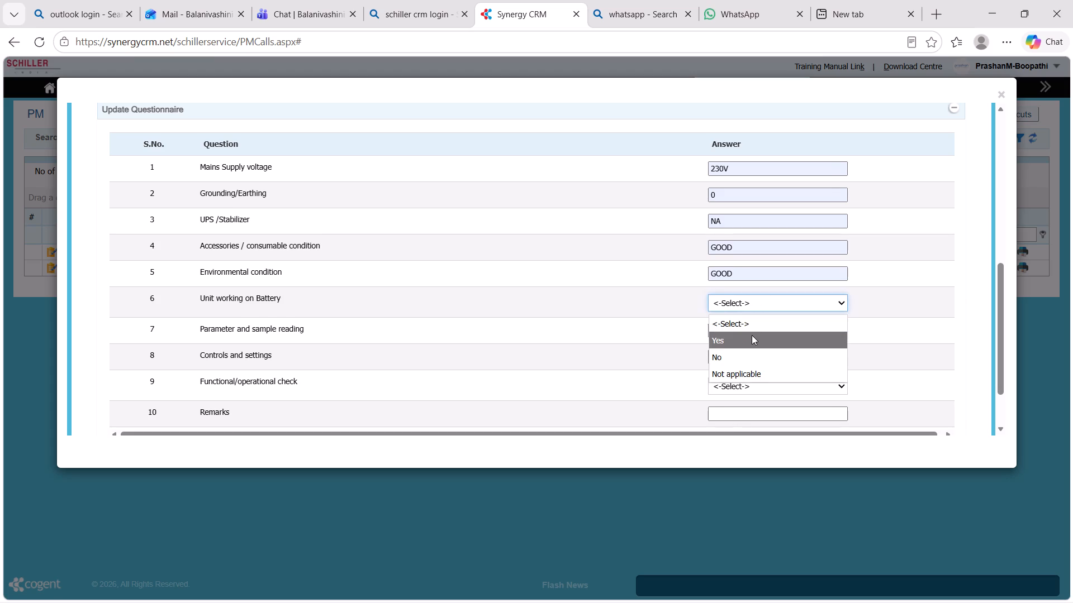
{"action": "left_click", "coordinate": [752, 336]}
{"action": "scroll", "coordinate": [735, 280], "scroll_direction": "down", "scroll_amount": 2}
{"action": "left_click", "coordinate": [731, 262]}
{"action": "left_click", "coordinate": [766, 300]}
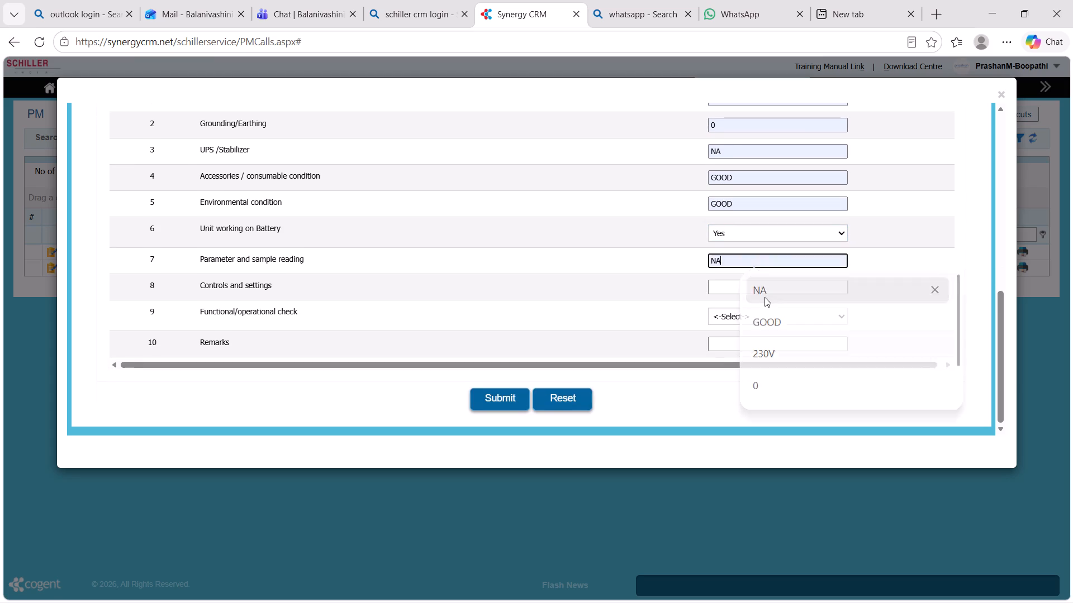
{"action": "left_click", "coordinate": [751, 287]}
{"action": "scroll", "coordinate": [774, 342], "scroll_direction": "down", "scroll_amount": 6}
{"action": "left_click", "coordinate": [776, 387]}
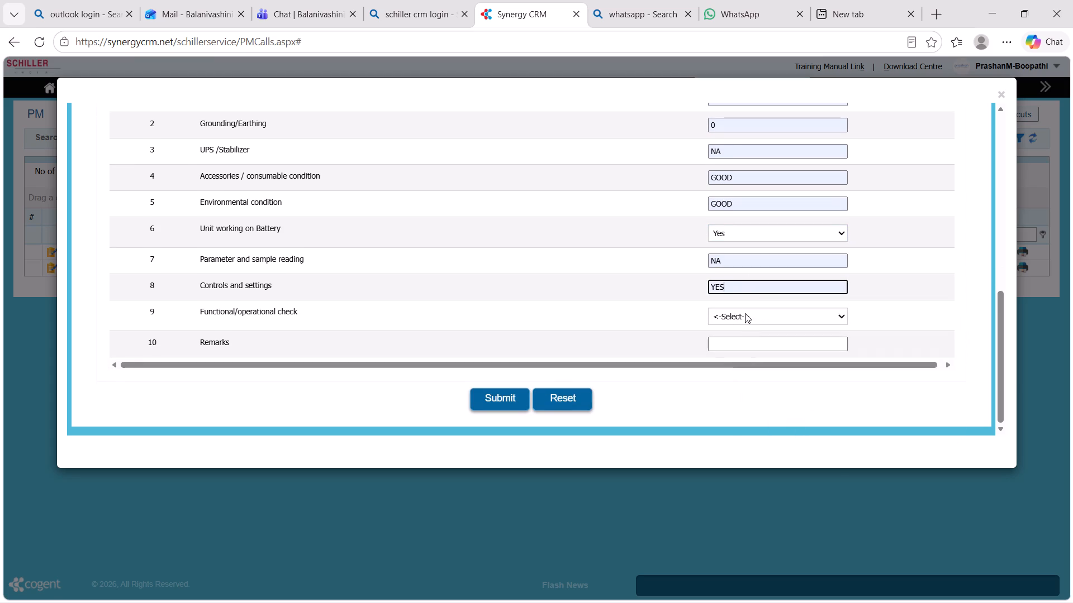
{"action": "left_click", "coordinate": [745, 309]}
{"action": "left_click", "coordinate": [756, 348]}
{"action": "left_click", "coordinate": [756, 348]}
{"action": "scroll", "coordinate": [759, 380], "scroll_direction": "down", "scroll_amount": 5}
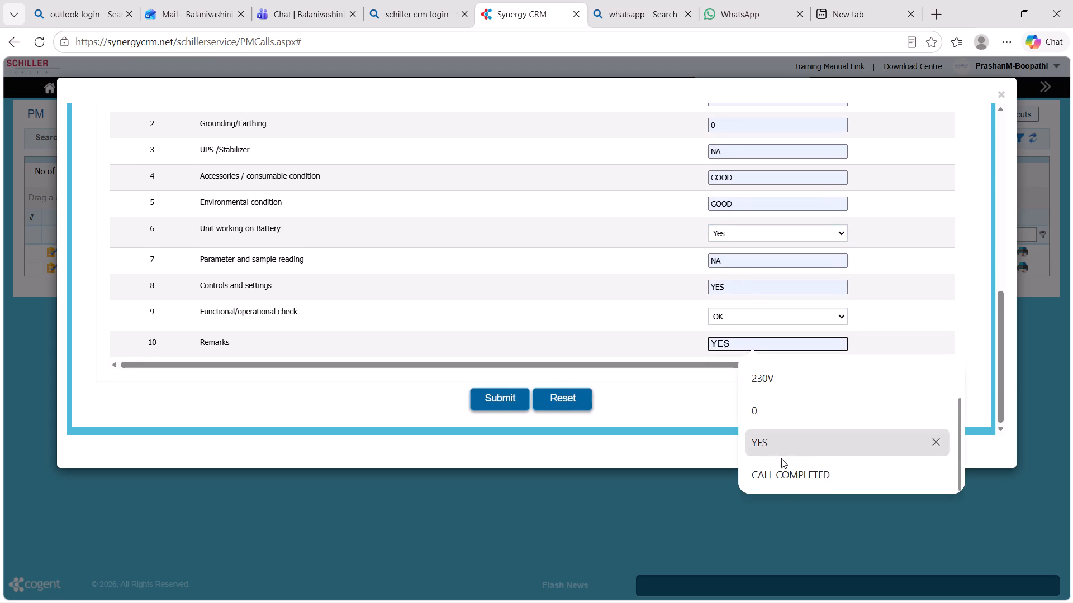
{"action": "left_click", "coordinate": [783, 482]}
Review the questionnaire answers and submit the activity for PM call 2026-09-PM-4816.
{"action": "scroll", "coordinate": [556, 294], "scroll_direction": "up", "scroll_amount": 8}
{"action": "scroll", "coordinate": [561, 287], "scroll_direction": "down", "scroll_amount": 5}
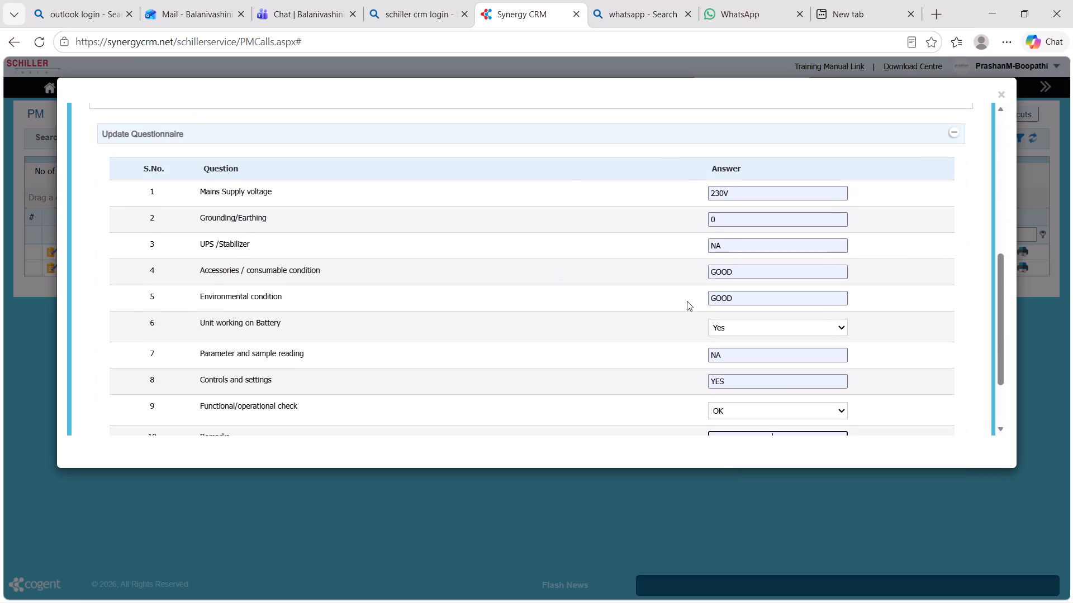
{"action": "scroll", "coordinate": [675, 322], "scroll_direction": "down", "scroll_amount": 3}
{"action": "left_click", "coordinate": [507, 397]}
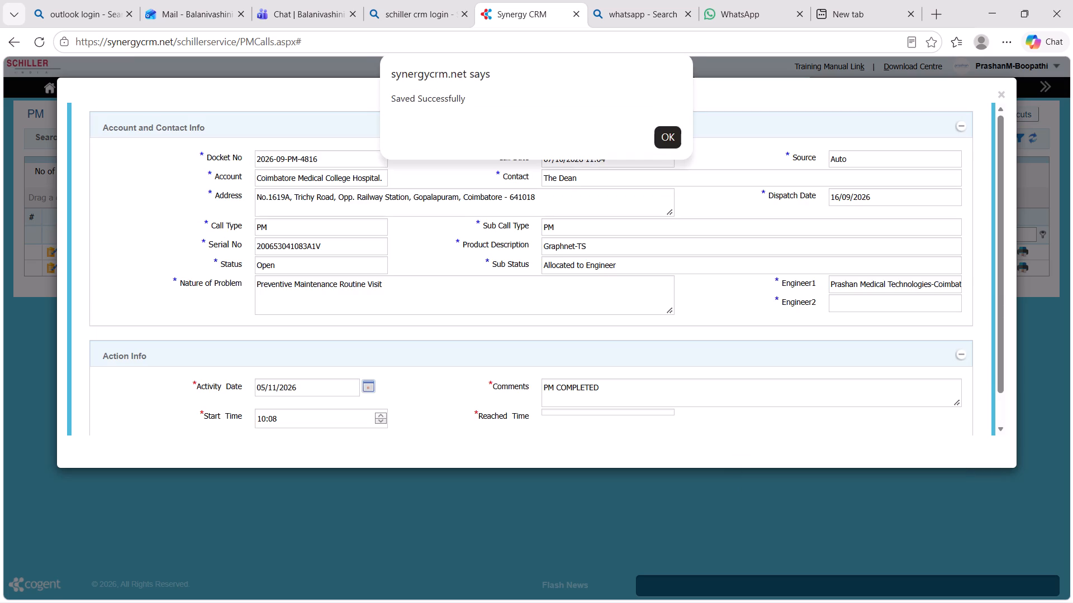
{"action": "left_click", "coordinate": [672, 140]}
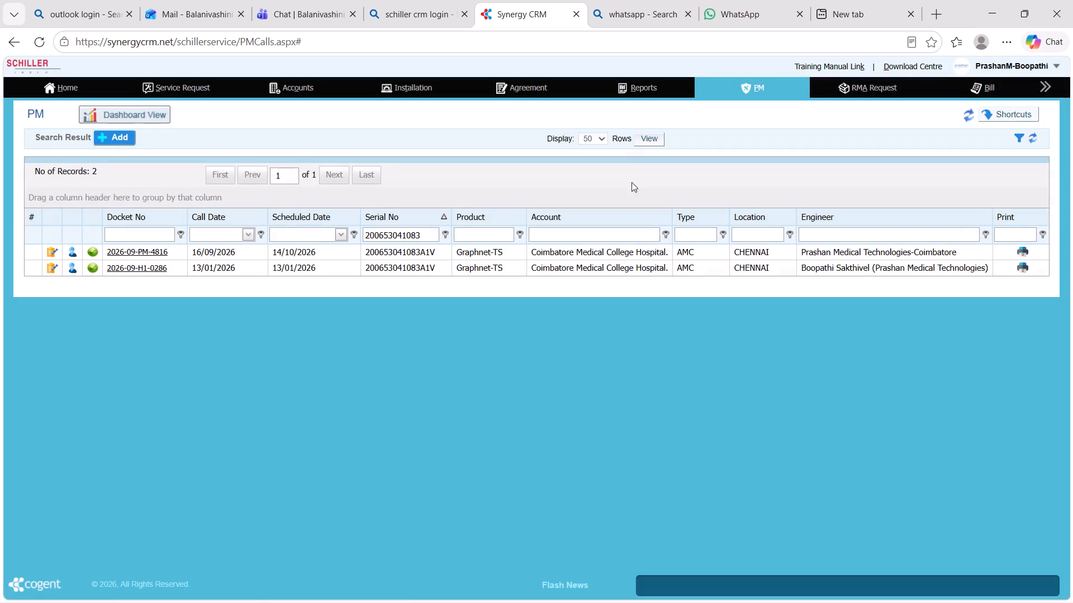
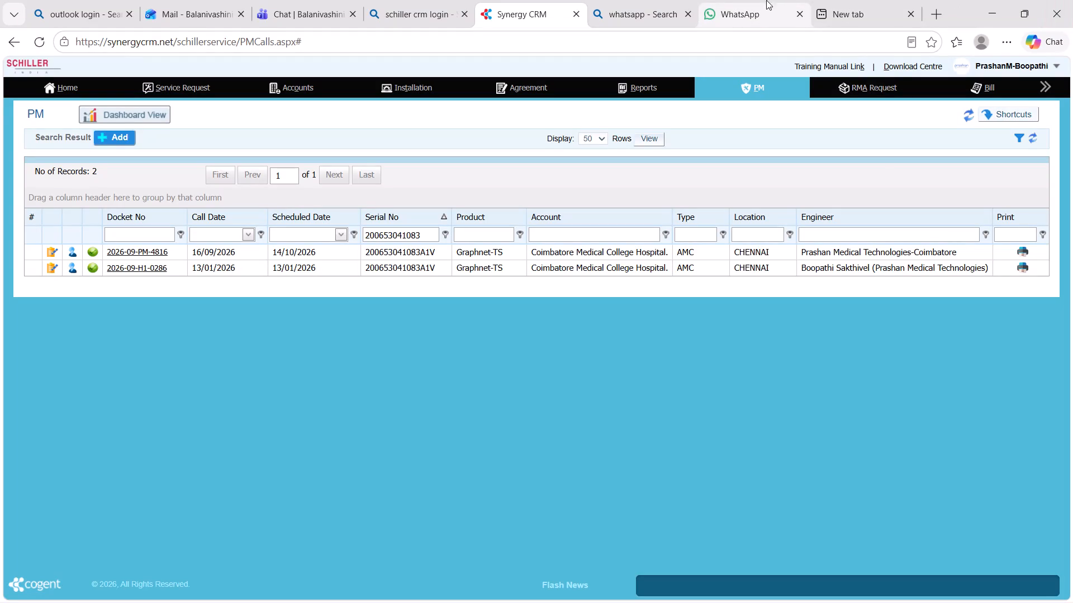
Close the WhatsApp browser tab.
{"action": "left_click", "coordinate": [804, 15]}
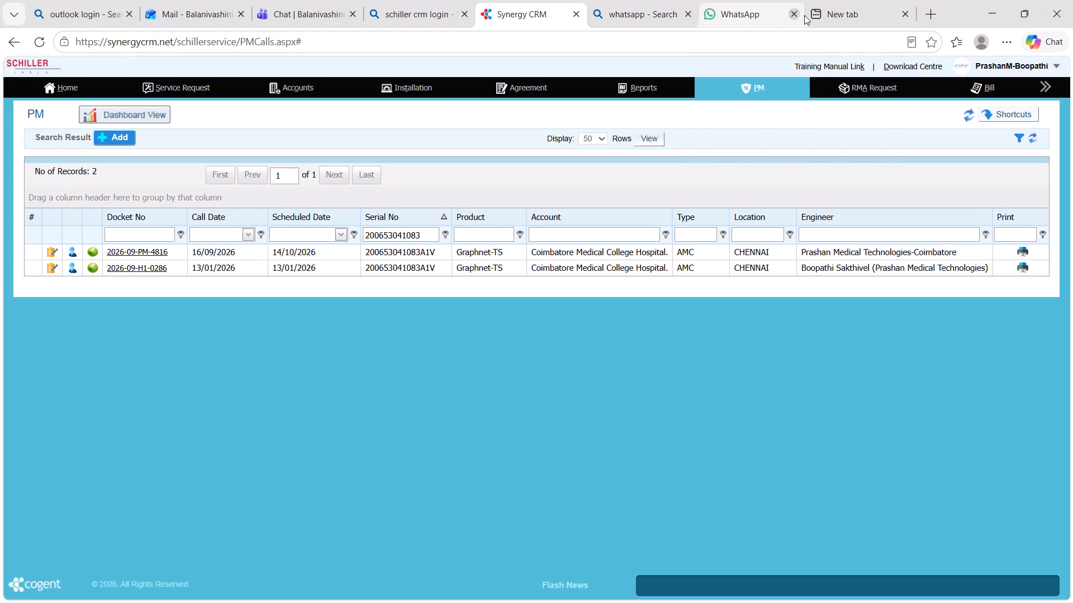